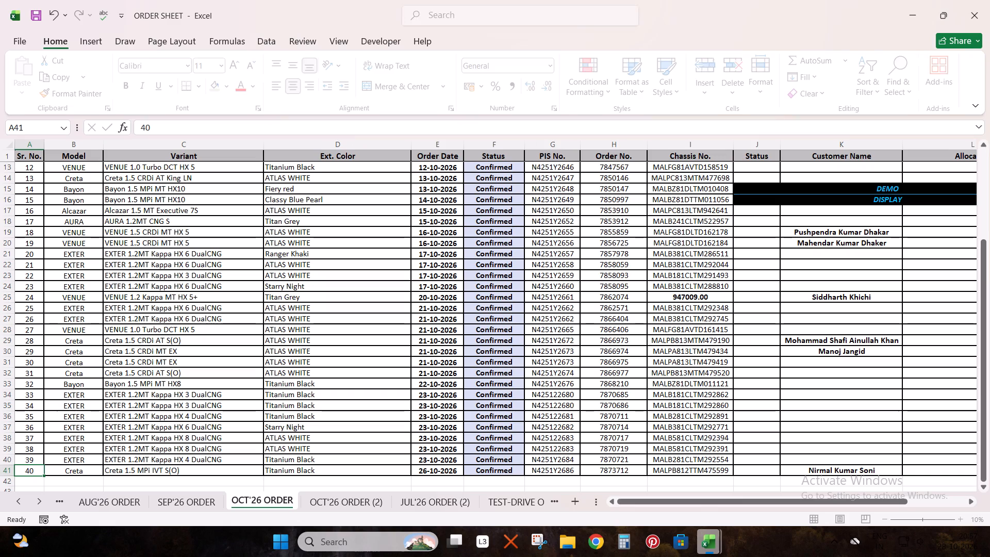
Copy the last order's PIS number from the OCT'26 ORDER sheet and find it in the refreshed GDMS Dealer Payment & Order List.
scroll(473, 430, down, 1)
click(573, 437)
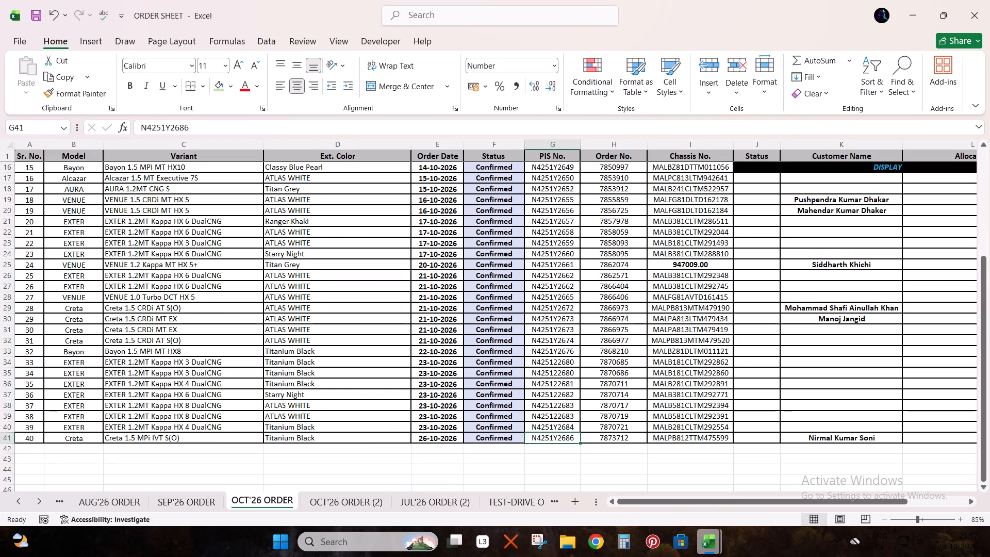
key(ctrl+c)
key(alt+Tab)
key(alt+Tab)
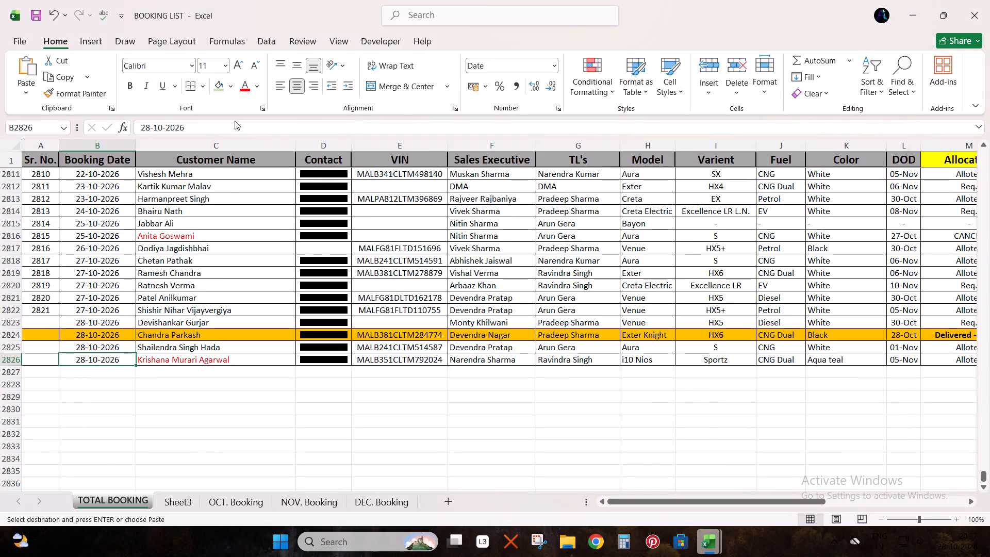
key(alt+Tab)
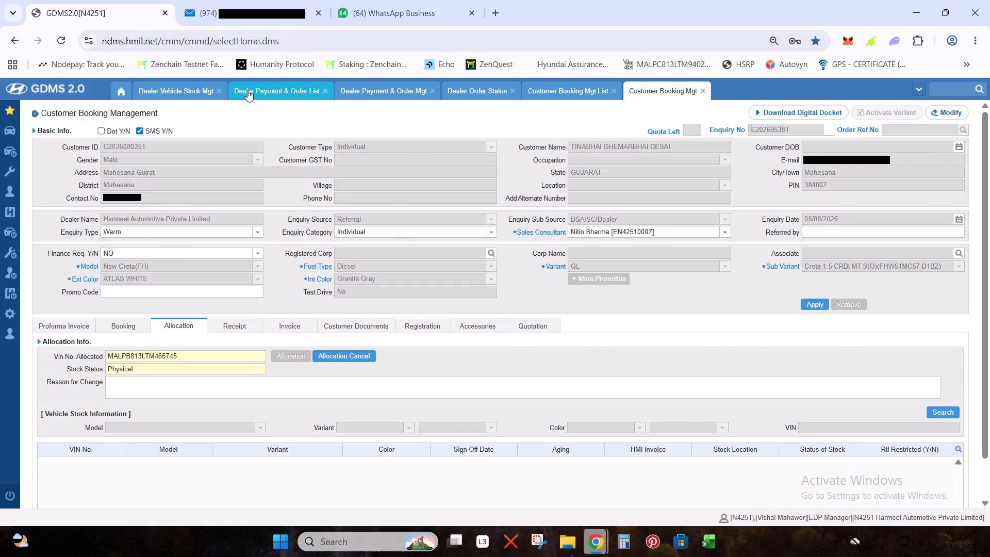
click(247, 90)
click(841, 110)
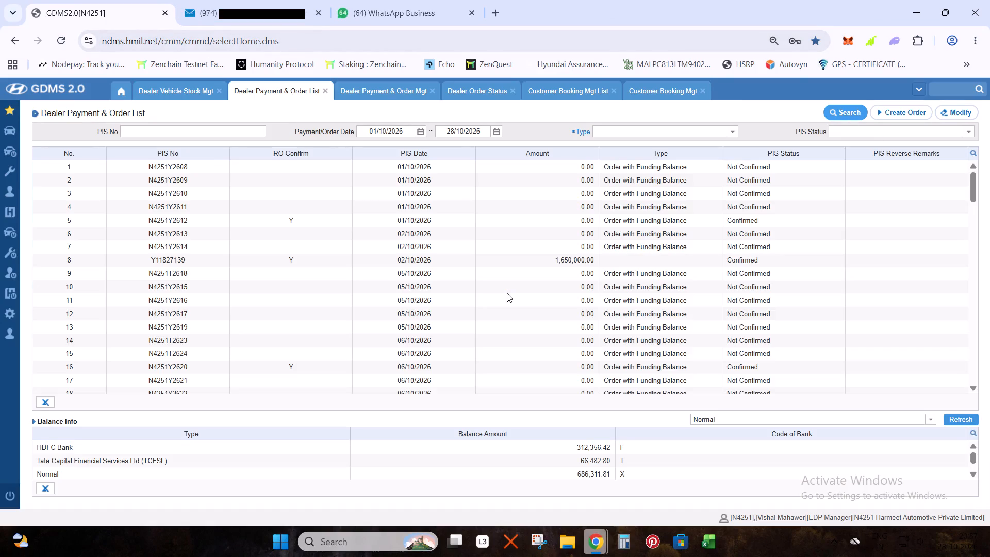
key(ctrl+f)
key(ctrl+v)
Find PIS number ending 2687 in the Dealer Payment & Order List and open its order details.
key(Left)
key(Left)
key(Left)
key(Left)
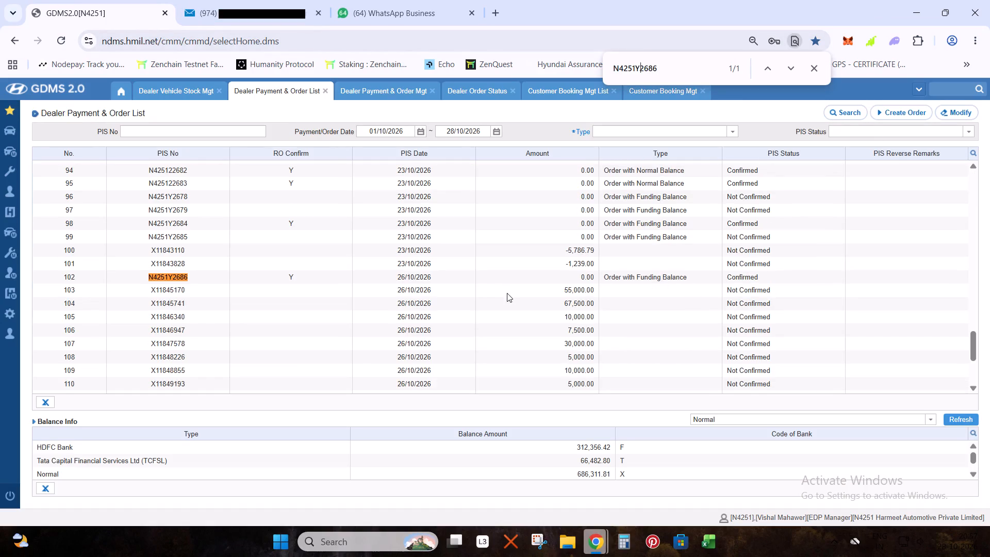
key(ctrl+shift+Left)
key(BackSpace)
key(ctrl+Right)
key(BackSpace)
key(7)
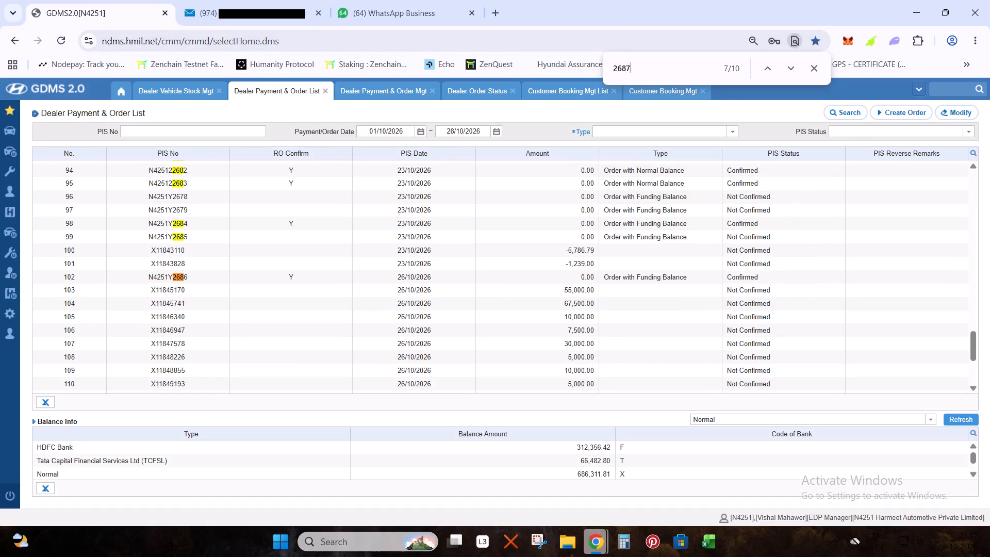
key(Return)
scroll(457, 317, down, 3)
double_click(206, 321)
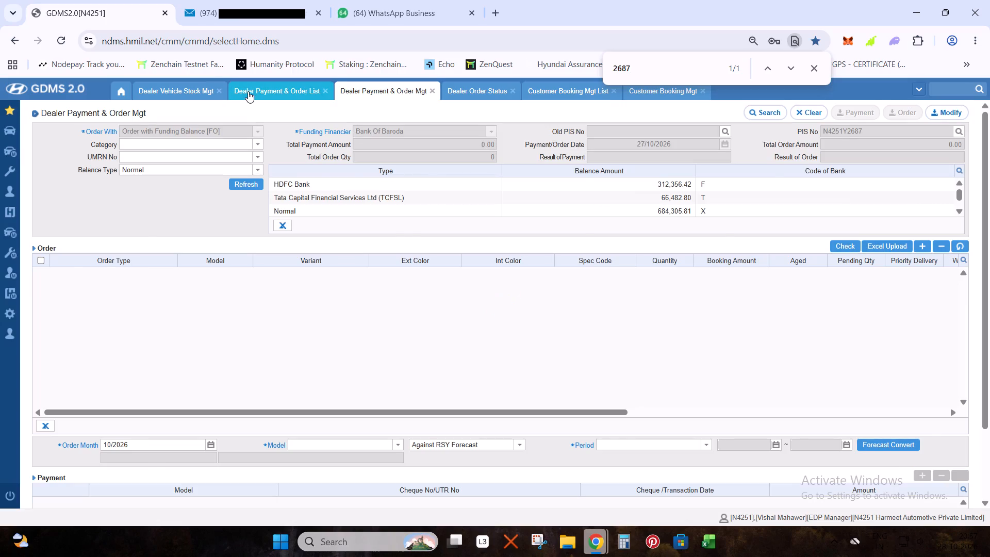
Return to the Dealer Payment & Order List, find the PIS number ending 2688 and open its order details.
click(250, 90)
click(649, 68)
key(BackSpace)
key(8)
key(Return)
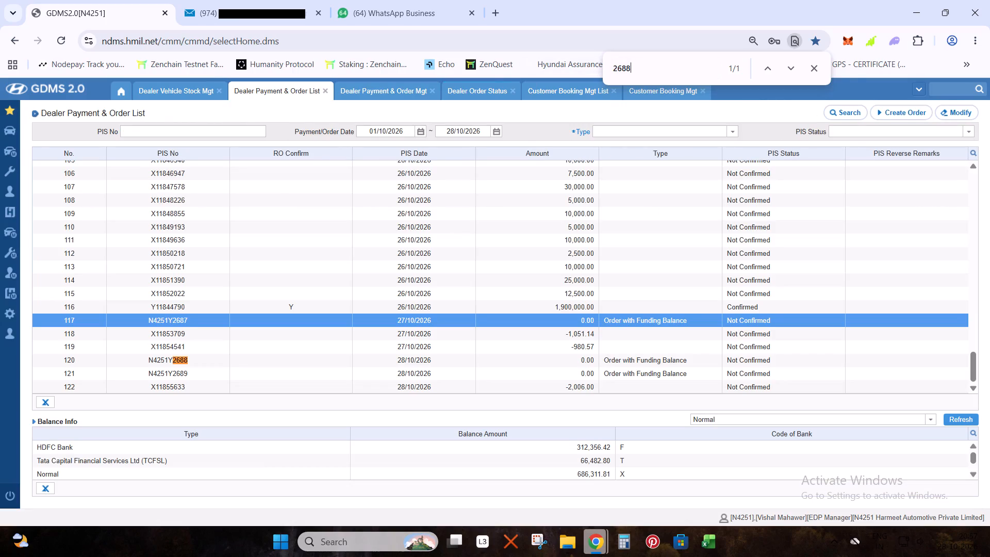
scroll(425, 194, down, 3)
double_click(183, 363)
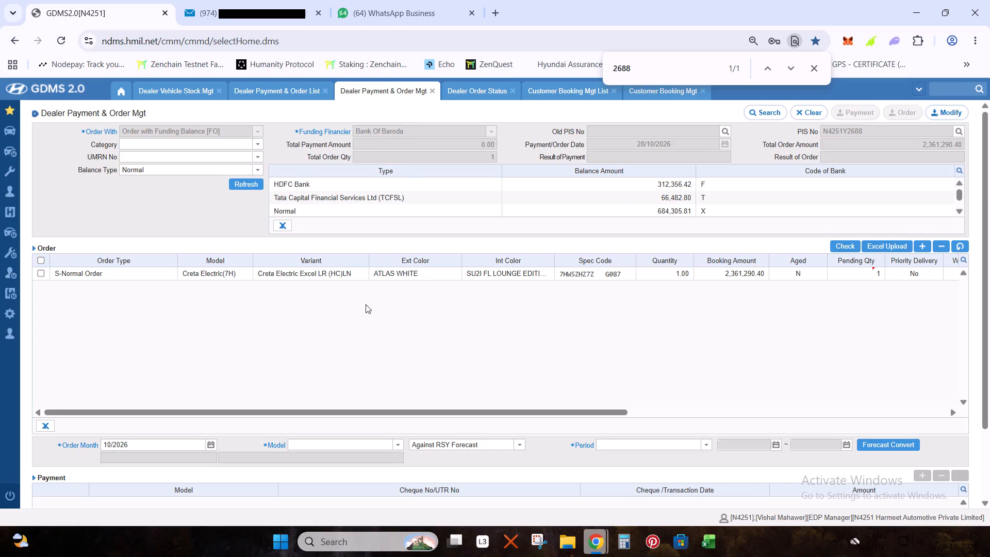
Check the bank balances in the Dealer Payment & Order List, then open the order with PIS number ending 2689 and return to the list.
click(262, 85)
scroll(491, 372, down, 1)
scroll(510, 477, down, 2)
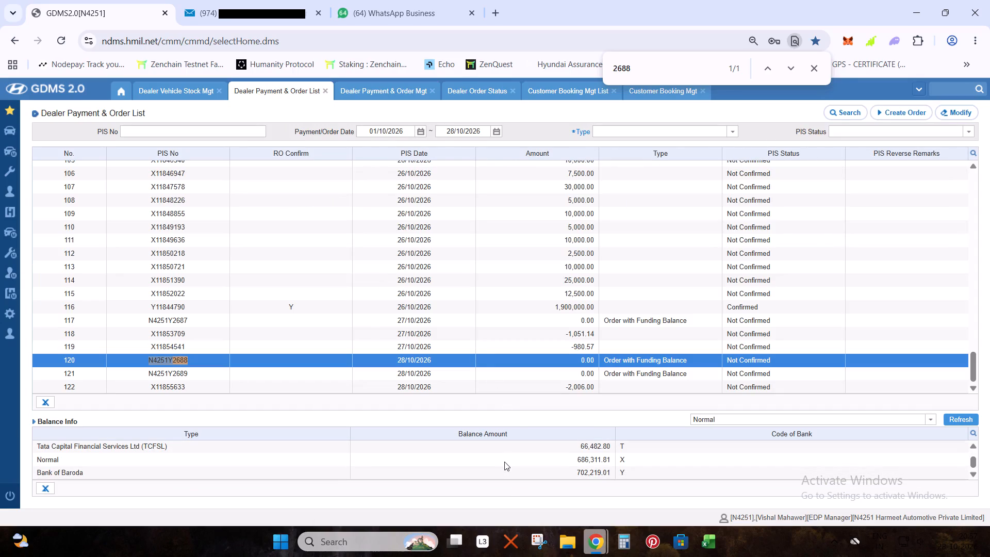
click(674, 71)
key(BackSpace)
key(9)
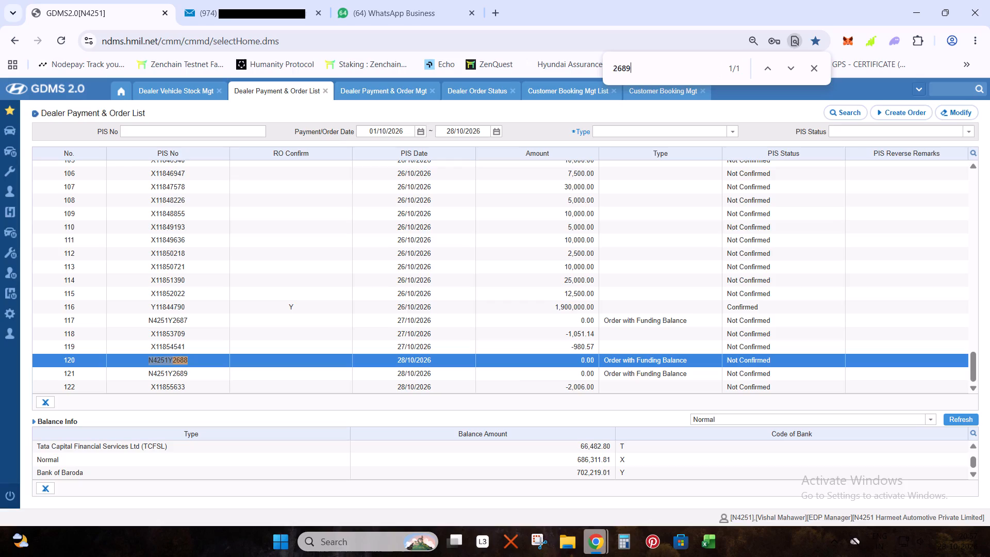
key(Return)
scroll(430, 167, down, 3)
double_click(498, 373)
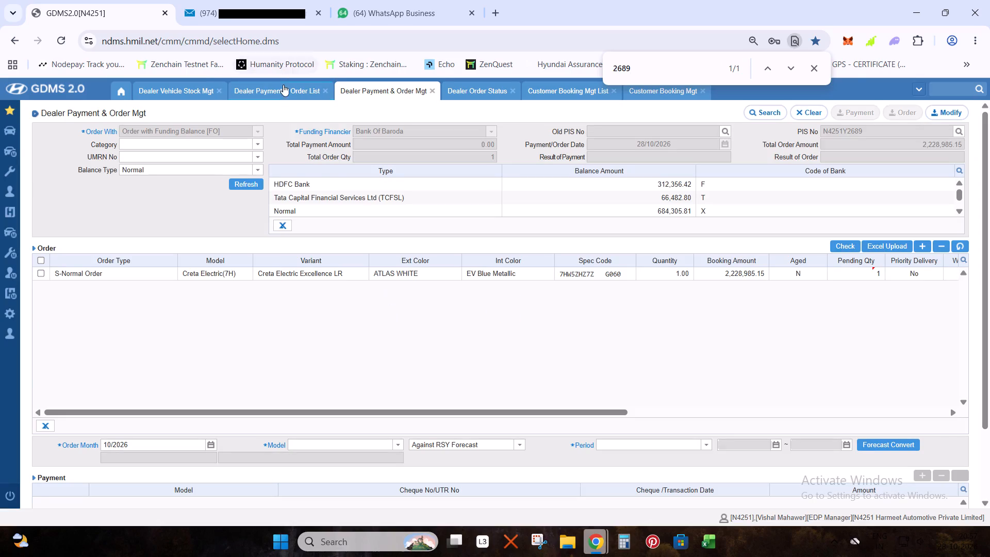
click(285, 89)
Switch to the BOOKING LIST workbook and search the TOTAL BOOKING sheet for UNI, stepping through the matches.
key(alt+Tab)
click(190, 417)
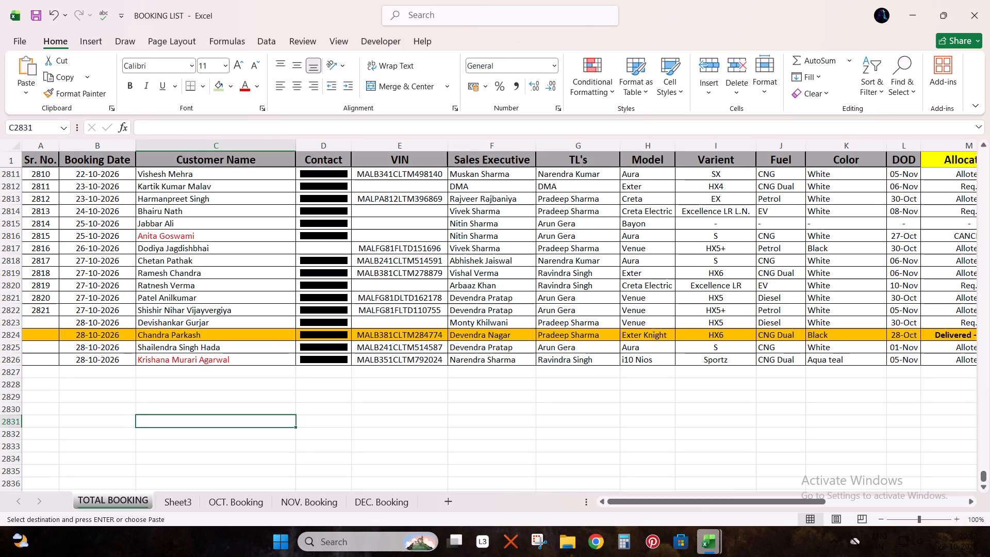
key(ctrl+f)
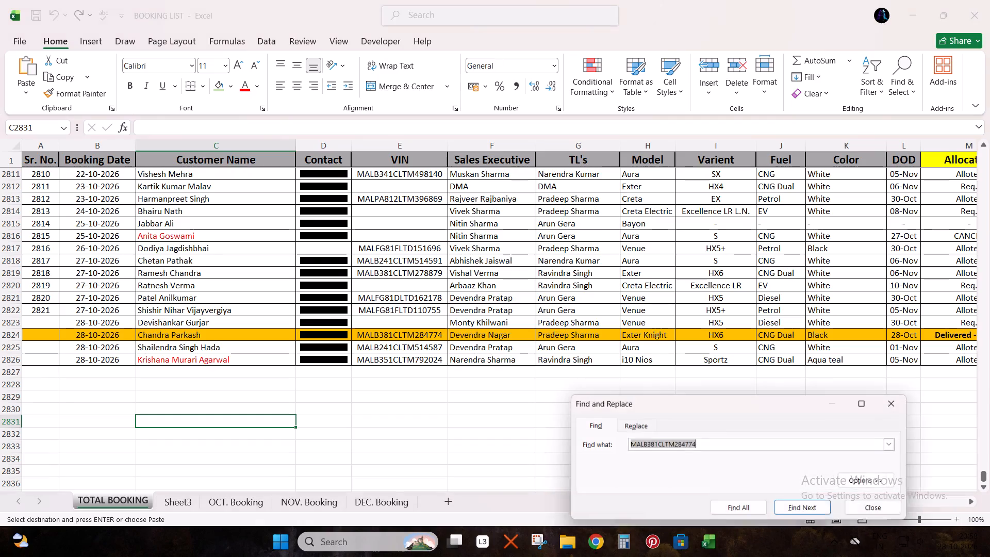
text(UNI)
key(Return)
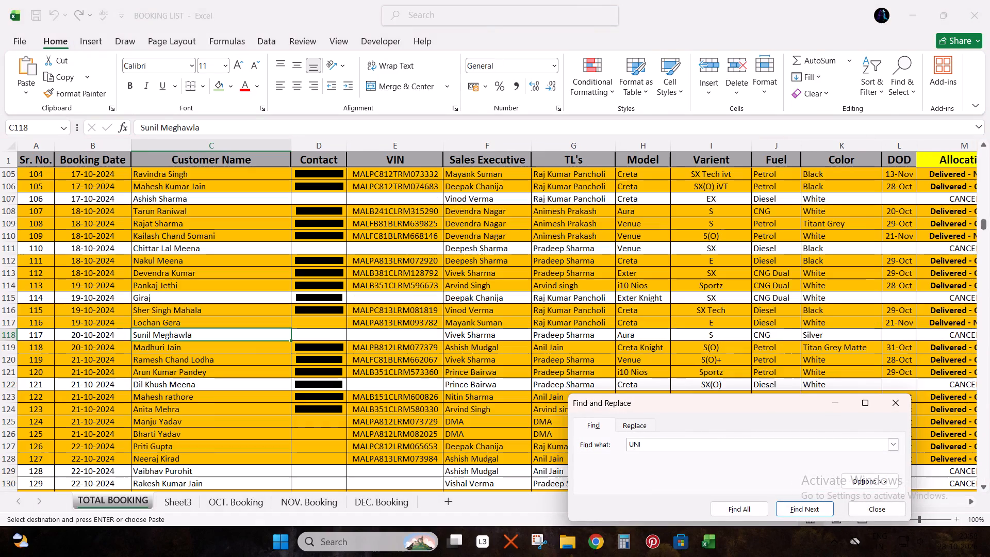
key(Return)
key(Return)
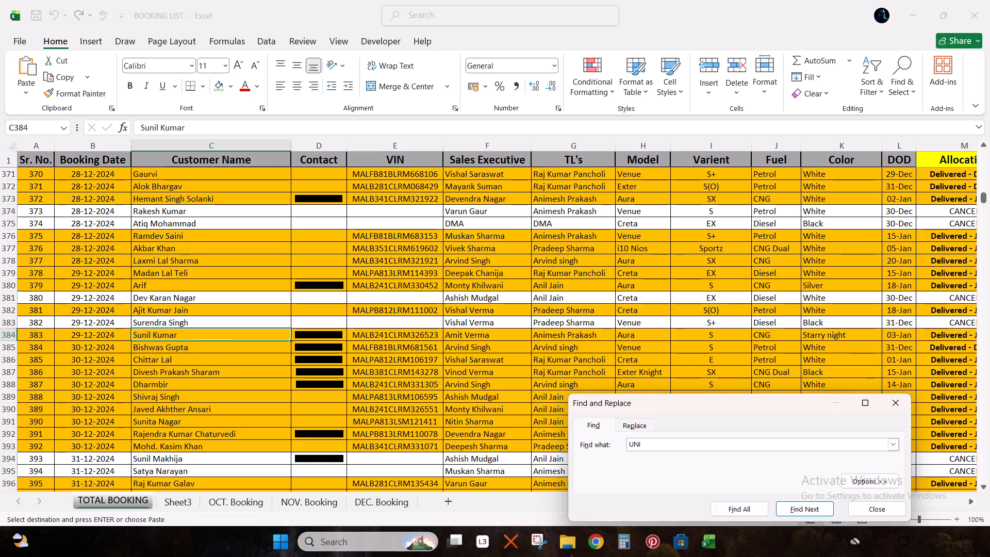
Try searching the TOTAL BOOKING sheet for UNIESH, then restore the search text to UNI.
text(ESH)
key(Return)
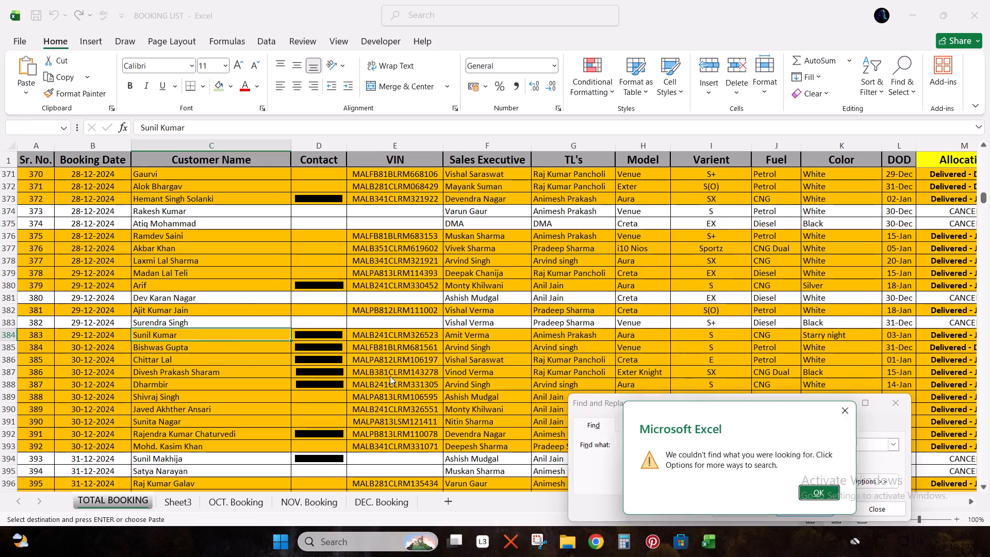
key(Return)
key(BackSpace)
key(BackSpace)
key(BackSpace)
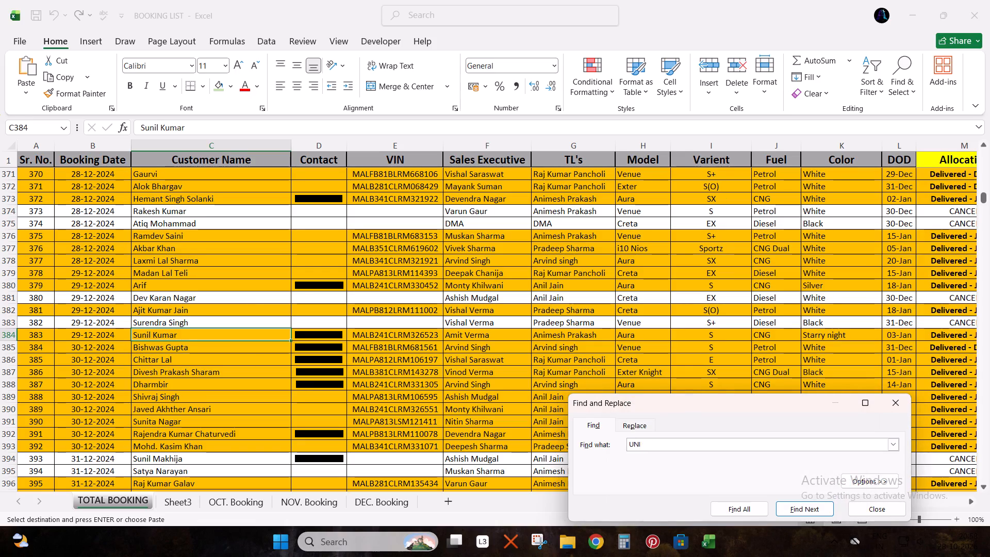
Step through further matches for UNI in the TOTAL BOOKING sheet and close the search.
key(Return)
key(Return)
key(Return)
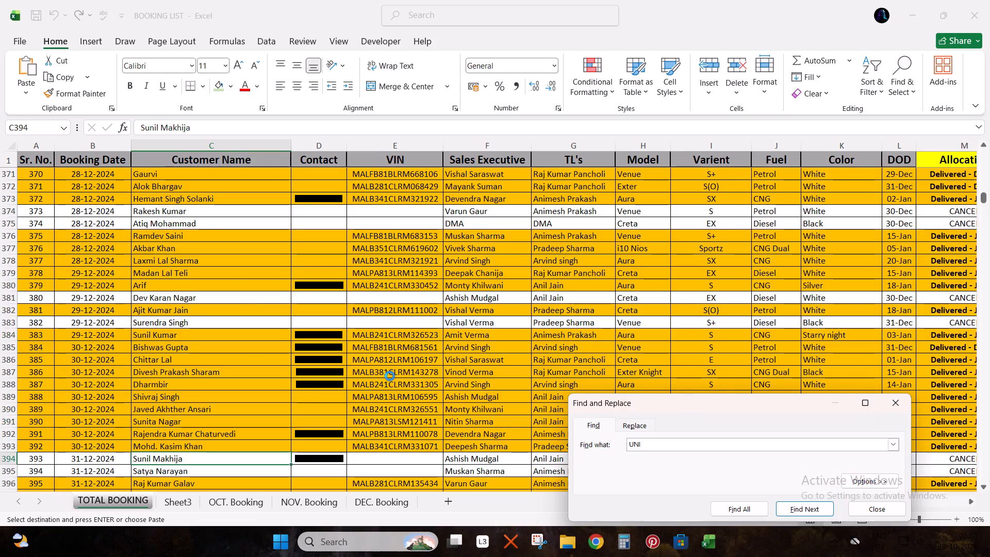
key(Return)
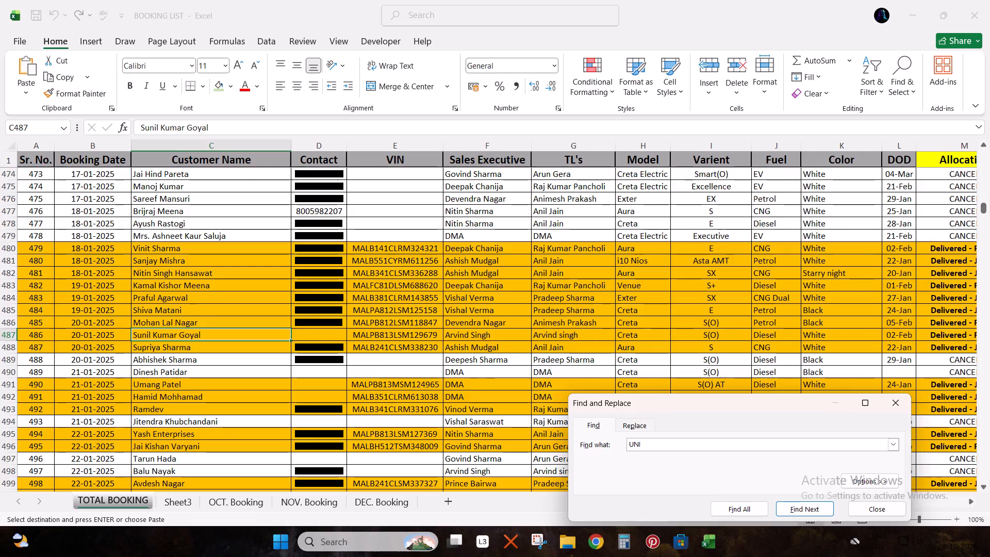
key(Escape)
Open the DELIVERY SHEET workbook from the desktop.
key(alt+Tab)
key(alt+grave)
key(alt+Tab)
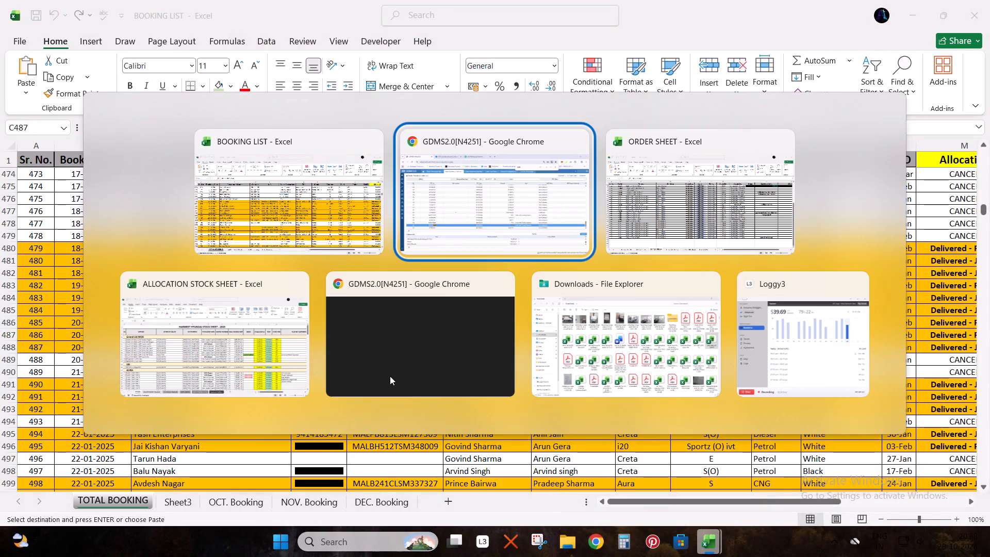
key(alt+Tab)
key(alt+Tab)
key(alt+Tab)
click(989, 556)
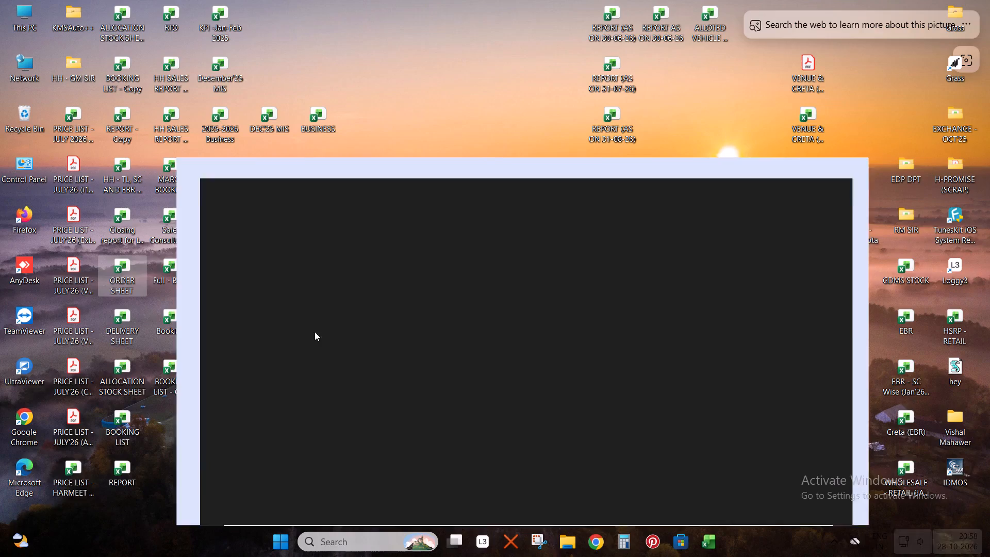
double_click(123, 338)
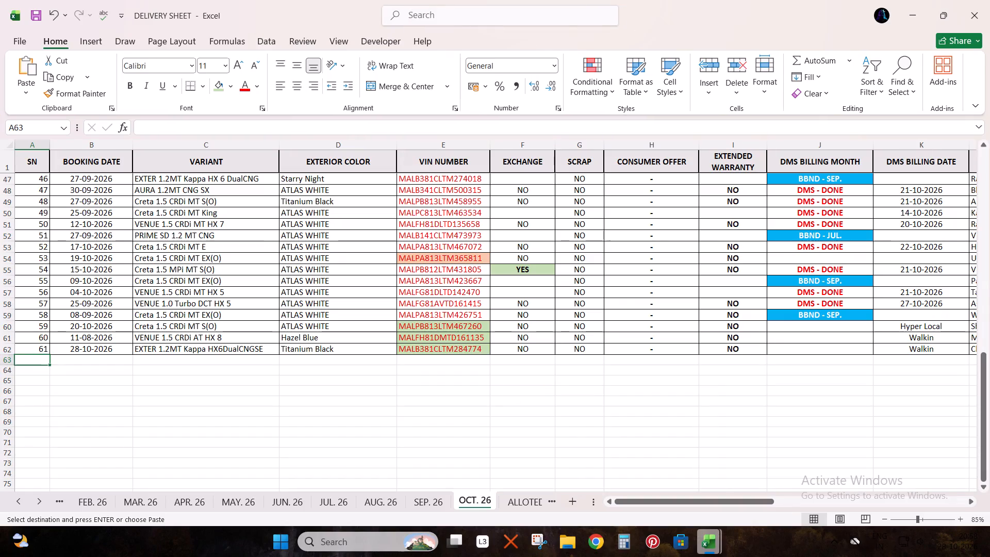
Find the customer matching UNI in the OCT. 26 delivery sheet and copy the VIN number from that row.
click(543, 396)
key(ctrl+f)
key(Return)
key(Escape)
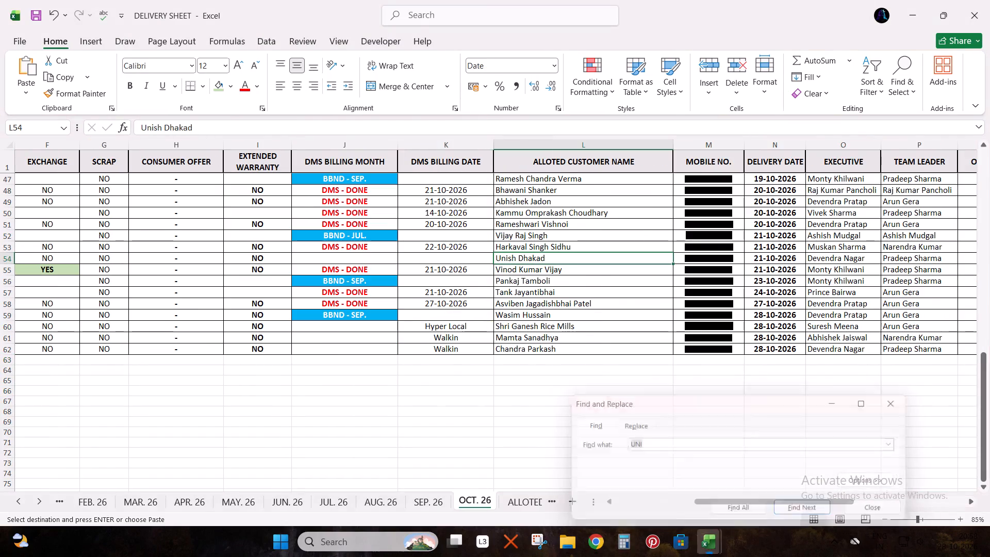
key(Left)
key(Left)
key(Left)
key(Left)
key(Left)
key(Left)
key(Left)
key(Left)
key(ctrl+c)
key(Right)
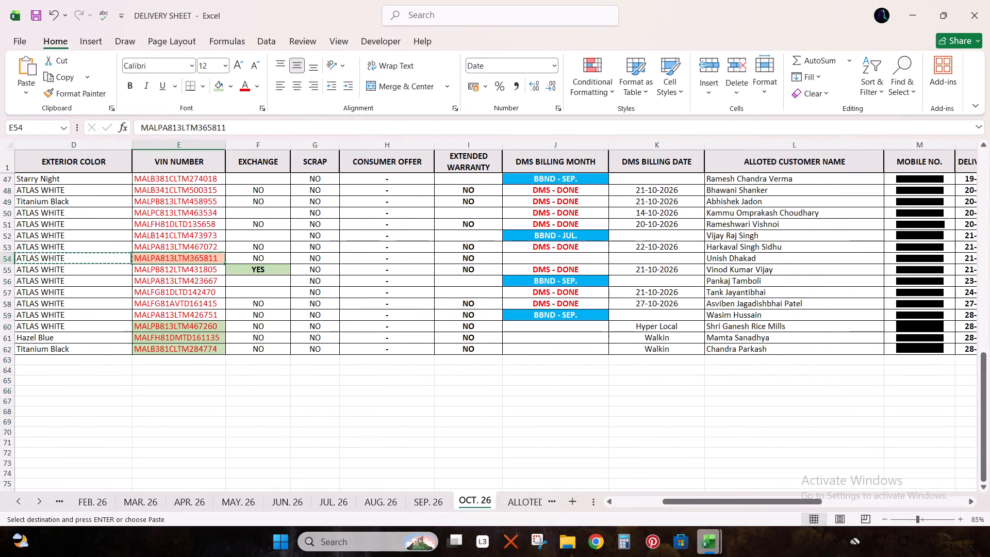
key(ctrl+c)
Switch back to the BOOKING LIST workbook and find the copied VIN in the TOTAL BOOKING sheet.
key(alt+Tab)
key(alt+Tab)
key(alt+Tab)
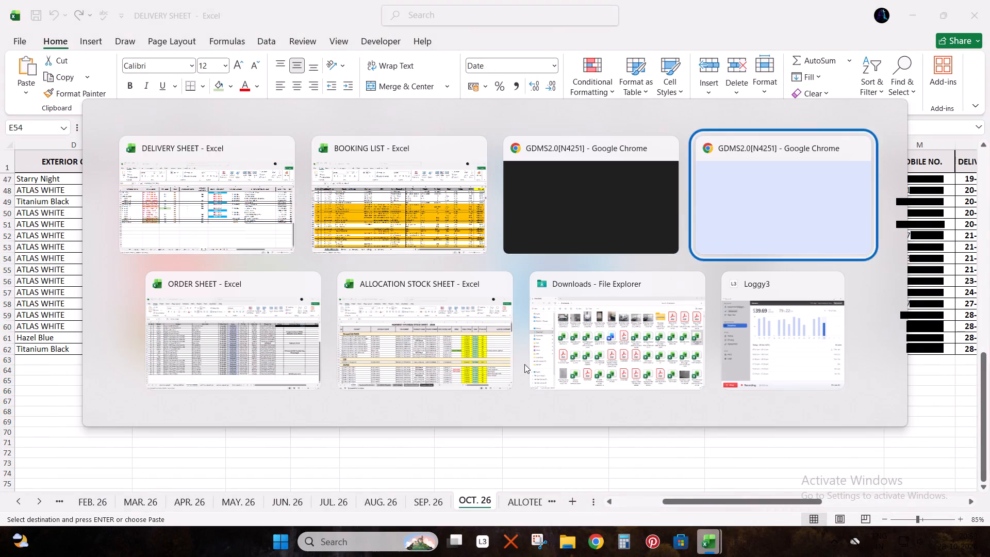
key(alt+Tab)
key(alt+Tab)
key(alt+Tab)
key(alt+Tab)
key(alt+Tab)
key(alt+Tab)
key(alt+Tab)
key(alt+Tab)
key(alt+Tab)
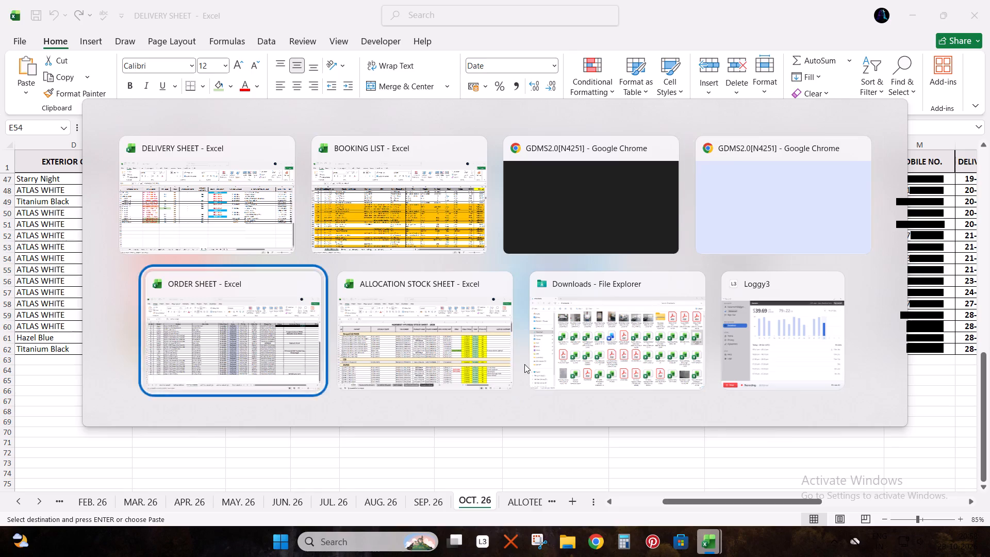
key(alt+Tab)
key(alt+Tab)
key(alt+Tab)
key(alt+Tab)
key(alt+Tab)
key(Right)
key(ctrl+f)
key(ctrl+v)
key(Return)
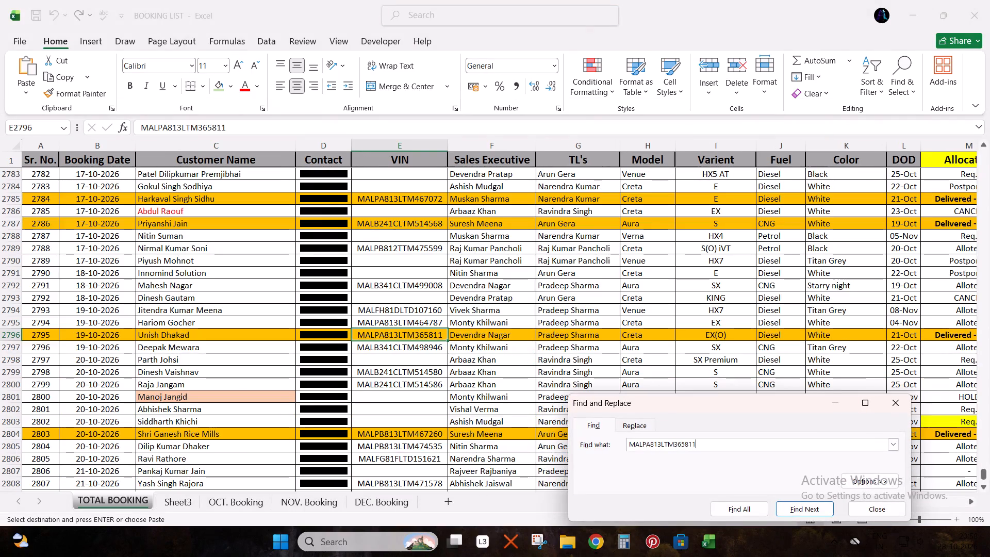
key(Escape)
Examine the found booking's deal, finance, insurance, RTO, accessories, TCS and scrap cost entries.
key(ctrl+Right)
key(Right)
key(Right)
key(Right)
key(Right)
key(Right)
key(Right)
key(Right)
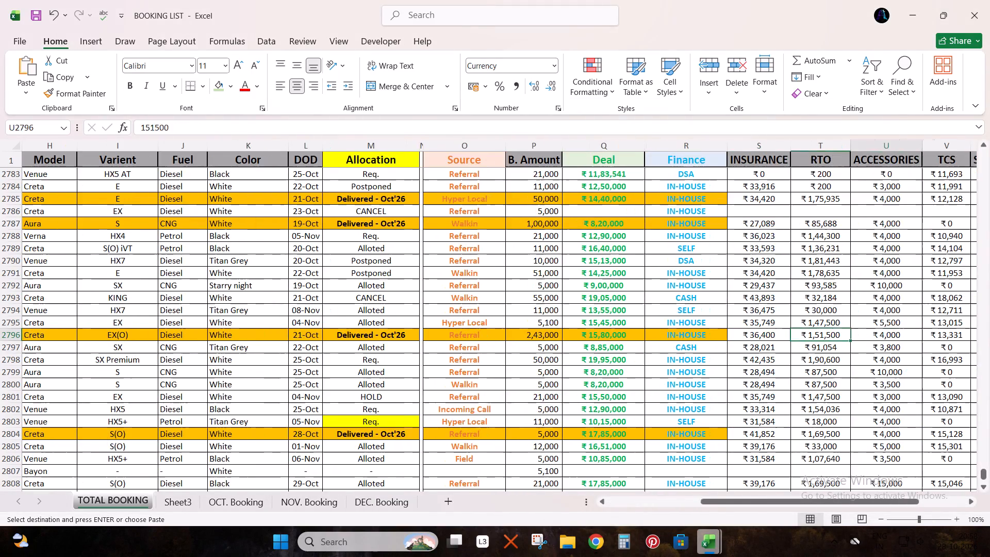
key(Right)
key(Left)
key(Right)
key(Right)
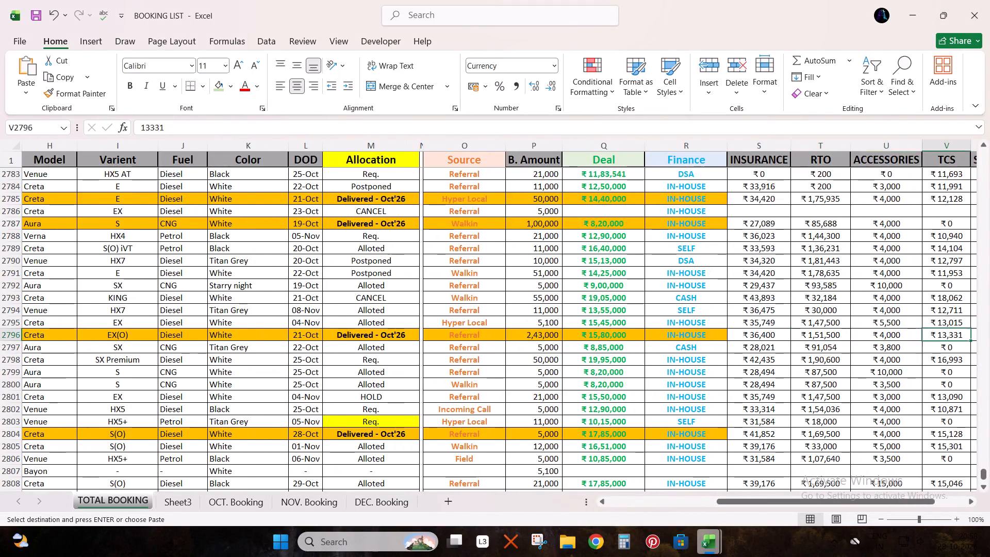
key(Right)
key(Left)
key(Left)
key(Left)
key(Left)
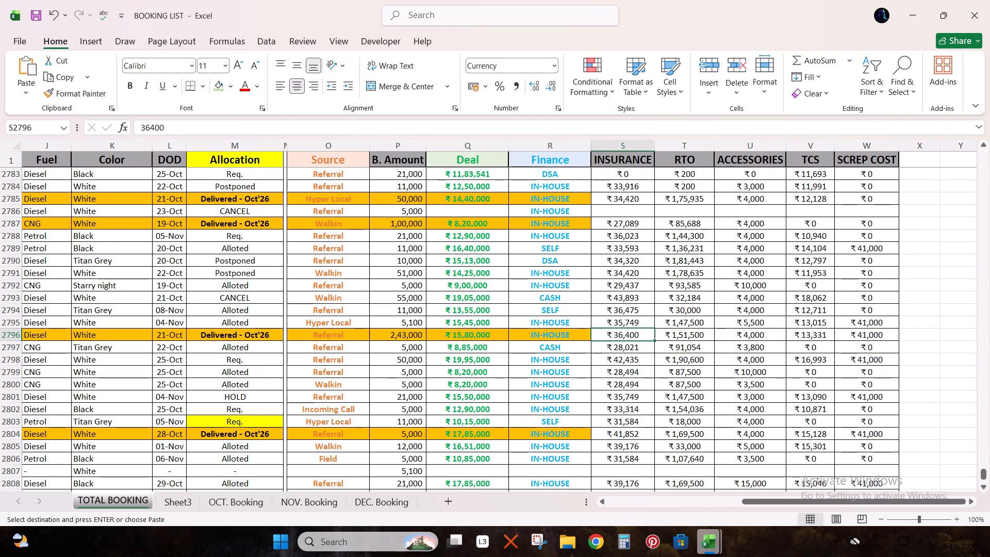
key(Left)
key(Right)
key(Right)
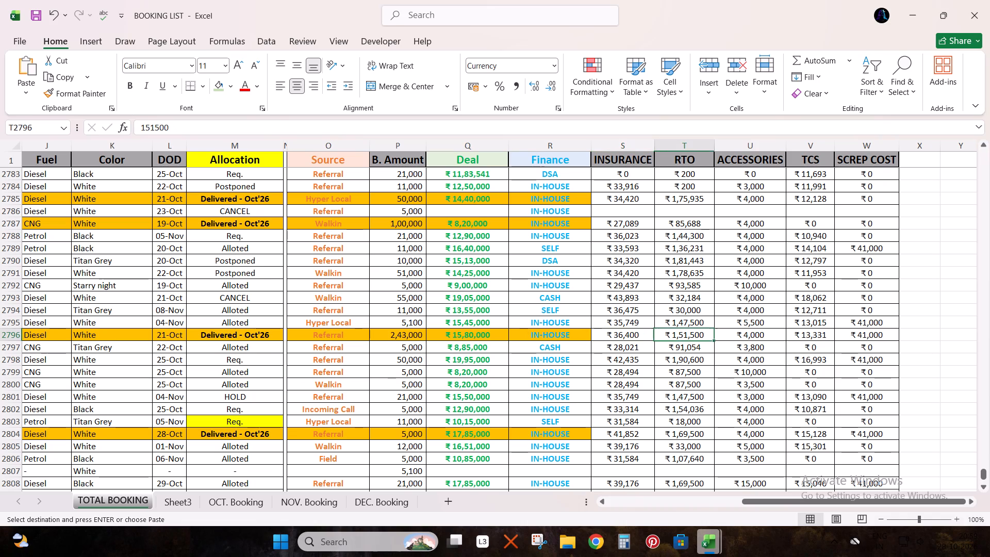
key(Right)
key(Right)
key(Right)
key(Left)
key(alt+Tab)
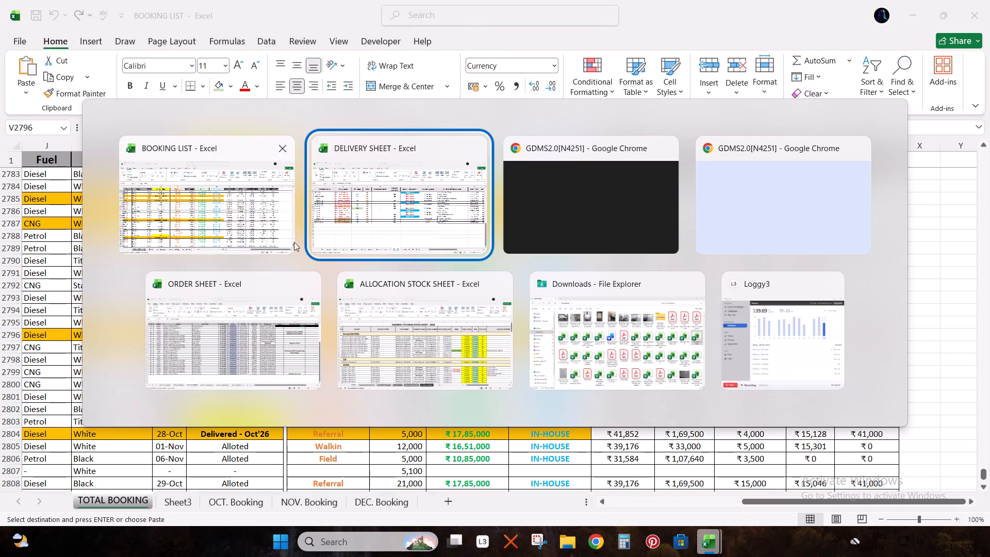
key(alt+Tab)
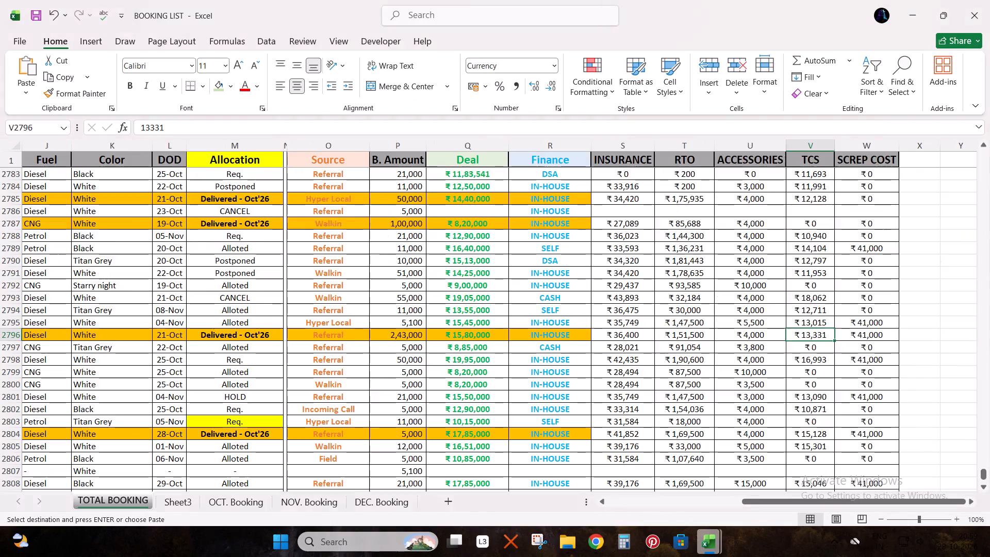
Open the RTO workbook from the desktop.
key(alt+Tab)
click(989, 551)
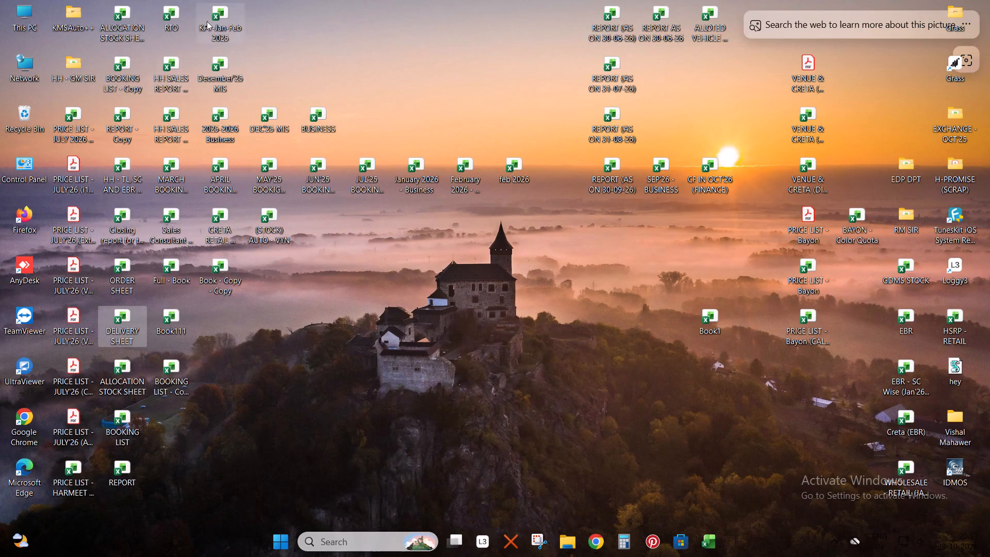
double_click(161, 20)
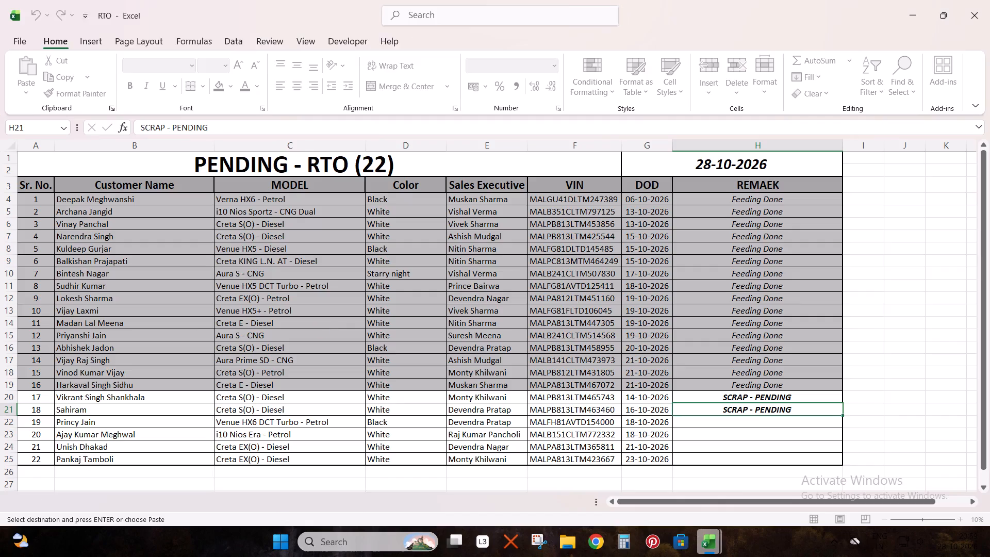
Copy the VIN of serial number 17 in the PENDING - 28-10-26 sheet and close the DELIVERY SHEET workbook.
click(545, 397)
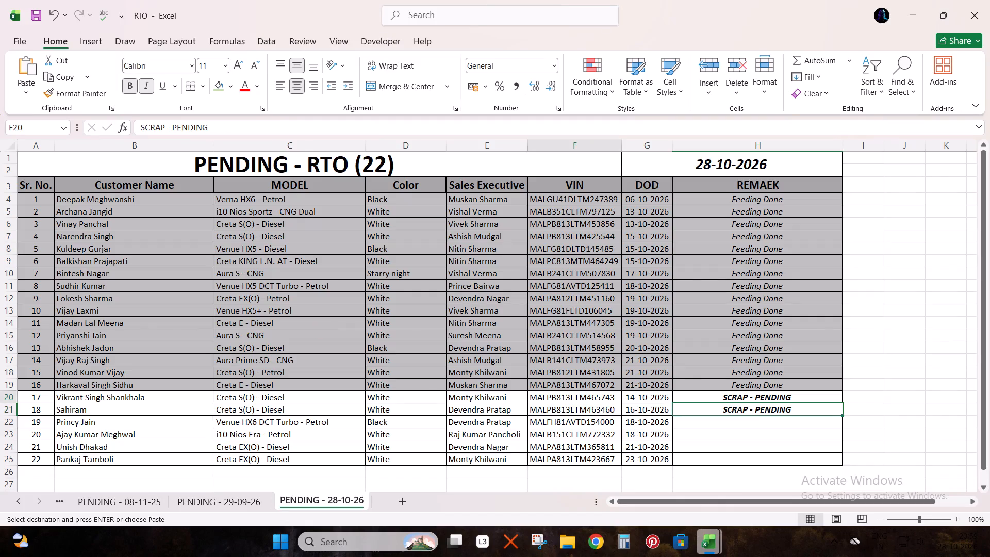
key(ctrl+c)
key(alt+Tab)
key(alt+Tab)
key(alt+Tab)
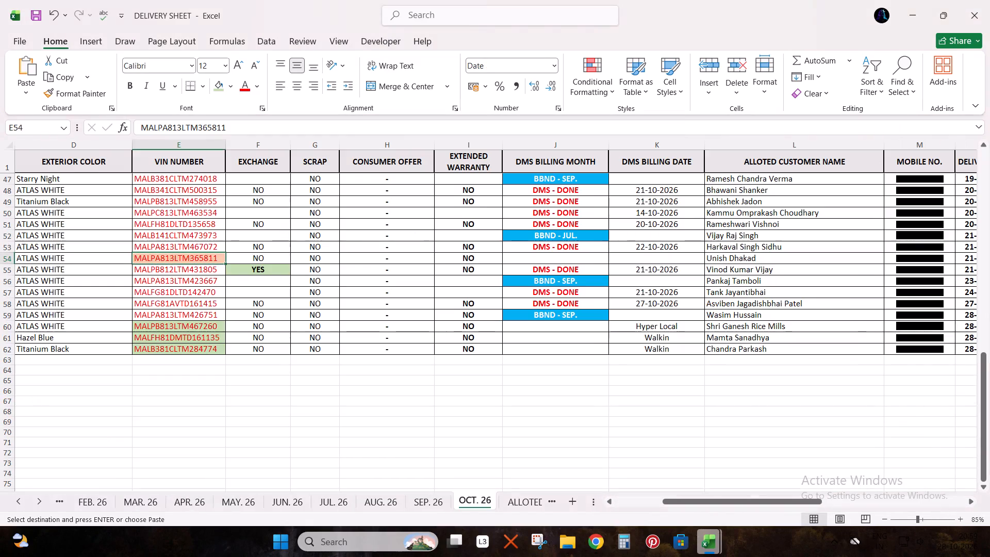
click(989, 0)
Switch to the BOOKING LIST workbook and find the copied VIN in the TOTAL BOOKING sheet.
key(alt+Tab)
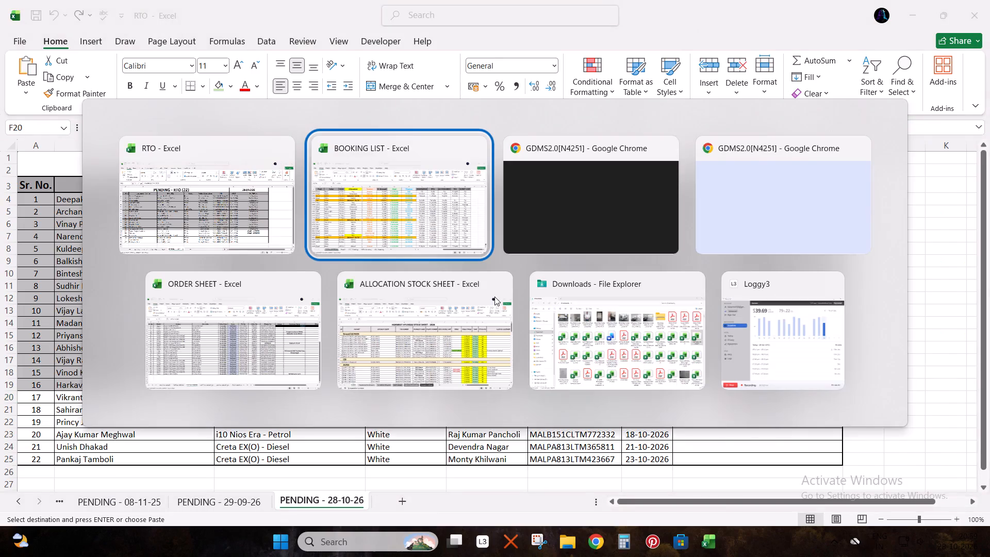
key(Right)
key(ctrl+f)
key(ctrl+v)
key(Return)
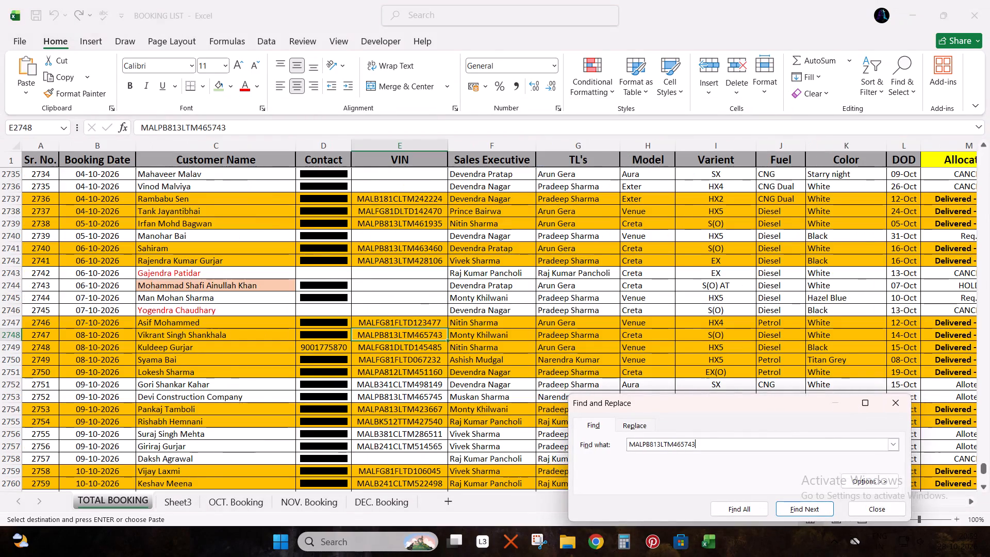
key(Escape)
Examine the found booking's deal, finance, insurance, RTO, accessories, TCS and scrap cost entries.
key(ctrl+Right)
key(ctrl+Right)
key(ctrl+Right)
key(Right)
key(Left)
key(Left)
Copy the VIN of serial number 18 in the RTO pending sheet and find it in the TOTAL BOOKING sheet.
key(alt+Tab)
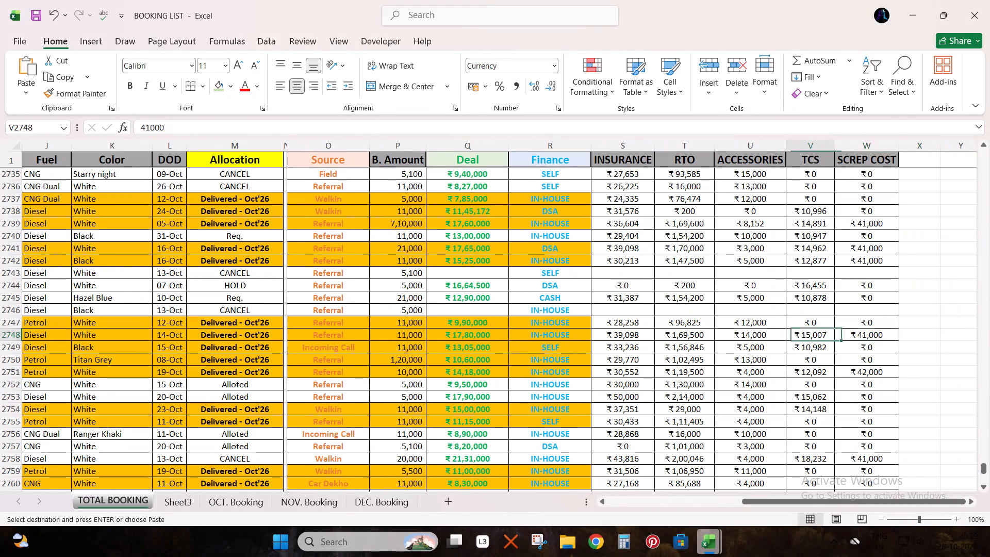
key(Down)
key(ctrl+c)
key(alt+Tab)
key(Right)
key(ctrl+f)
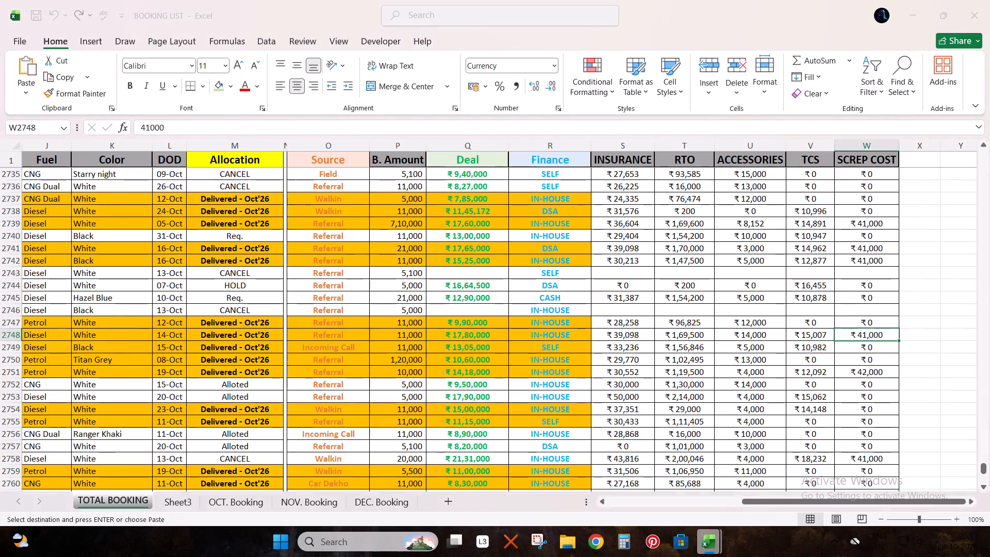
key(ctrl+v)
key(Return)
key(Escape)
Examine the serial 18 customer's booking row from booking amount and deal across to TCS and scrap cost.
key(ctrl+Right)
key(ctrl+Right)
key(Right)
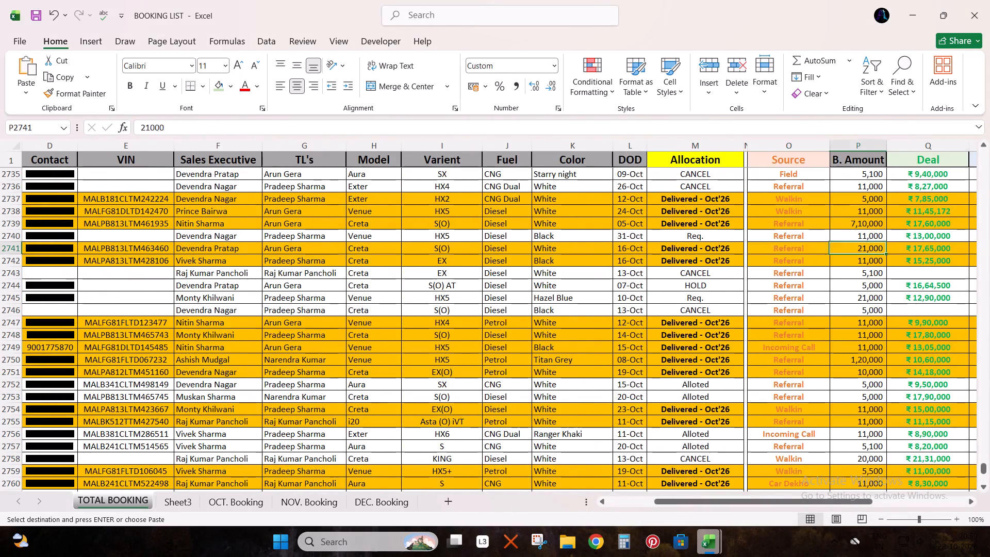
key(Right)
key(Right)
key(Right)
key(Right)
key(Right)
key(Right)
key(Right)
Copy the VIN of serial number 19 in the RTO pending sheet and find it in the TOTAL BOOKING sheet.
key(alt+Tab)
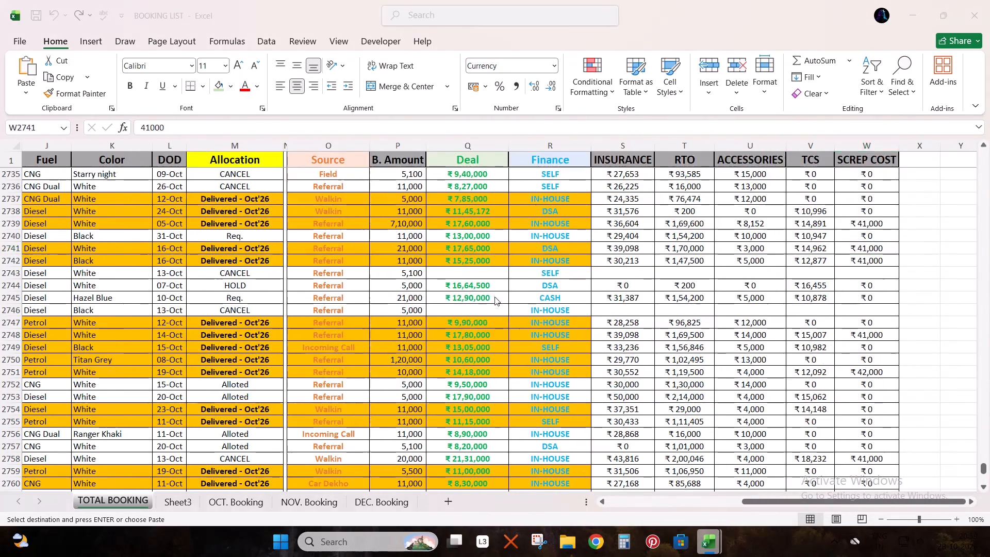
key(Return)
key(Down)
key(ctrl+c)
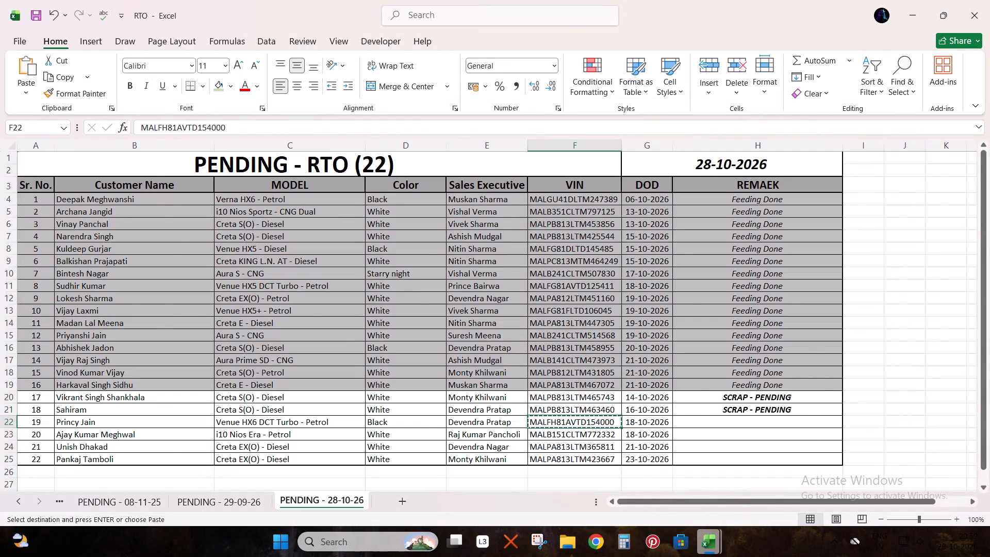
key(alt+Tab)
key(Right)
key(ctrl+f)
key(ctrl+v)
key(Return)
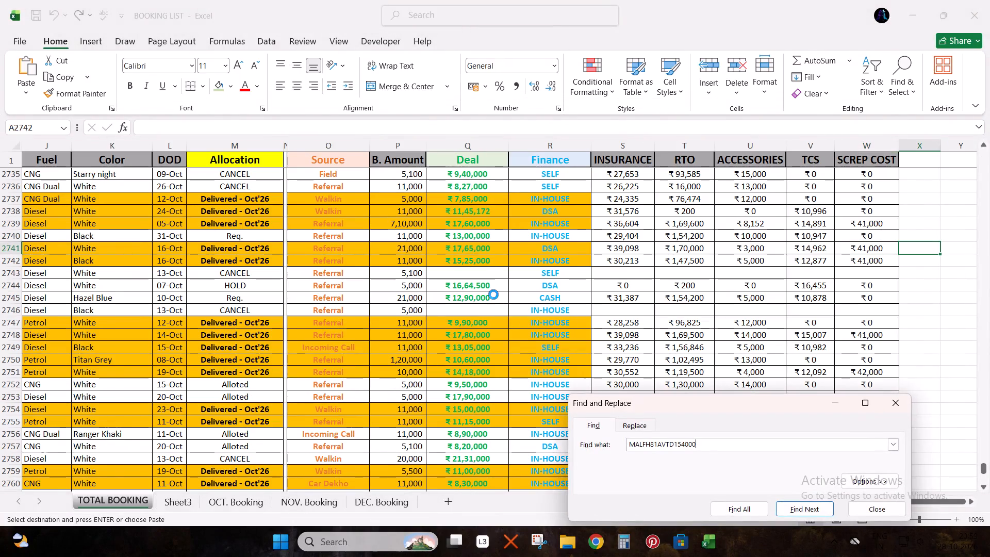
key(Escape)
Examine the TCS and scrap cost entries at the end of the serial 19 customer's booking row.
key(ctrl+Right)
key(ctrl+Right)
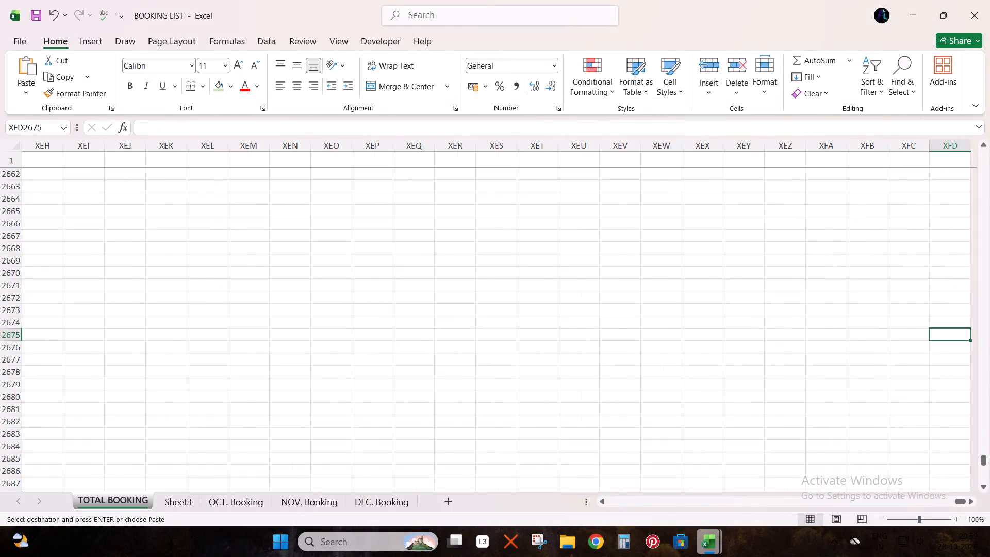
key(ctrl+Left)
key(Right)
key(Left)
key(Left)
Copy the VIN of serial number 20 in the RTO pending sheet and find it in the TOTAL BOOKING sheet.
key(alt+Tab)
key(Down)
key(ctrl+c)
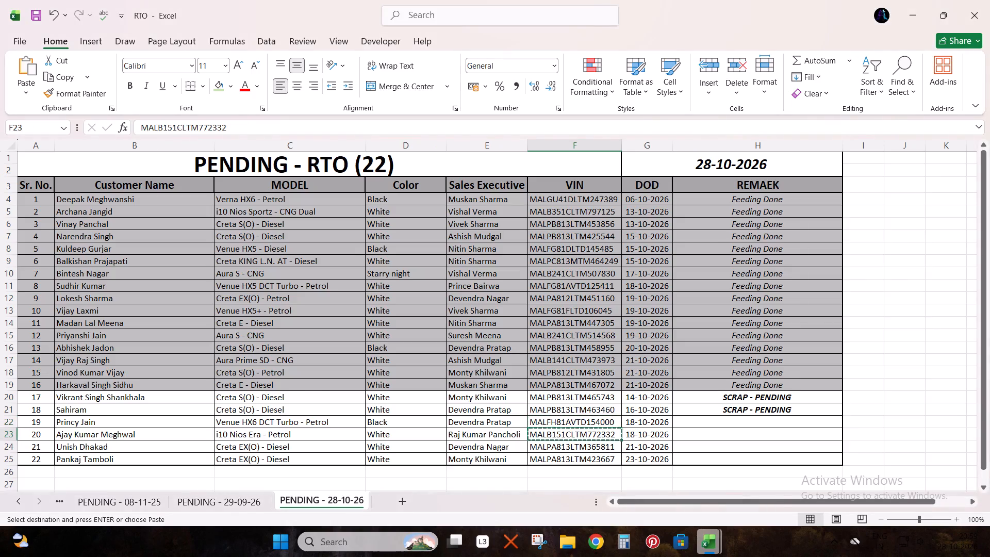
key(alt+Tab)
key(Right)
key(ctrl+f)
key(ctrl+v)
key(Return)
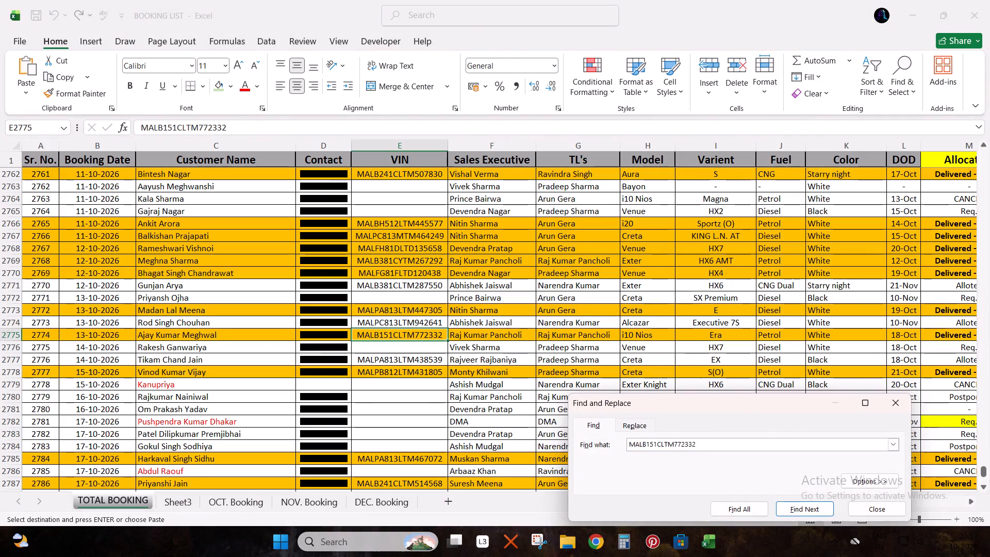
key(Escape)
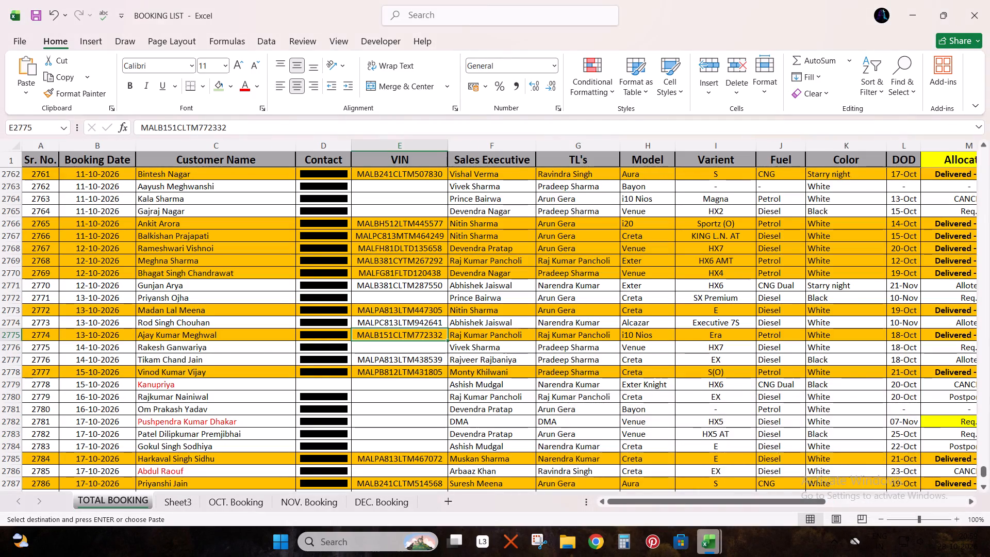
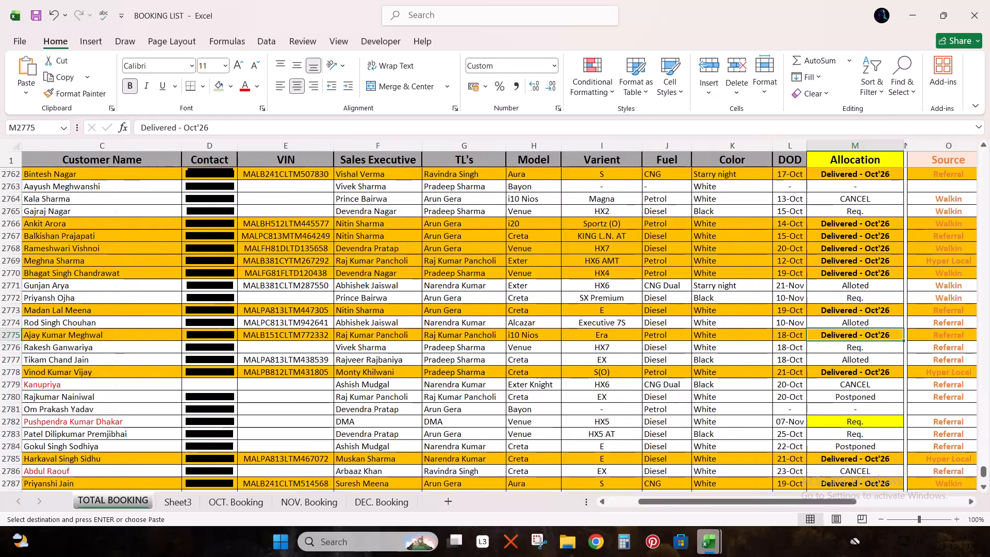
Examine the serial 20 customer's booking row from source and deal across to TCS and scrap cost.
key(Right)
key(Right)
key(Right)
key(Right)
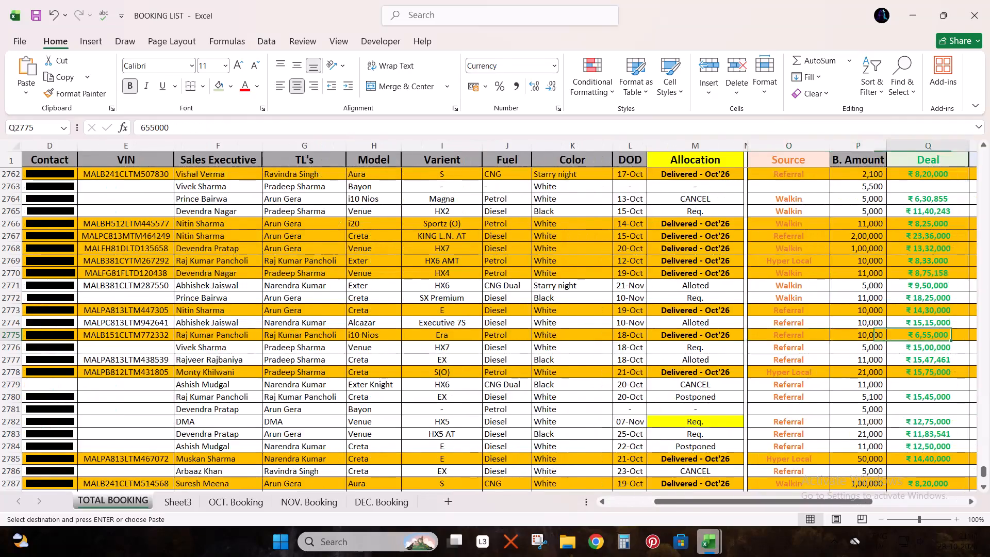
key(Right)
key(Right)
key(Right)
key(Right)
key(Right)
key(Right)
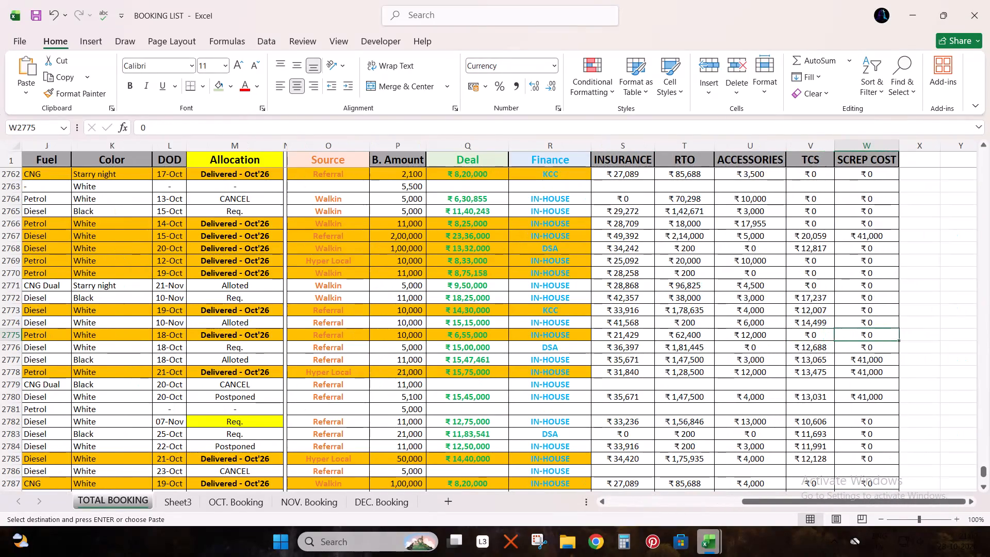
Copy the VIN of serial number 21 in the RTO pending sheet and find it in the TOTAL BOOKING sheet.
key(alt+Tab)
key(Down)
key(ctrl+c)
key(alt+Tab)
key(Right)
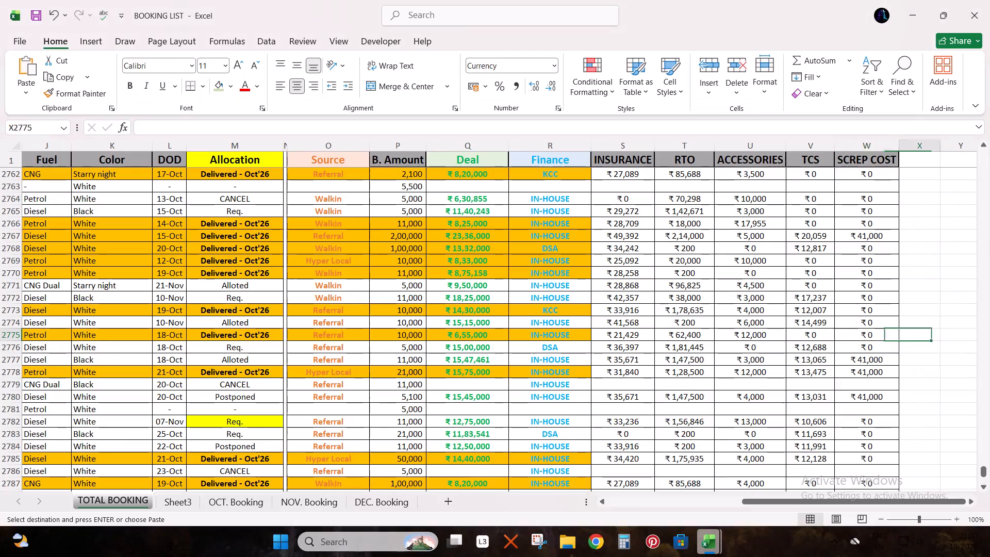
key(ctrl+f)
key(ctrl+v)
key(Return)
key(Escape)
Examine the serial 21 customer's booking row from source across to the scrap cost entry.
key(ctrl+Right)
key(ctrl+Right)
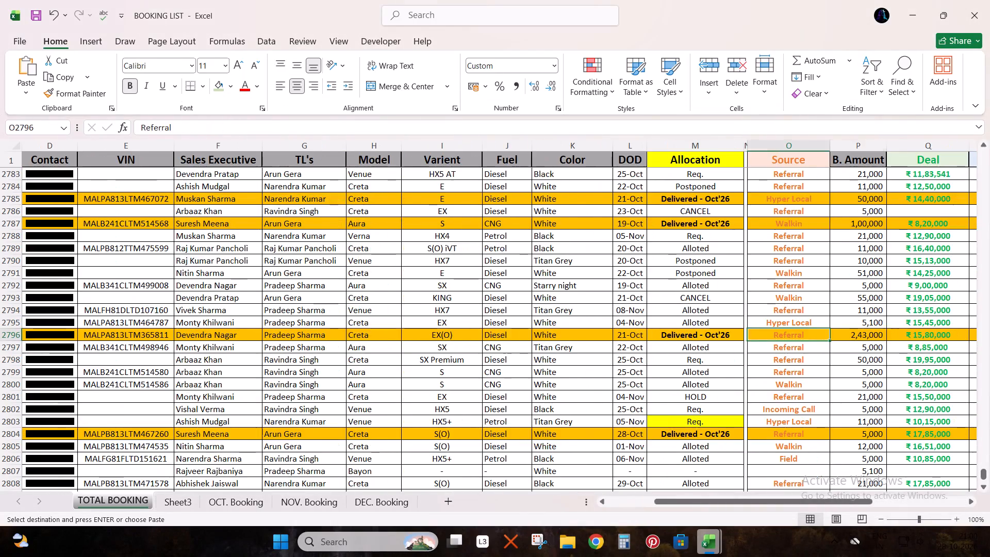
key(Right)
key(ctrl+Right)
key(Right)
key(Left)
Copy the VIN of serial number 22 in the RTO pending sheet and find it in the TOTAL BOOKING sheet.
key(alt+Tab)
key(Down)
key(ctrl+c)
key(alt+Tab)
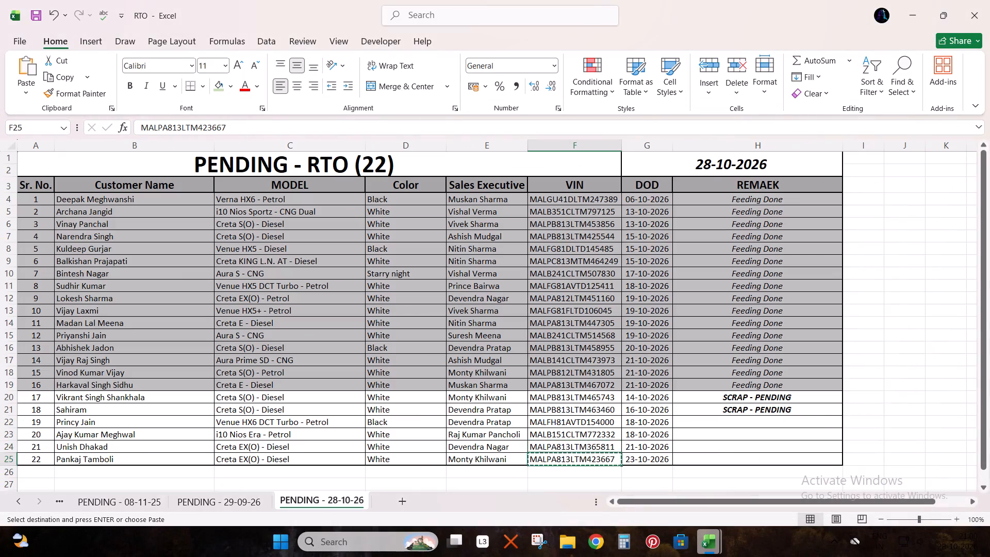
key(Right)
key(ctrl+f)
key(ctrl+v)
key(Return)
key(Escape)
Examine the serial 22 customer's booking row from allocation across to scrap cost, and review the RTO, accessories and TCS entries.
key(ctrl+Right)
key(Right)
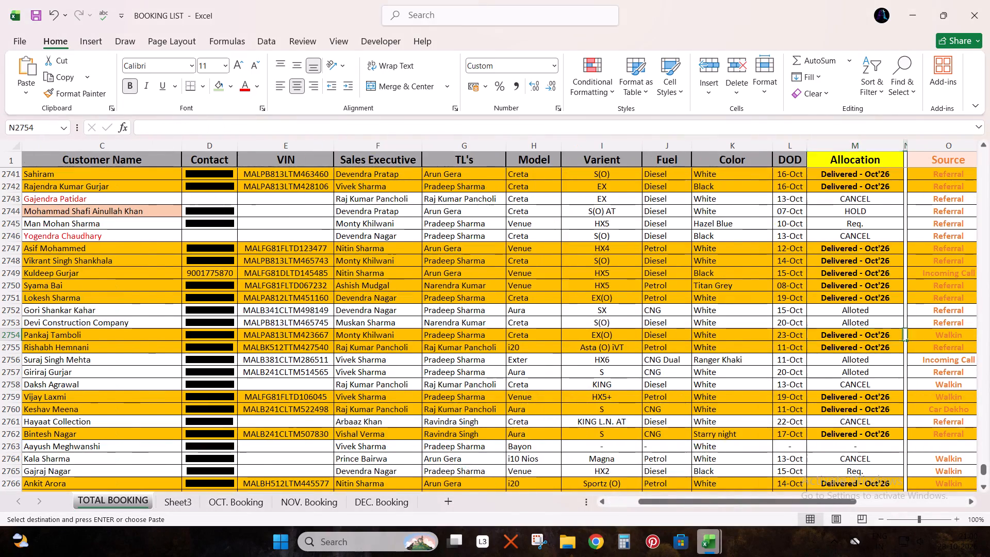
key(Right)
key(Right)
key(Right)
key(Right)
key(Right)
key(Right)
key(Right)
key(Right)
key(Right)
key(Right)
key(Left)
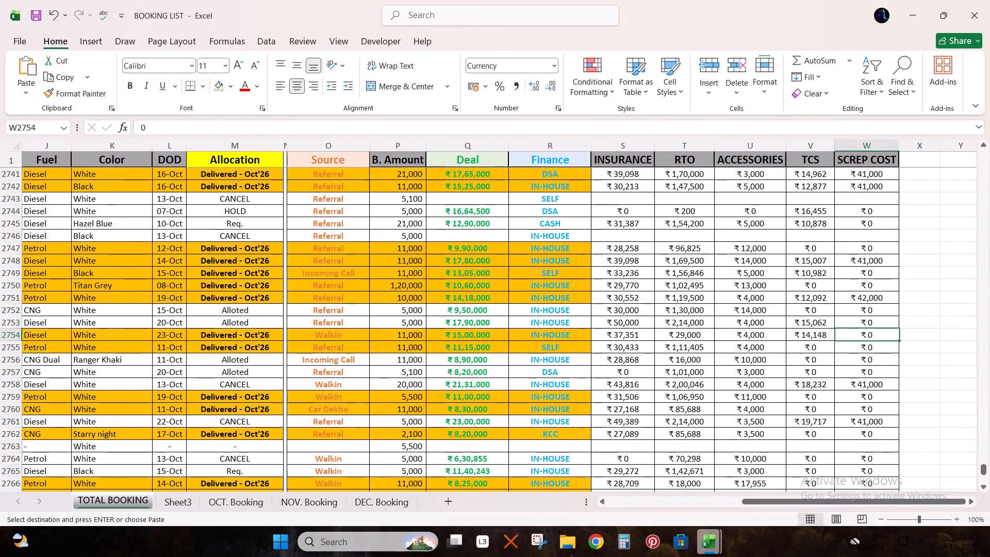
key(Left)
key(Left)
key(Left)
Enter the remark BH for serial number 22 in the RTO pending sheet and remove its italic formatting.
key(alt+Tab)
key(ctrl+Right)
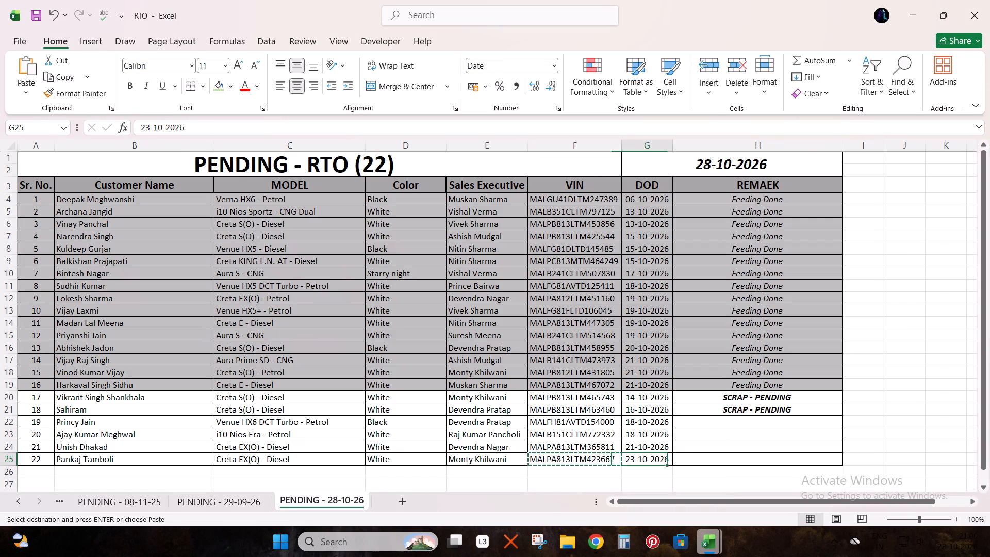
key(Right)
text(BH)
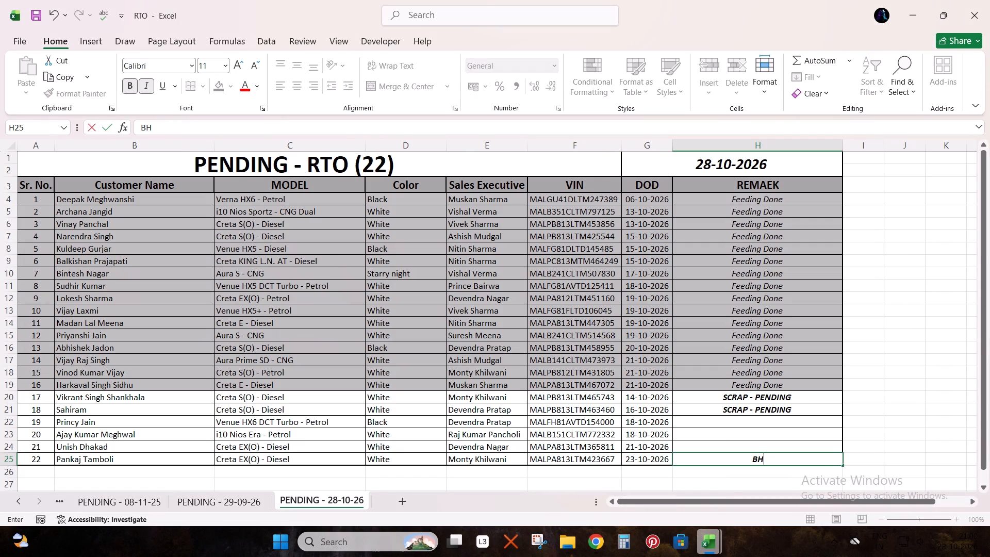
key(Return)
key(Up)
key(ctrl+i)
Enter the remark SCRAP - PENDING for serial number 21 in the RTO pending sheet.
key(Up)
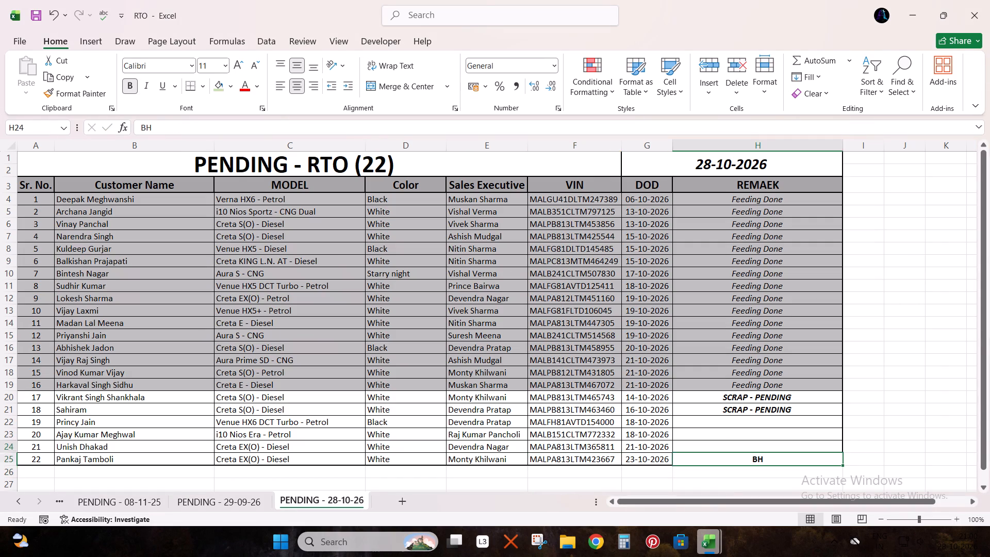
key(Up)
key(Up)
key(Down)
key(Down)
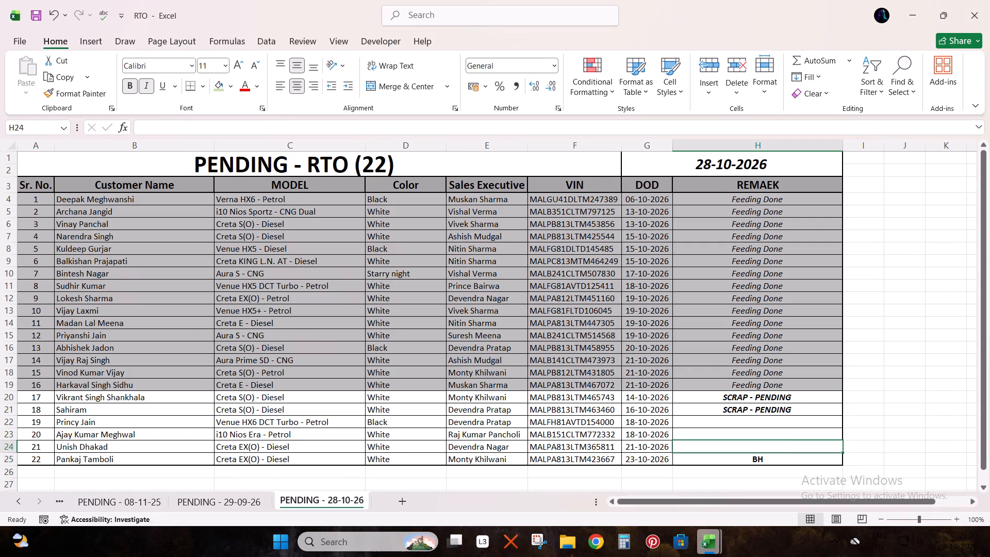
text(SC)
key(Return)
Select the VIN of serial number 21 in the RTO pending sheet.
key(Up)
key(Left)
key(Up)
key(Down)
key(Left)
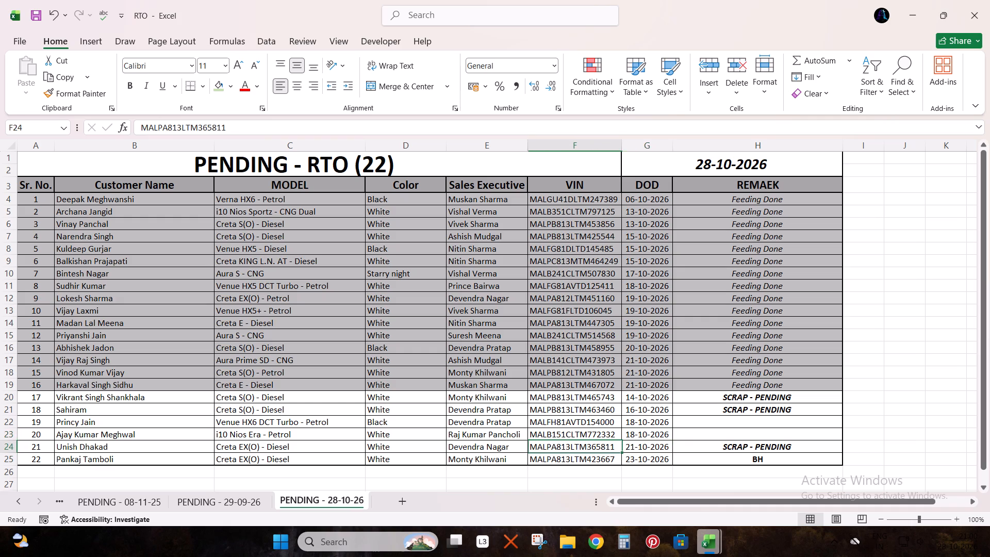
Return to the serial number cell of row 21 and save the RTO workbook.
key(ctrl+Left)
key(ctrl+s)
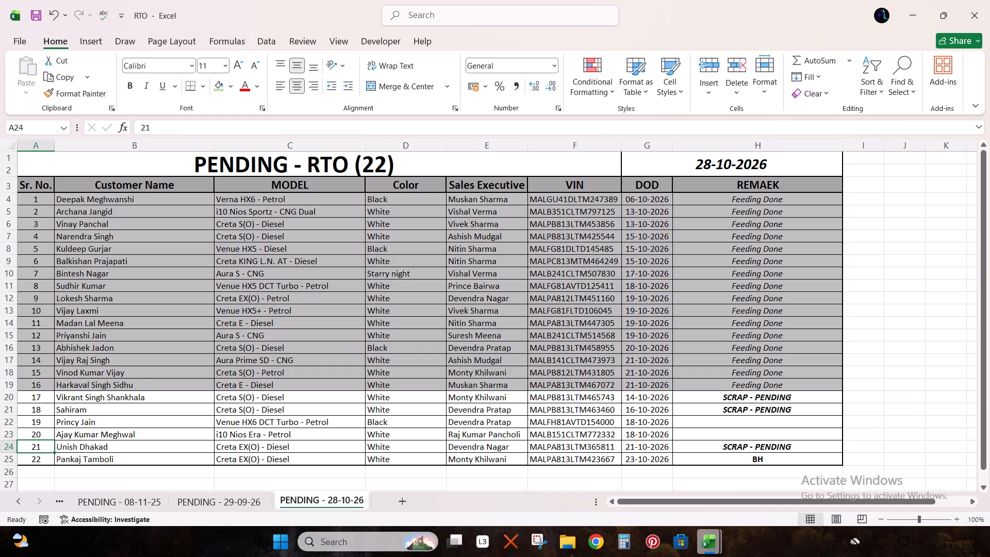
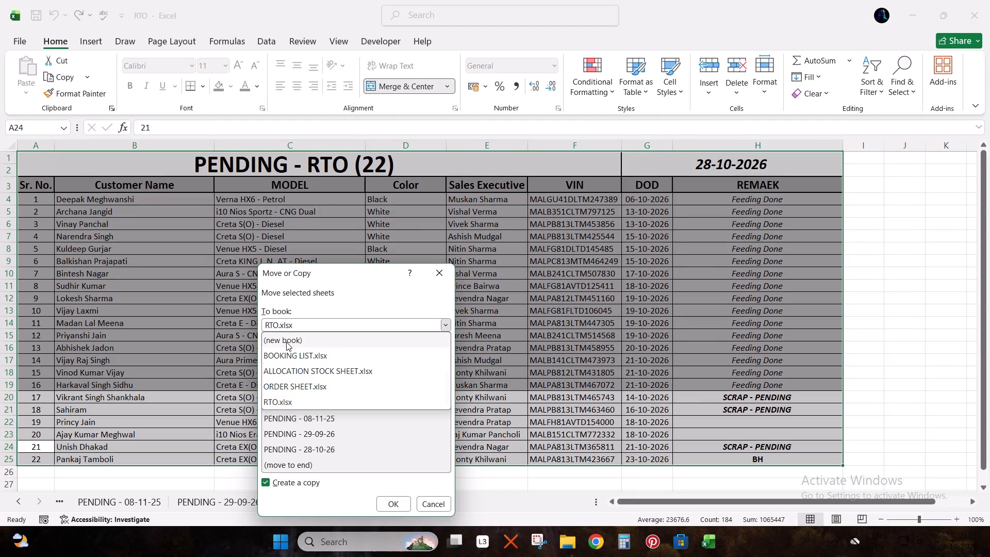
Copy the PENDING - 28-10-26 sheet into a new workbook, keeping the original in the RTO workbook.
click(386, 510)
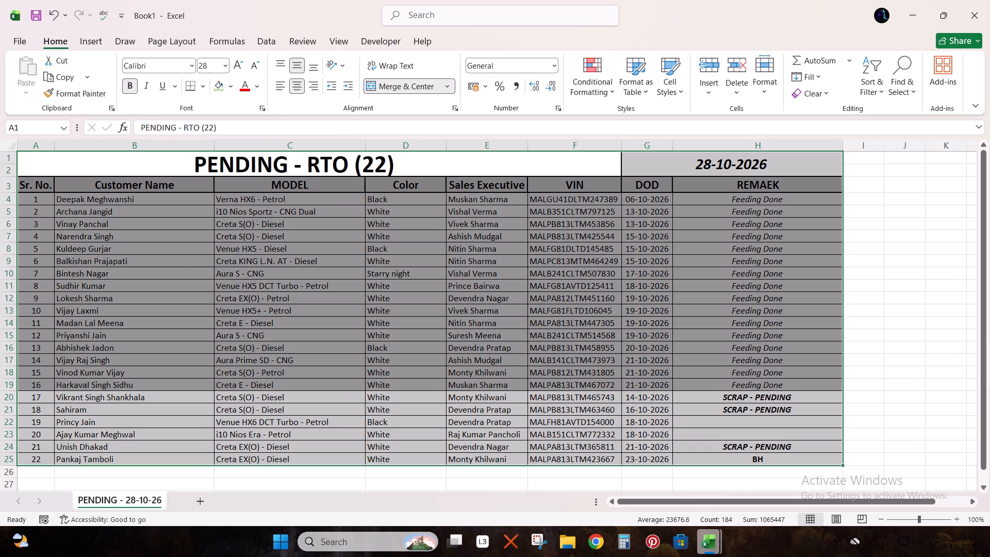
Start saving the new workbook that holds the copied PENDING - 28-10-26 sheet.
key(ctrl+s)
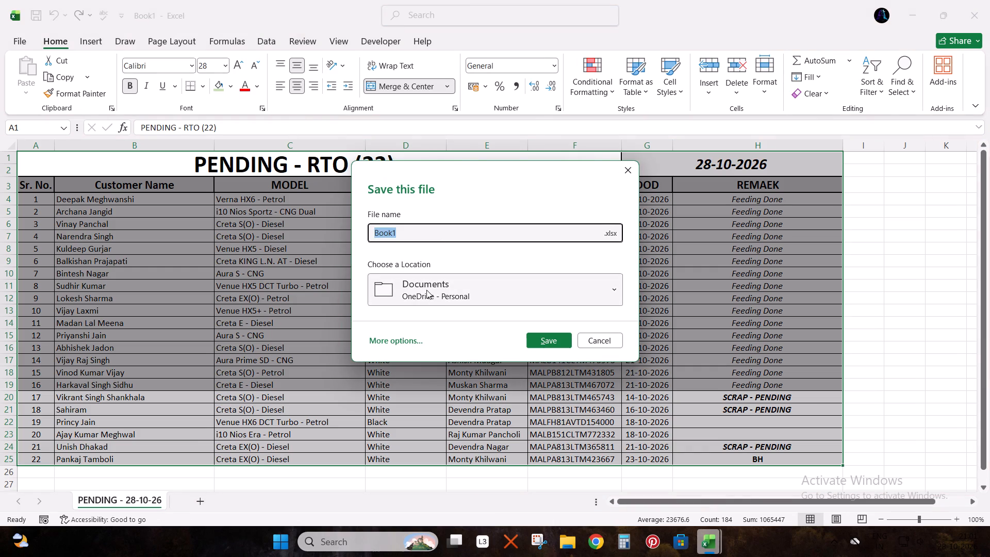
Save the new workbook to the Desktop under the file name RTO PENDENCY.
click(426, 290)
click(435, 141)
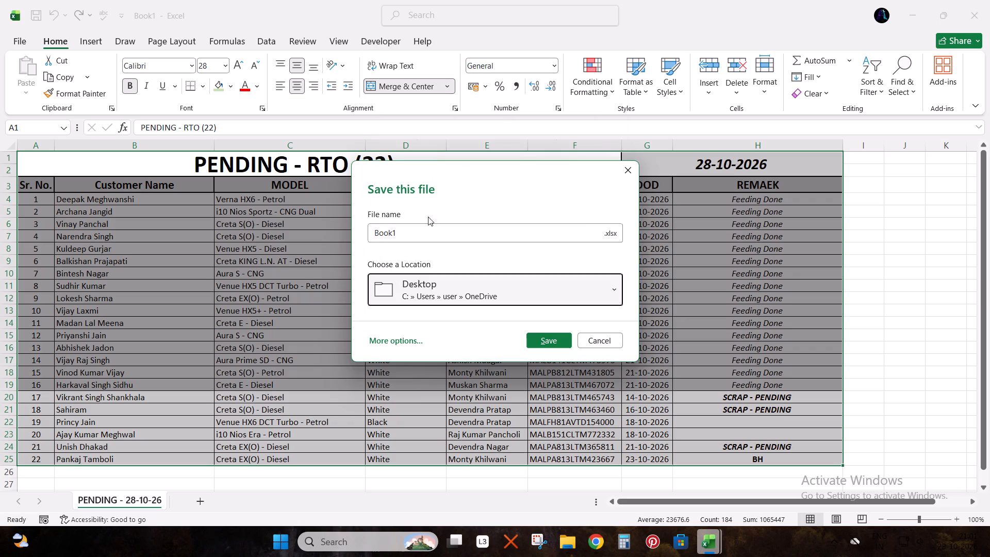
click(418, 234)
text(TRT)
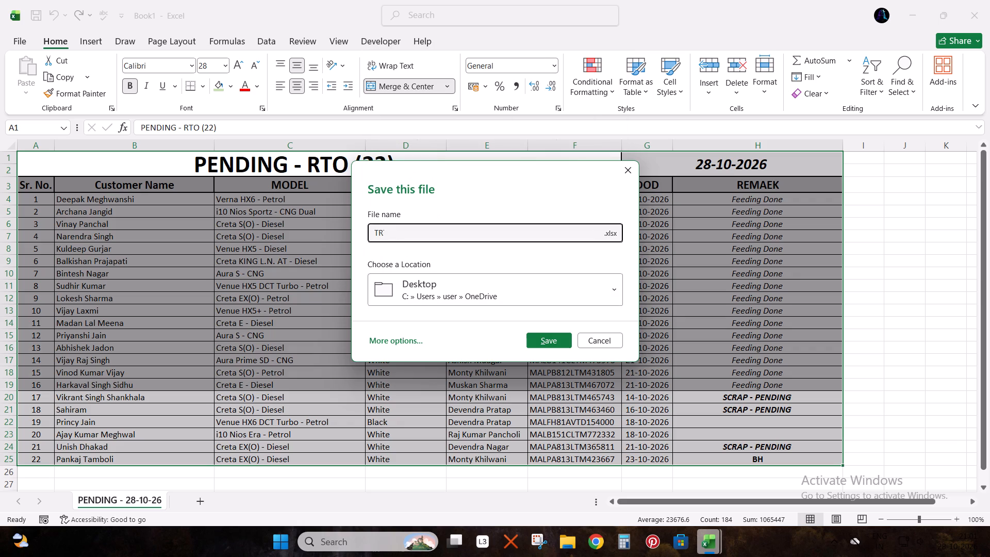
key(ctrl+shift+Left)
text(RTO)
key(space)
text(PENCEN)
text(CY)
key(ctrl+shift+Left)
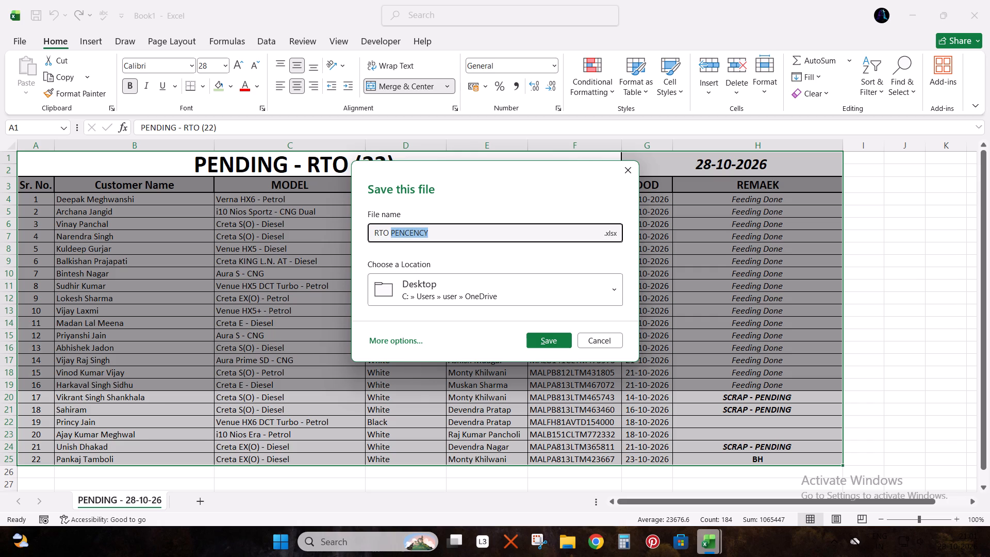
text(PEND)
text(ENCY)
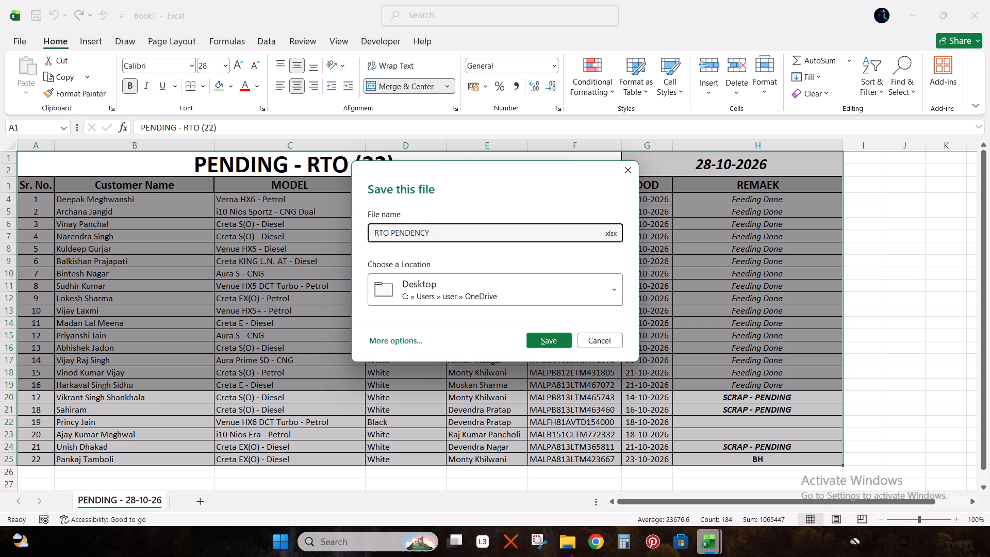
key(Return)
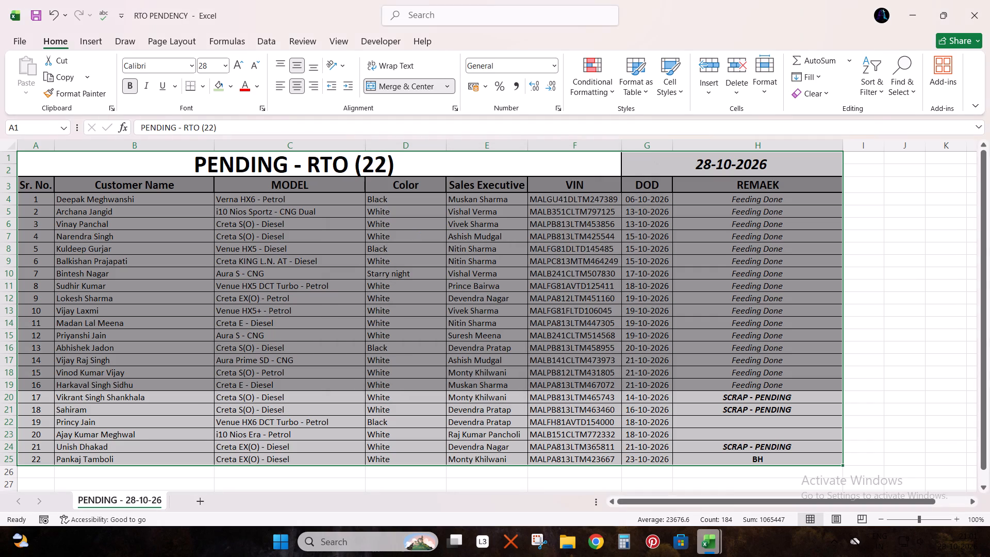
Save the RTO PENDENCY workbook again and close it.
click(42, 17)
click(989, 0)
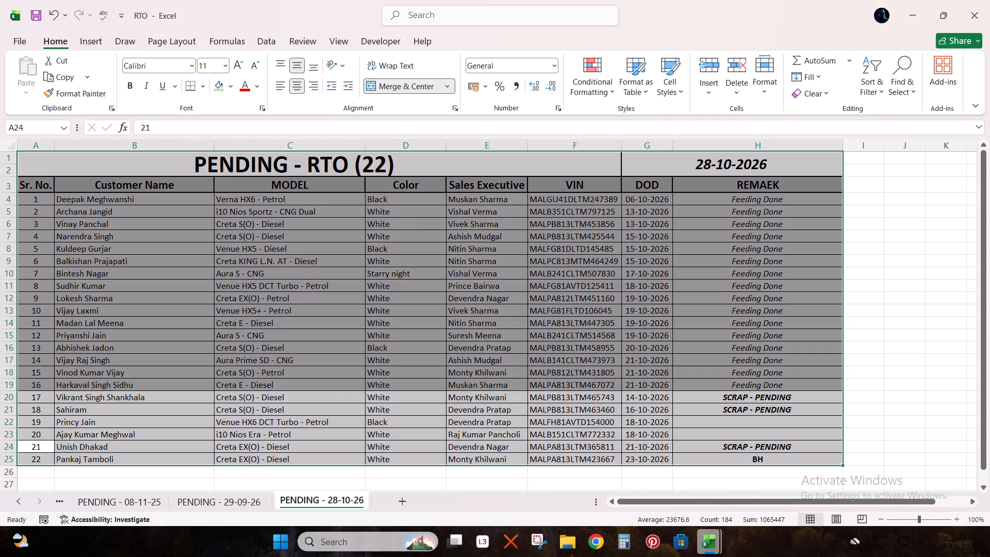
Close the original RTO workbook, saving its changes.
click(989, 0)
click(468, 288)
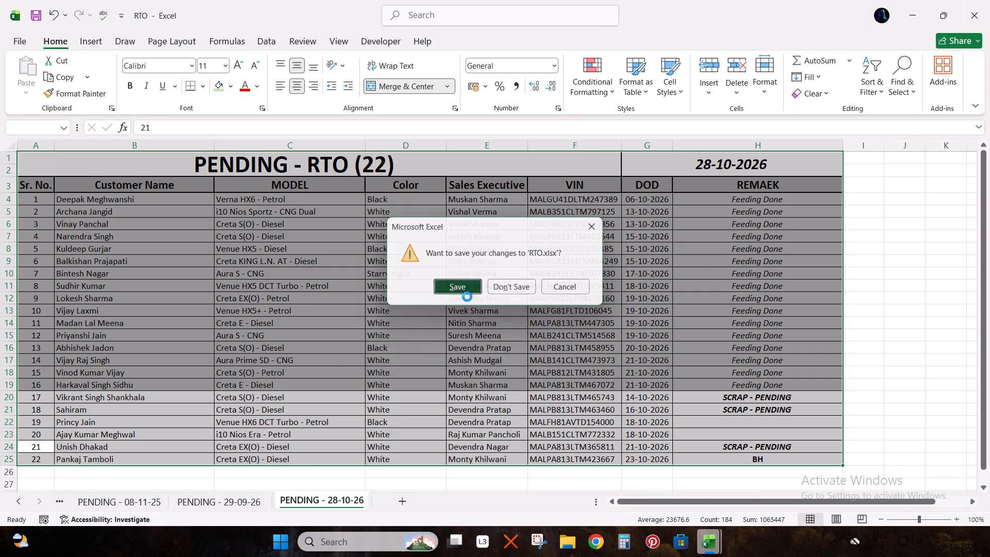
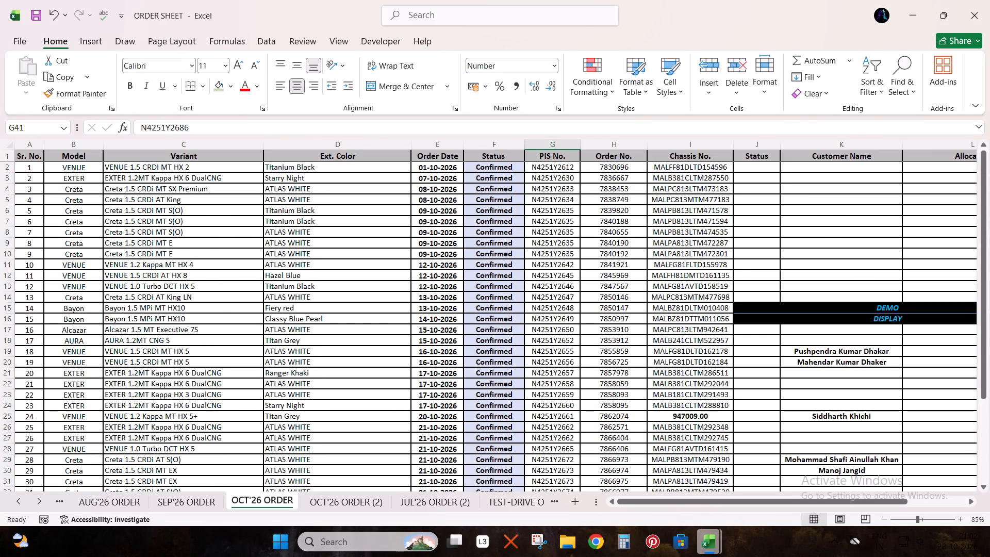
Check the end of the OCT'26 ORDER list and close the ORDER SHEET workbook.
scroll(665, 326, down, 5)
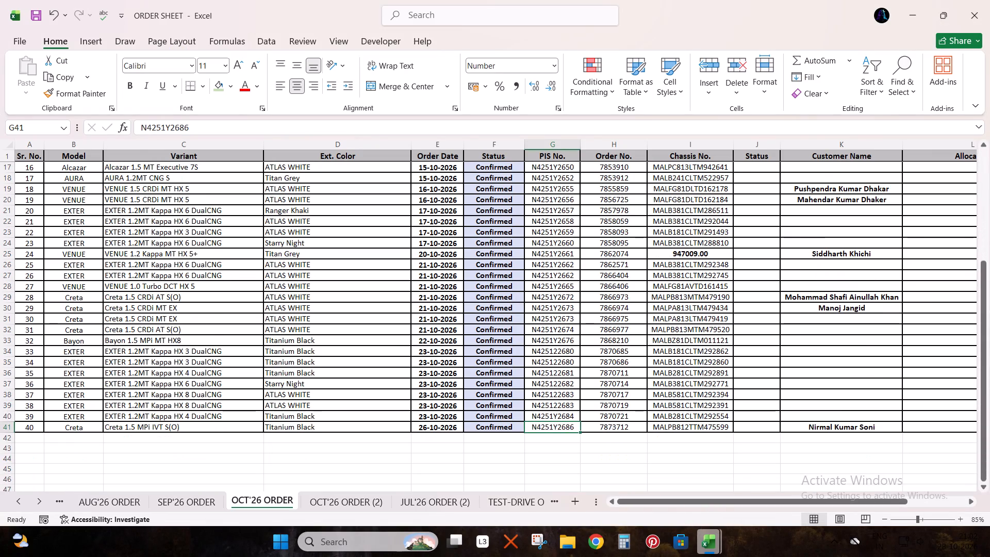
click(989, 0)
Refresh the Windows desktop and leave no icon selected.
right_click(426, 261)
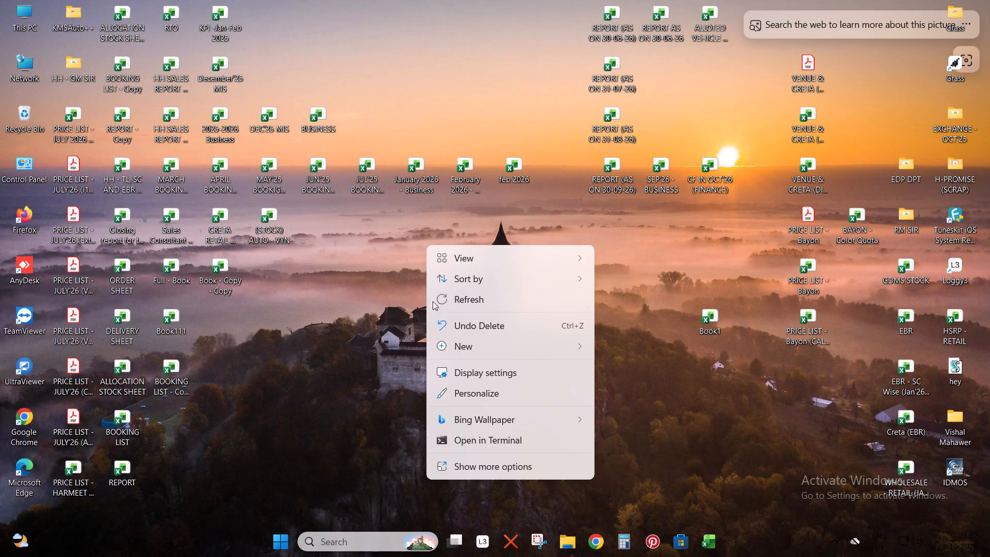
click(457, 301)
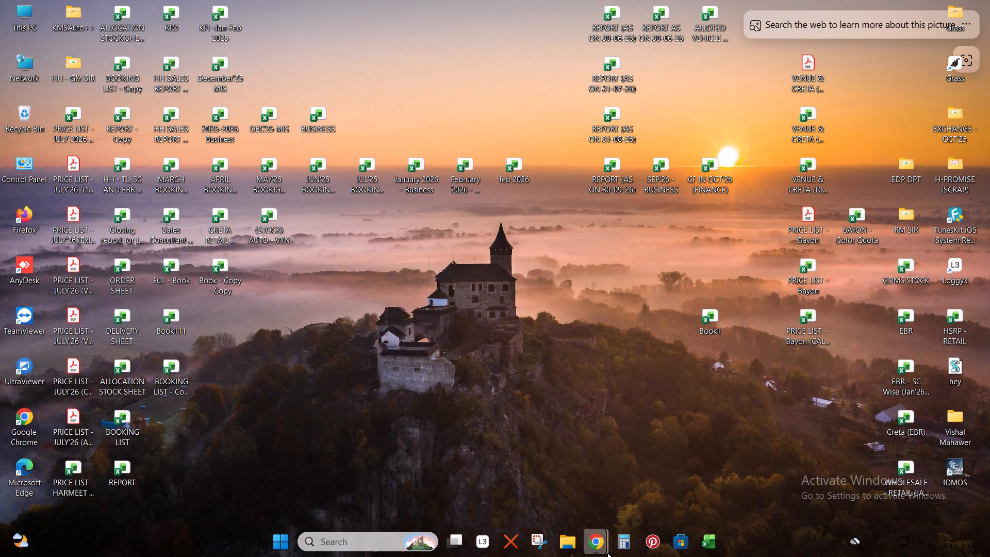
click(316, 373)
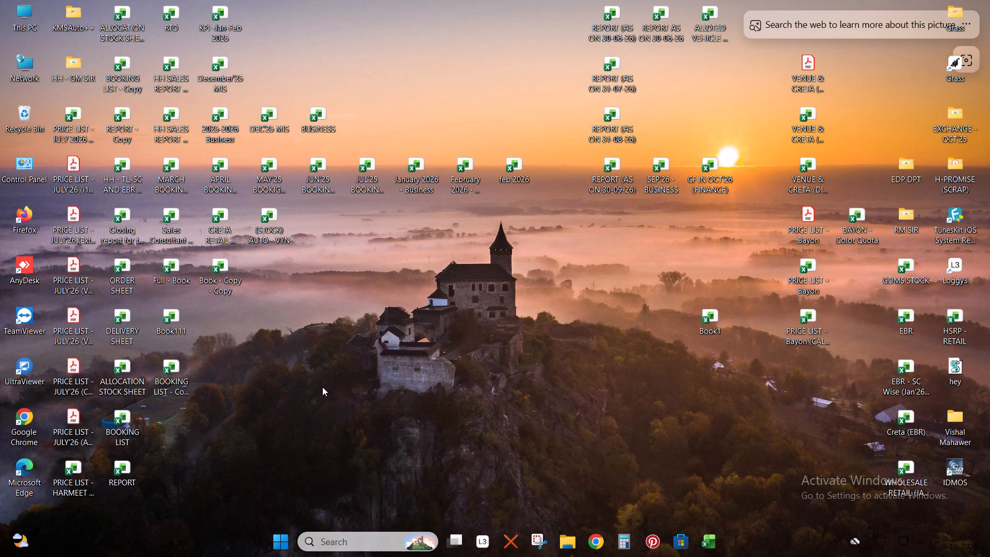
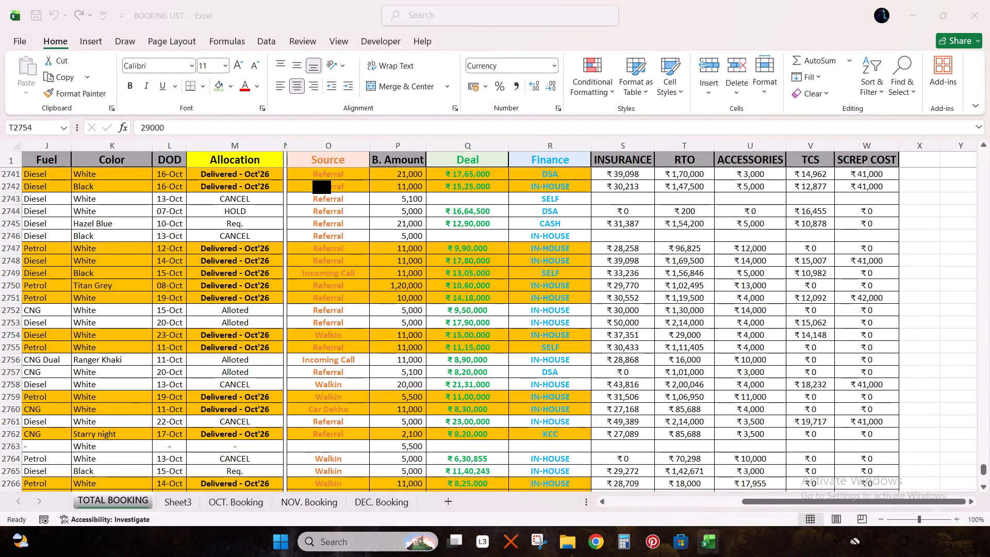
double_click(113, 331)
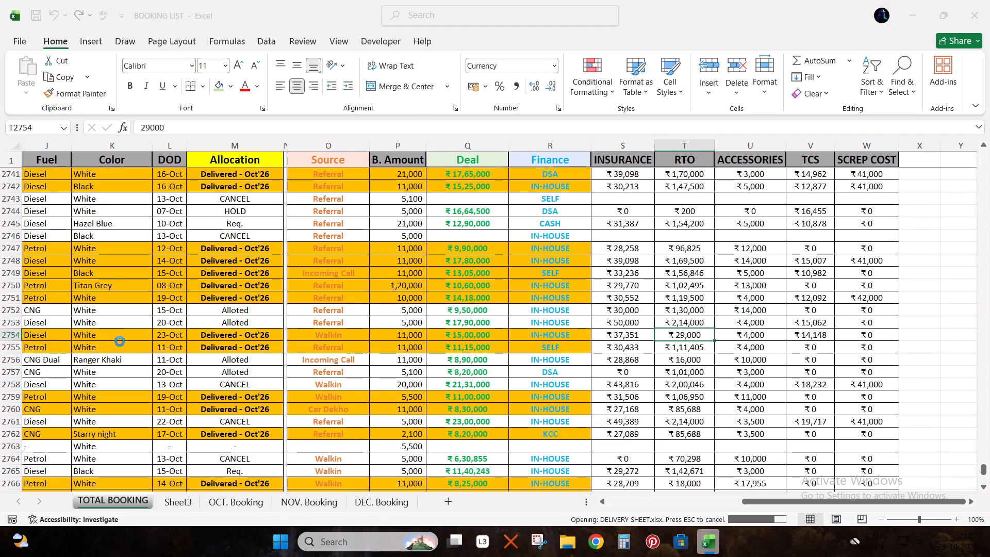
click(460, 317)
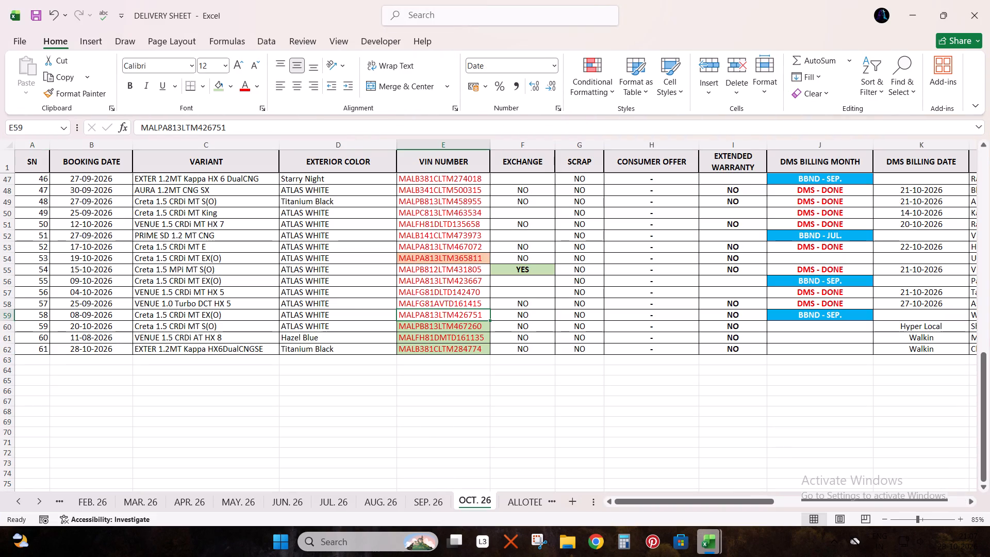
click(465, 303)
key(ctrl+c)
key(alt+Tab)
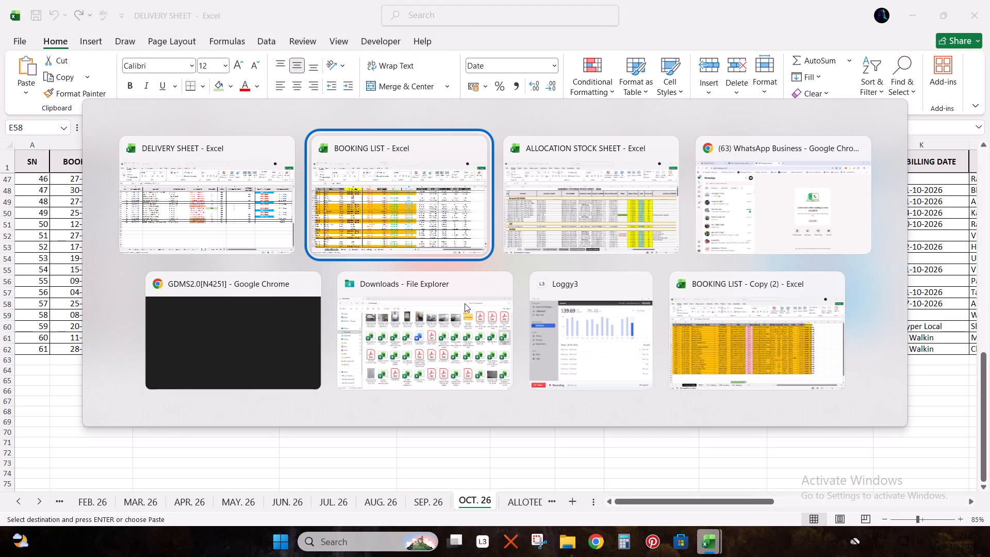
key(alt+Tab)
key(alt+Tab)
key(alt+Tab)
key(alt+Tab)
key(alt+Tab)
key(alt+Tab)
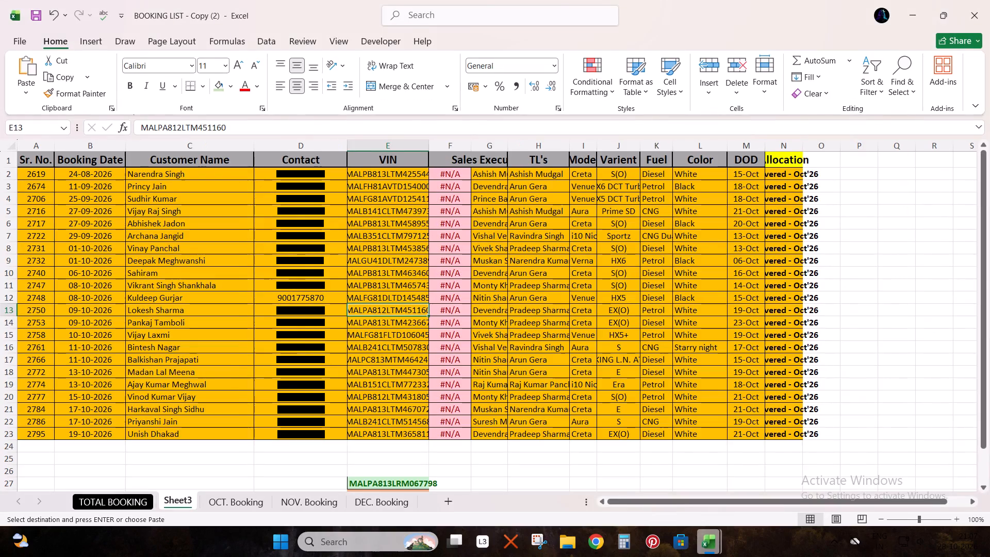
key(Right)
key(ctrl+f)
key(ctrl+v)
key(Return)
key(Return)
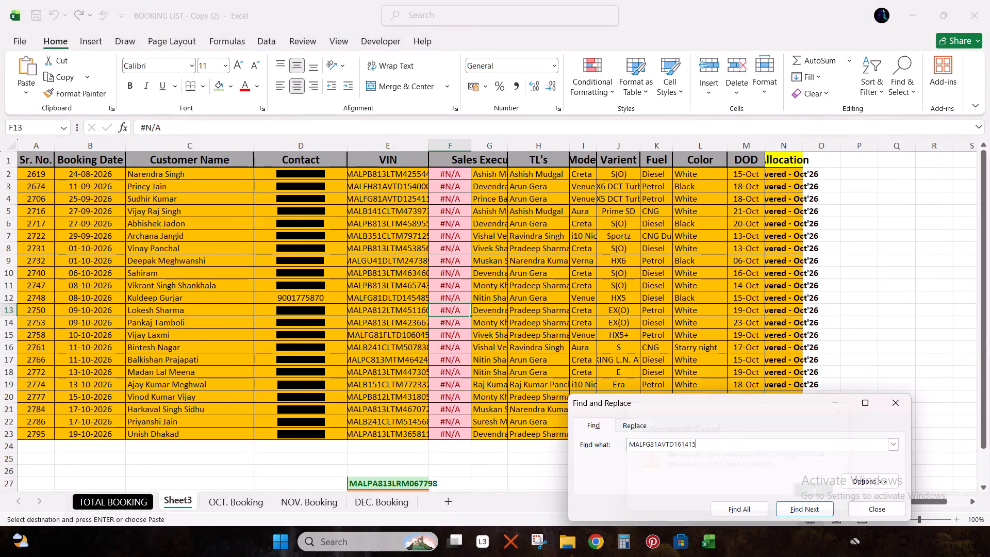
key(Escape)
key(alt+Tab)
key(Up)
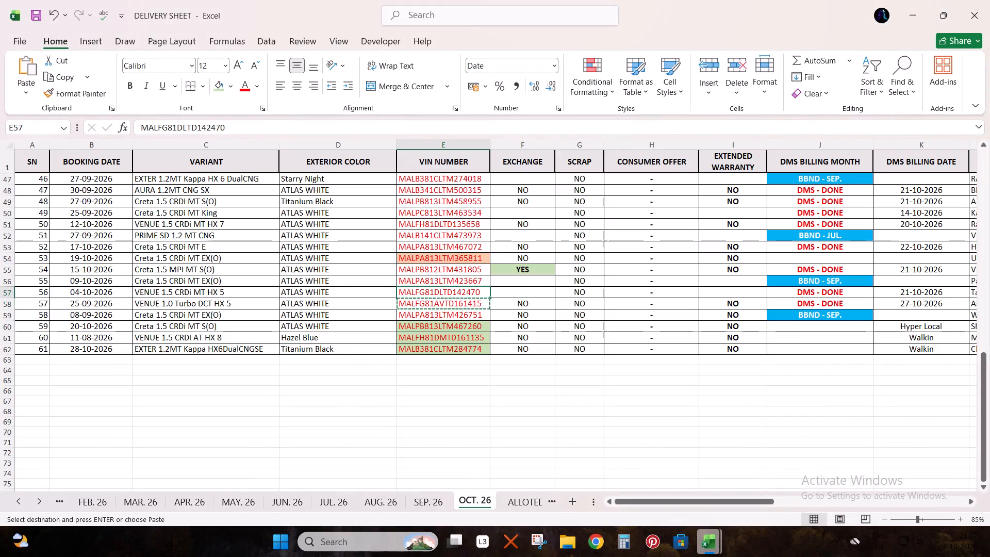
key(ctrl+c)
key(alt+Tab)
key(Right)
key(ctrl+f)
key(ctrl+v)
key(Return)
key(Escape)
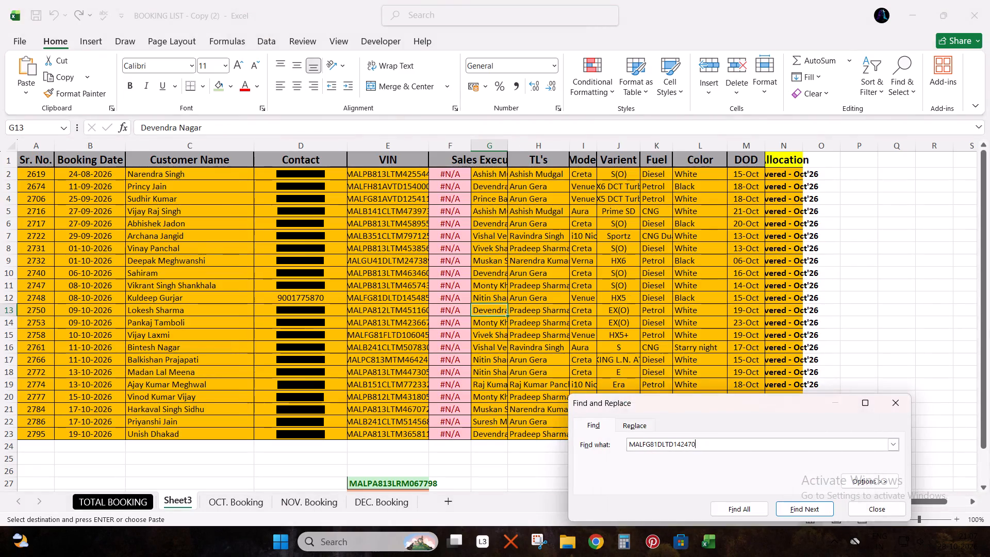
key(alt+Tab)
key(ctrl+f)
key(Escape)
key(alt+Tab)
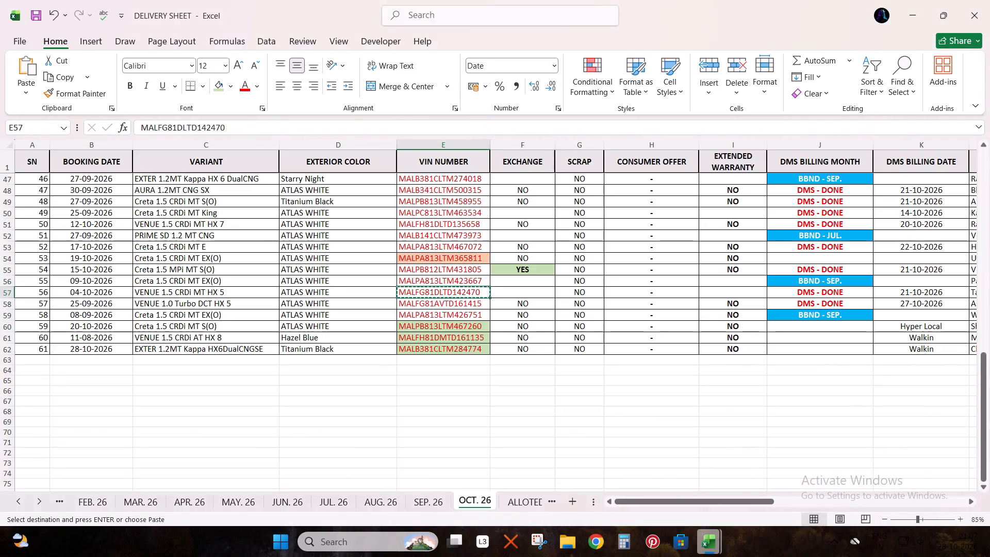
key(Up)
key(ctrl+c)
key(alt+Tab)
key(Right)
key(ctrl+f)
key(ctrl+v)
key(Return)
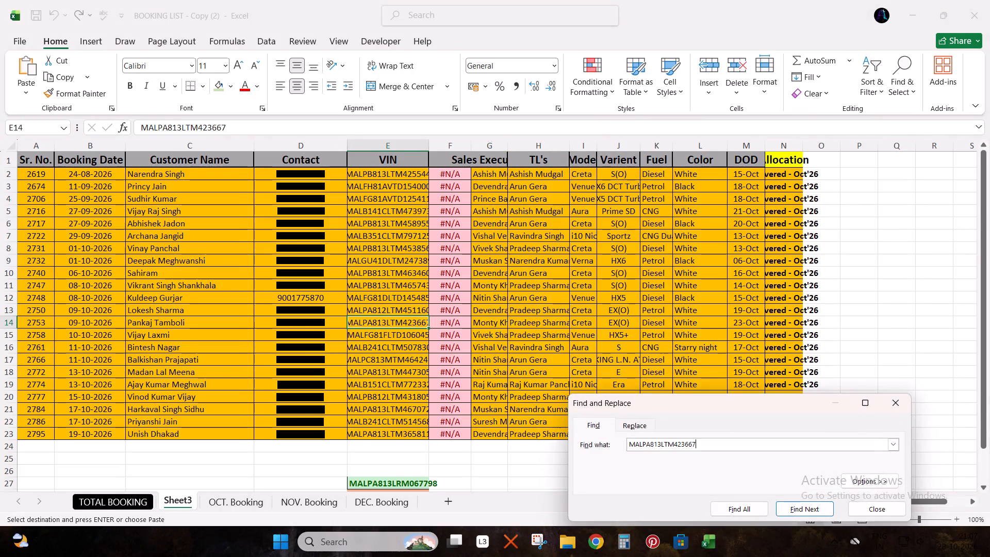
key(Escape)
key(ctrl+Down)
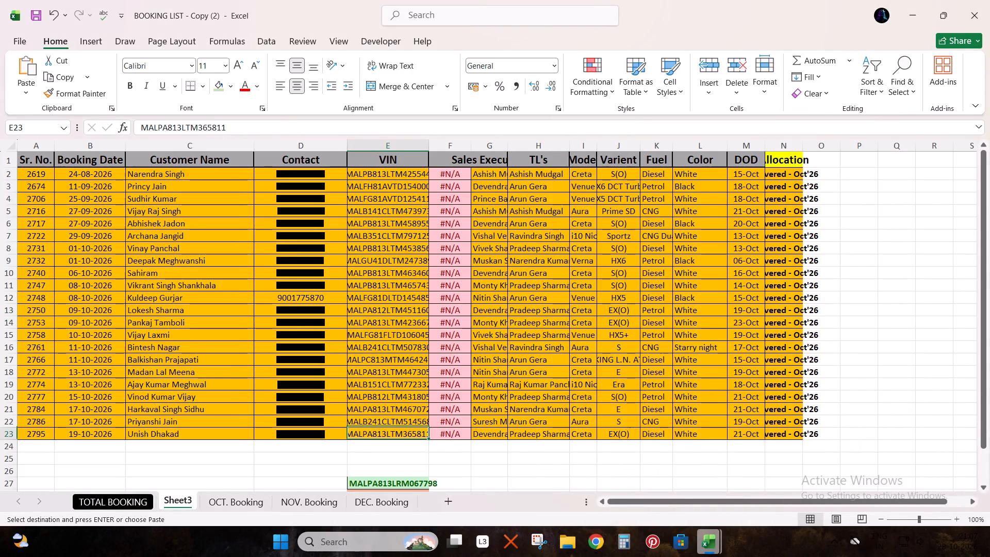
key(Down)
key(Left)
key(alt+Tab)
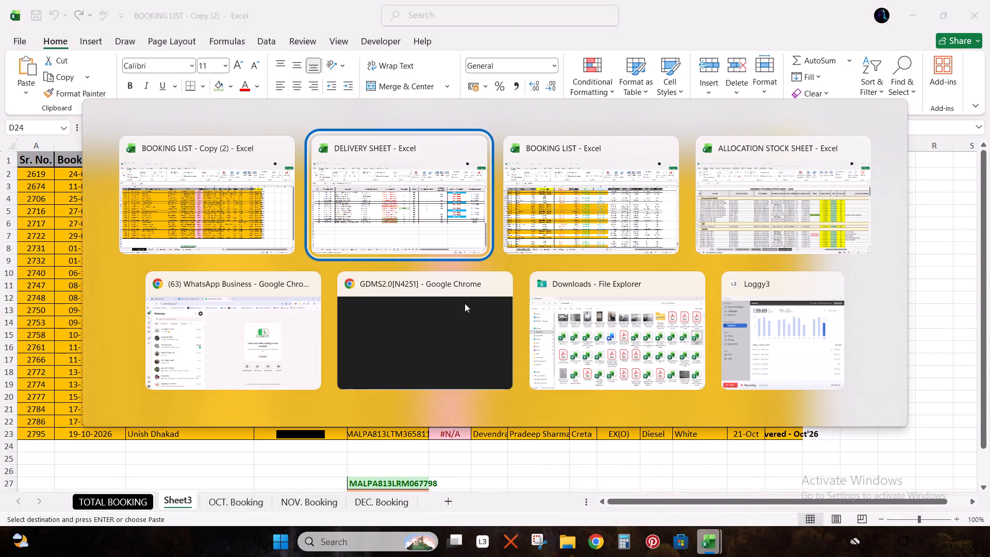
key(alt+Tab)
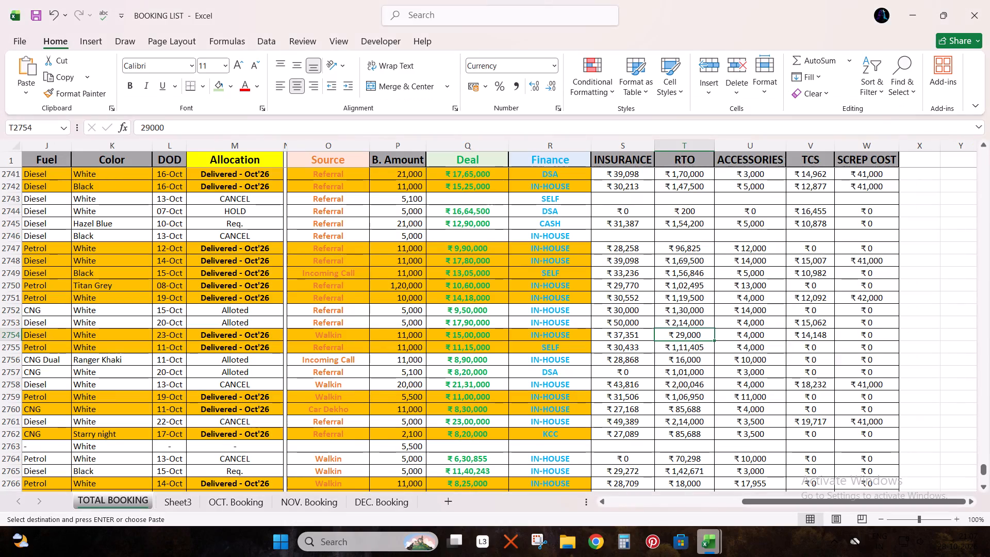
key(ctrl+Left)
key(ctrl+Left)
key(ctrl+Left)
key(ctrl+Left)
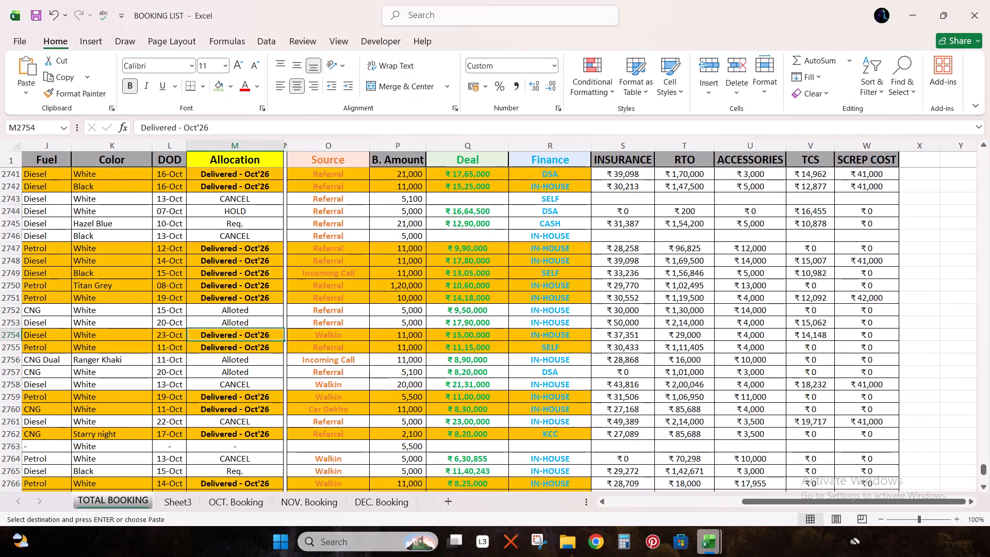
key(alt+Tab)
key(alt+Tab)
key(Down)
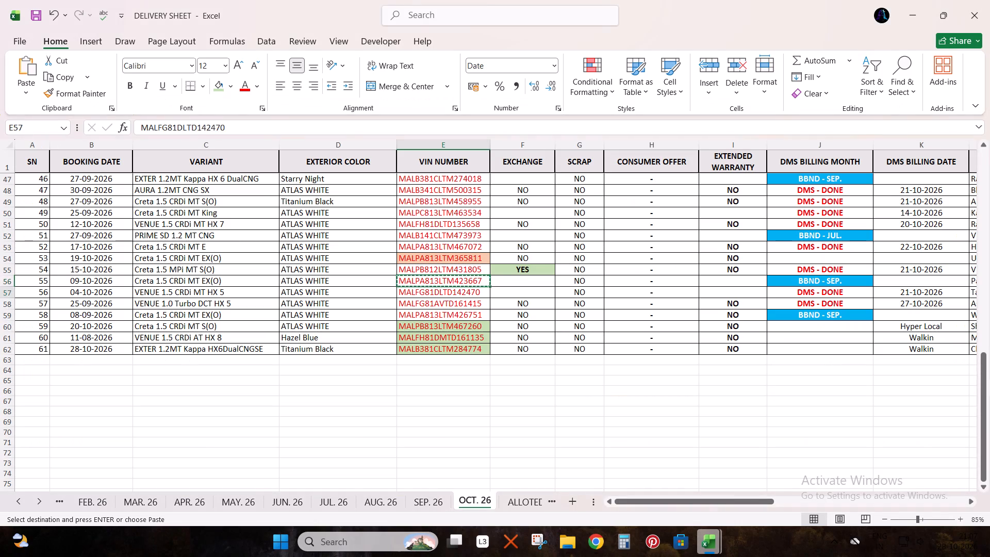
key(Down)
key(Down)
key(Down)
key(ctrl+c)
key(alt+Tab)
key(Tab)
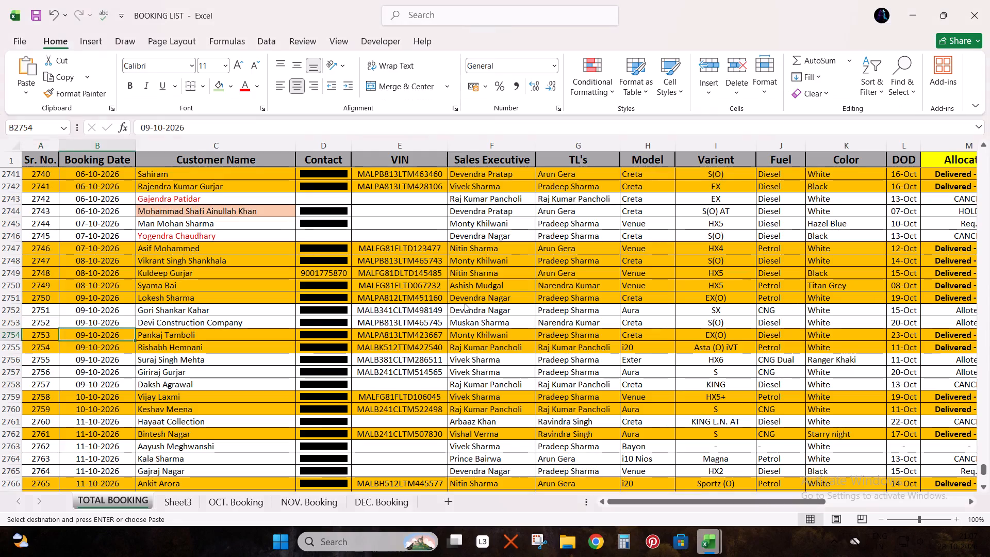
key(alt+Tab)
key(Up)
key(ctrl+c)
key(alt+Tab)
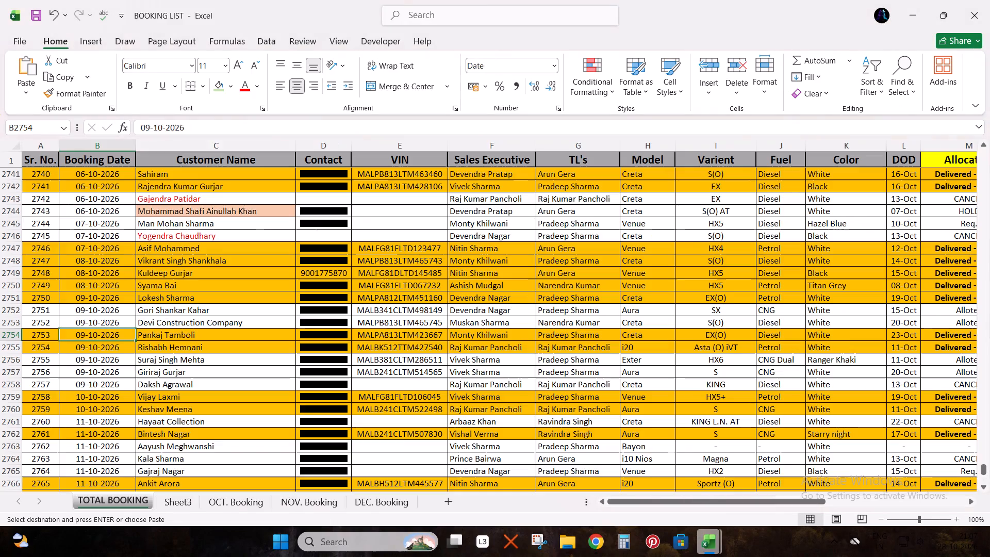
key(Right)
key(ctrl+f)
key(ctrl+v)
key(Return)
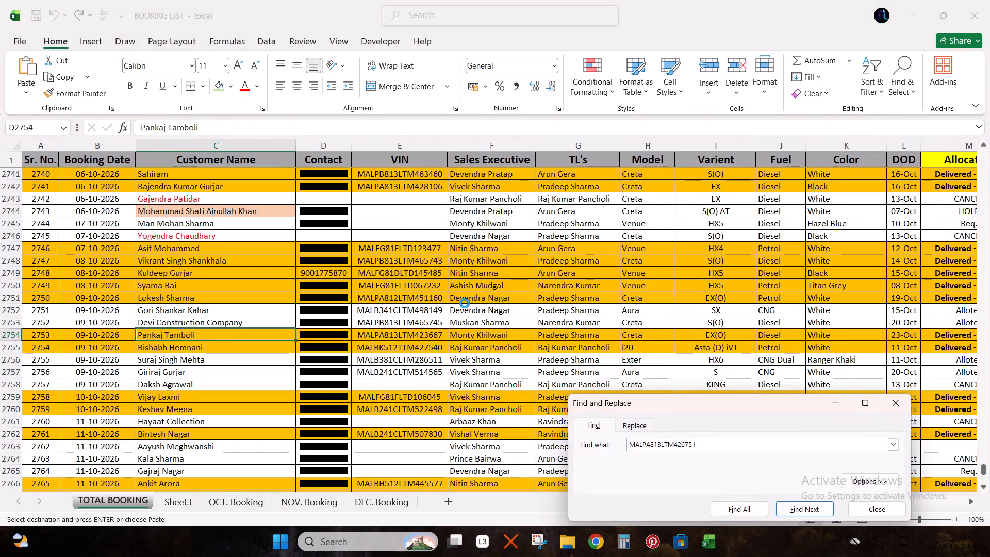
key(Escape)
Open the RTO workbook from the desktop and go to the last entries of the RTO NEW sheet.
click(989, 556)
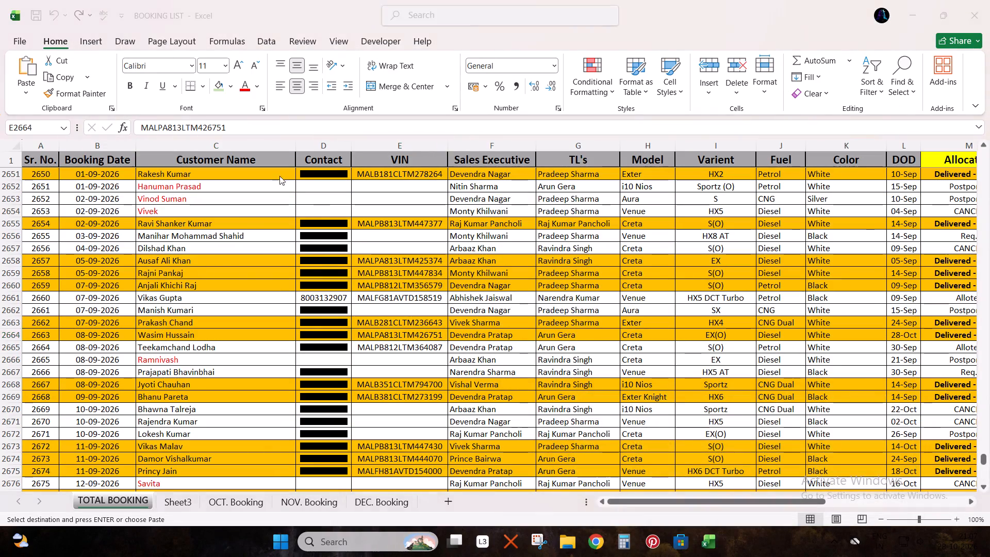
double_click(168, 20)
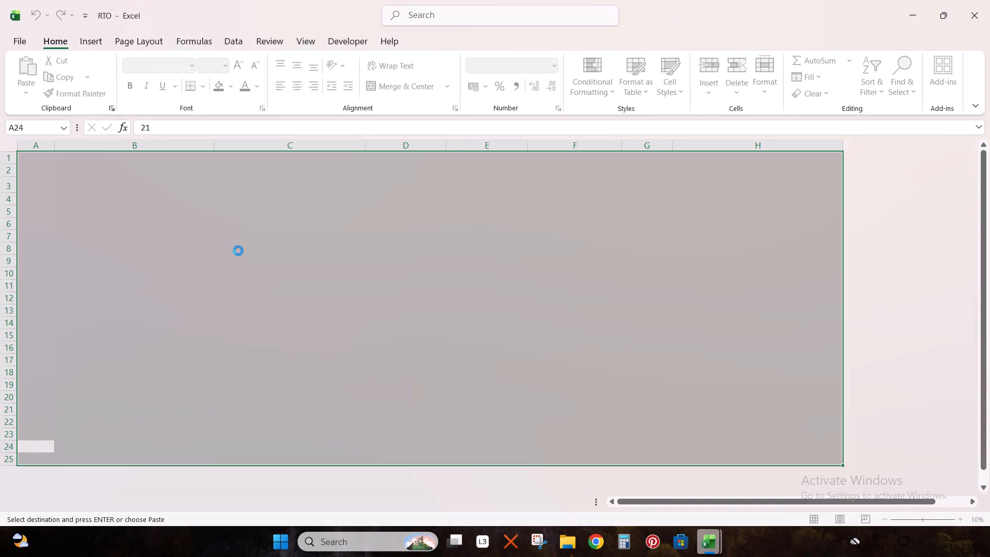
triple_click(61, 503)
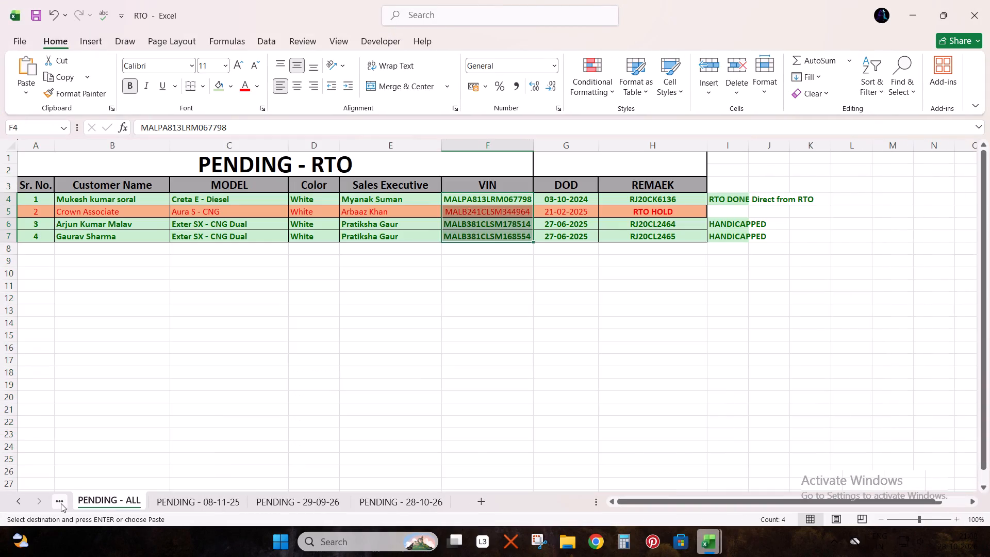
double_click(60, 503)
click(59, 502)
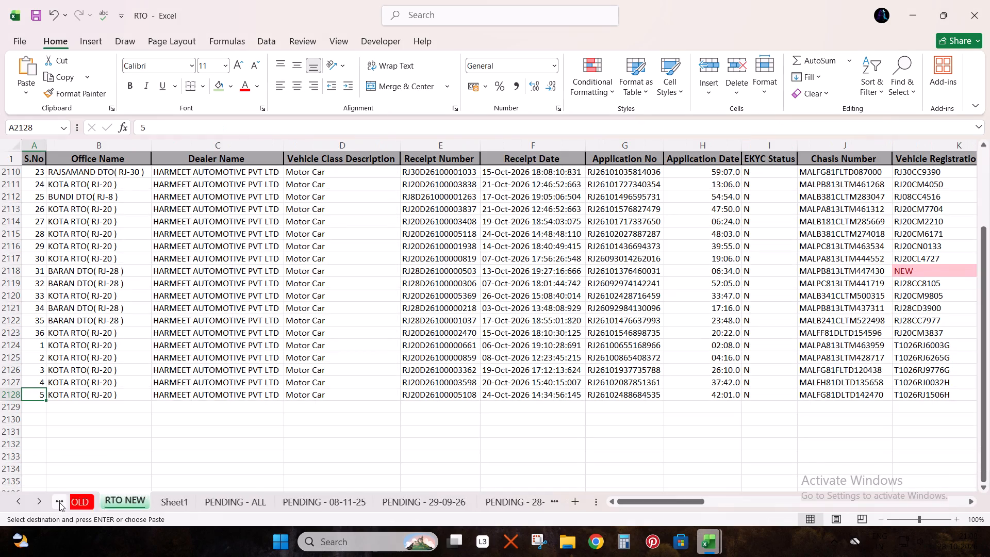
click(59, 502)
click(59, 502)
click(143, 502)
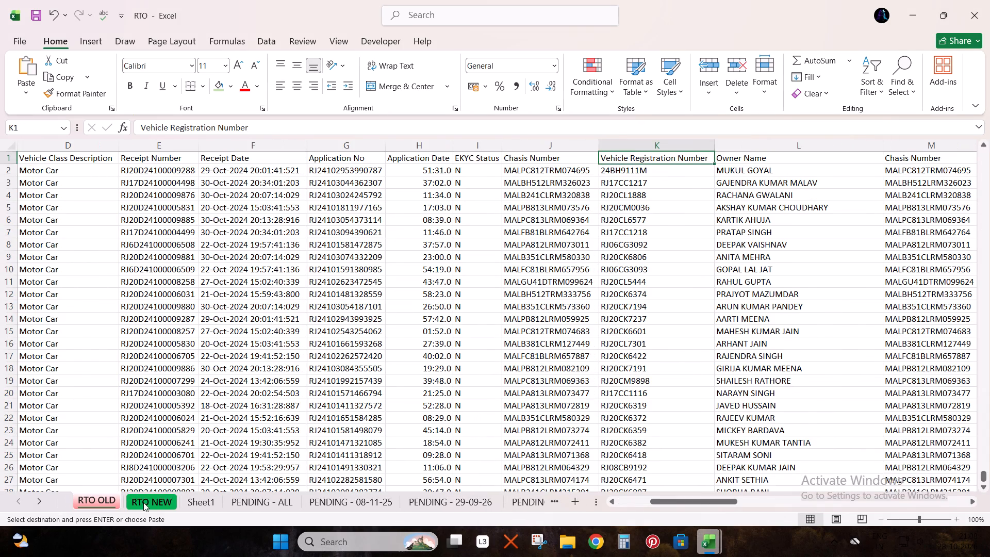
click(171, 371)
key(alt+Tab)
key(alt+Tab)
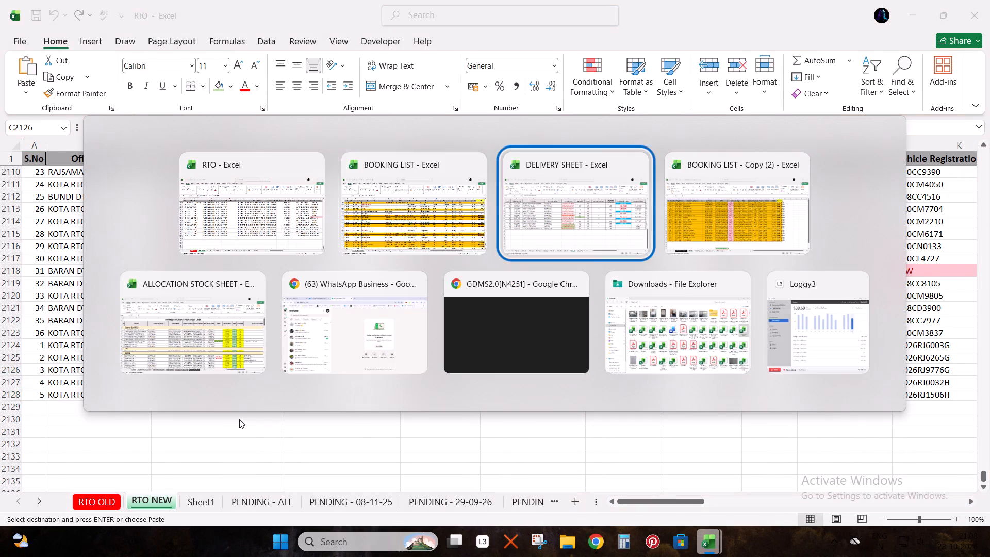
key(alt+Tab)
key(Right)
key(ctrl+f)
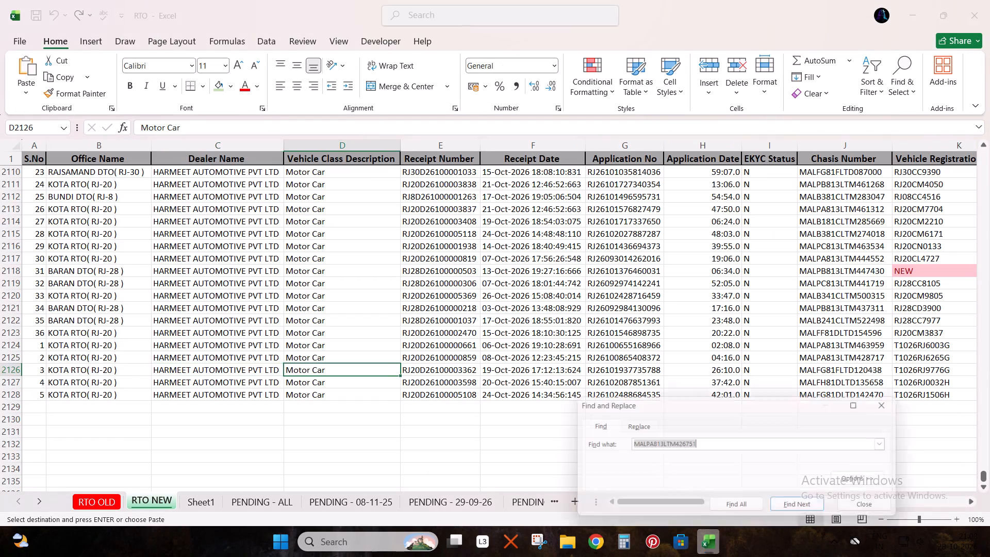
key(ctrl+v)
key(Return)
key(Escape)
key(Escape)
key(alt+Tab)
key(Down)
key(ctrl+c)
key(ctrl+v)
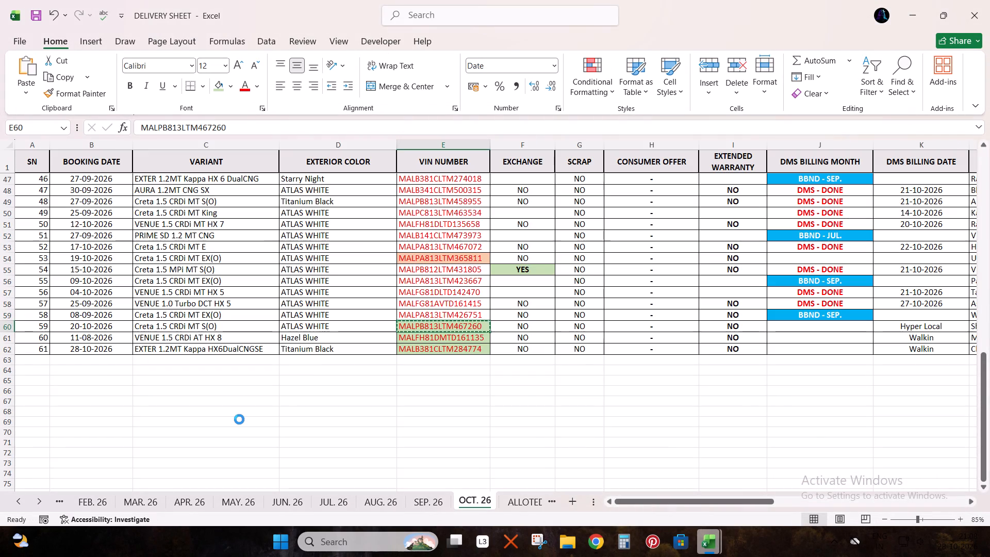
key(alt+Tab)
key(Right)
key(ctrl+f)
key(ctrl+v)
key(Return)
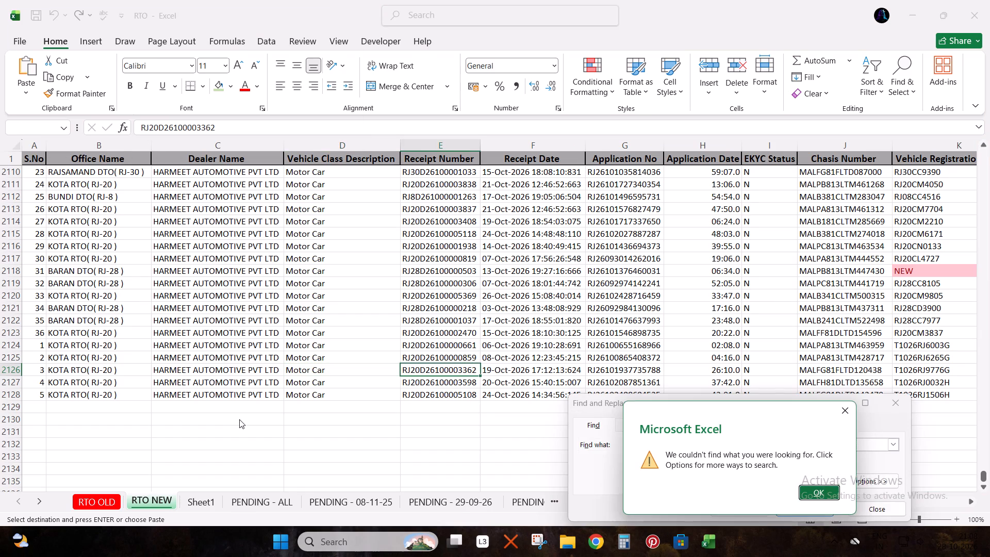
key(Escape)
key(Escape)
key(alt+Tab)
key(Up)
key(Down)
key(ctrl+c)
key(alt+Tab)
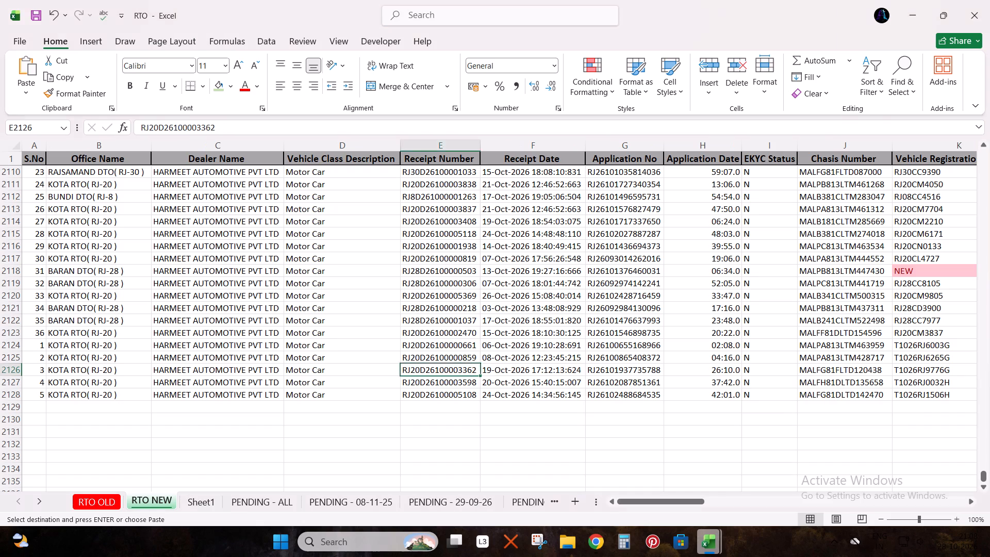
key(Right)
key(ctrl+f)
key(ctrl+v)
key(Return)
key(Escape)
key(Escape)
key(alt+Tab)
key(Down)
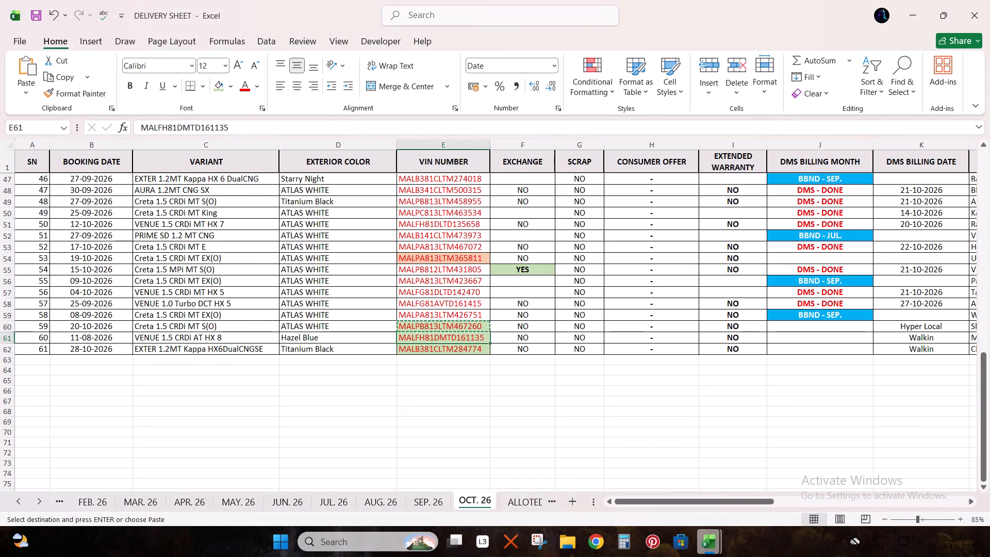
key(ctrl+c)
key(alt+Tab)
key(Right)
key(ctrl+f)
key(ctrl+v)
key(Return)
key(Return)
key(Escape)
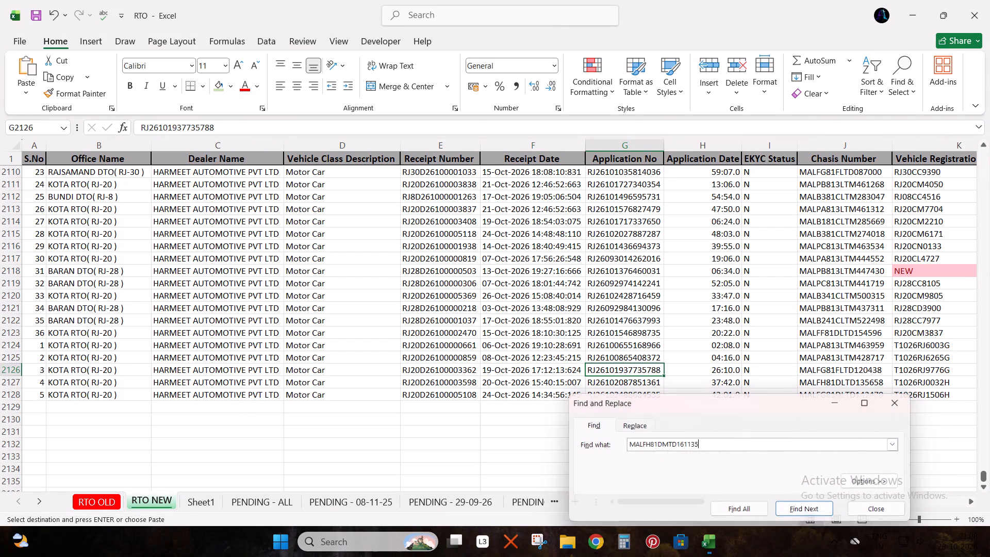
key(Escape)
key(alt+Tab)
key(Down)
key(ctrl+c)
key(alt+Tab)
key(Right)
key(ctrl+f)
key(ctrl+v)
key(Return)
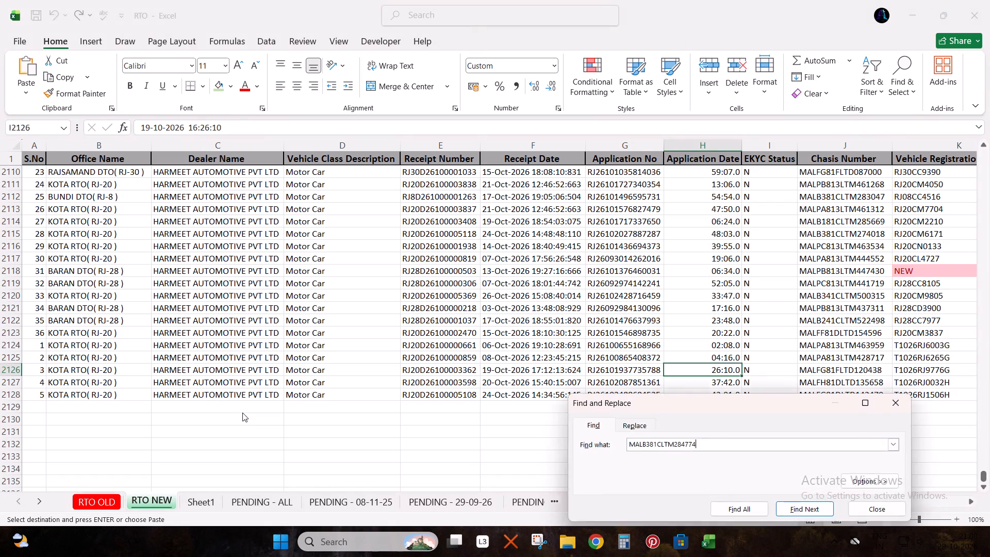
key(Return)
key(Escape)
key(Escape)
Clear the copy selection in the delivery sheet and close the RTO workbook.
key(alt+Tab)
key(Escape)
key(Up)
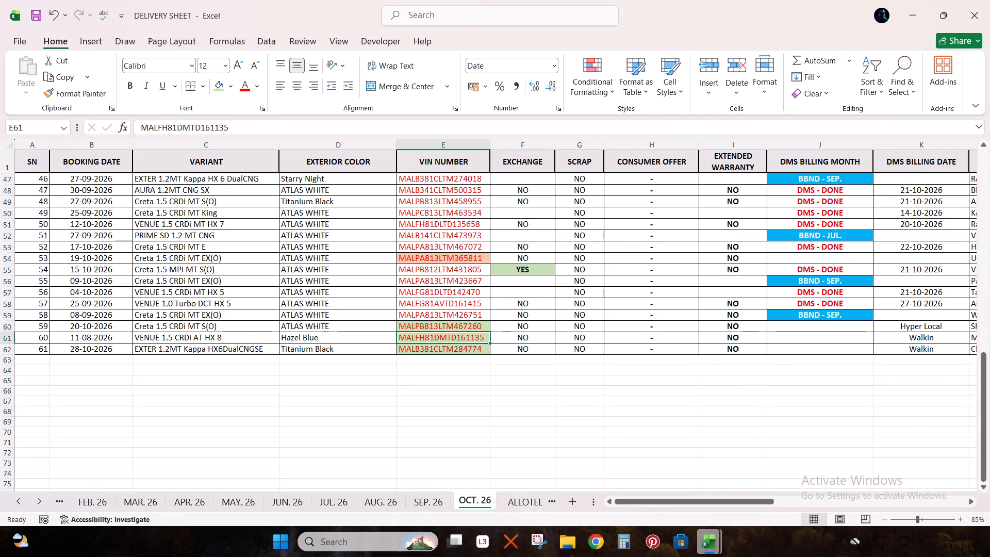
key(Up)
key(alt+Tab)
click(989, 0)
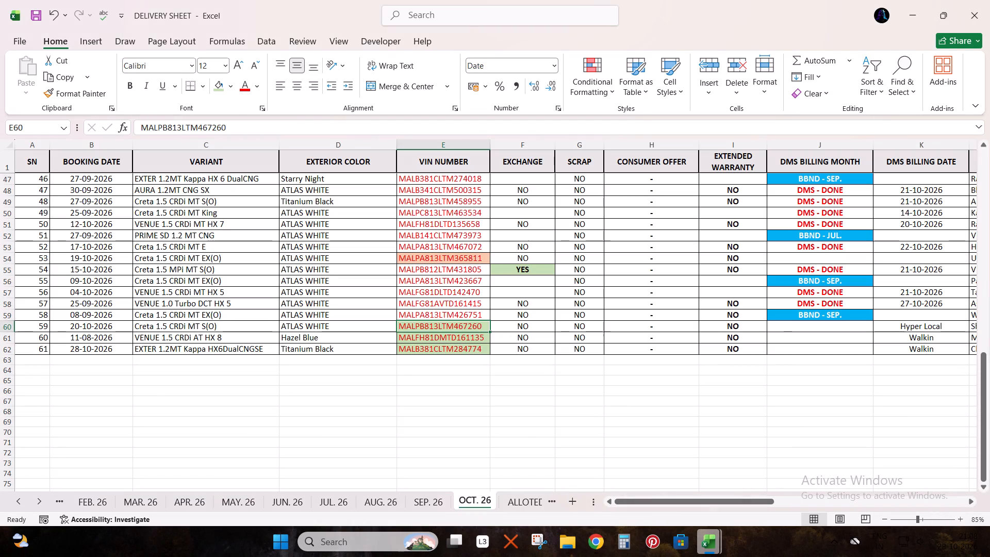
key(Up)
key(Up)
key(Down)
key(ctrl+c)
key(alt+Tab)
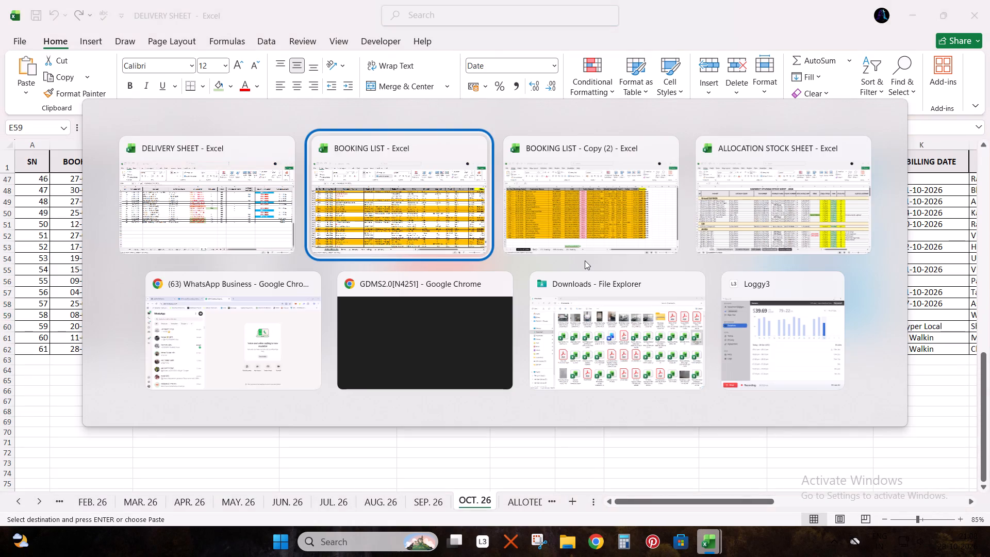
key(alt+Tab)
Reopen the RTO workbook from the desktop and select an empty cell below the last RTO NEW entry.
click(989, 556)
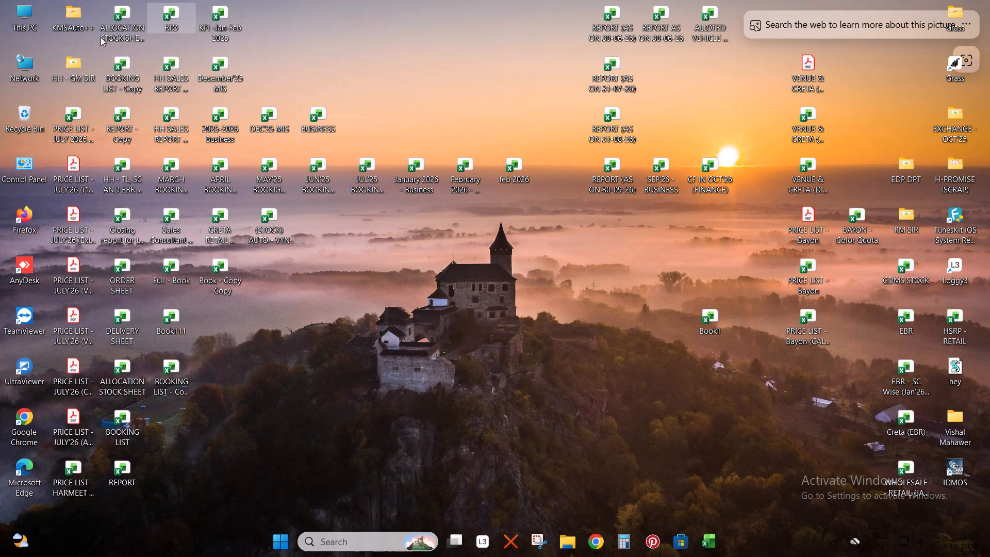
double_click(172, 22)
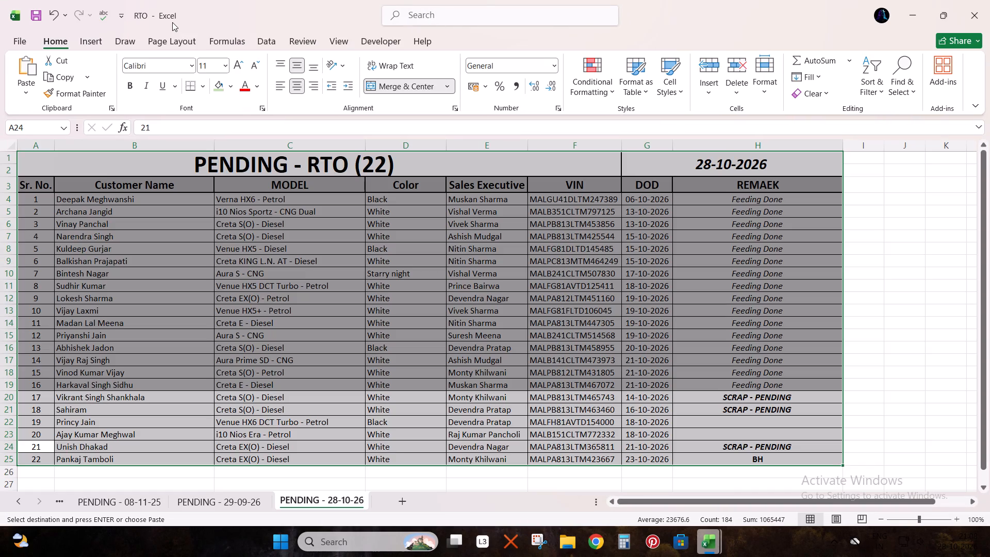
triple_click(60, 504)
click(60, 504)
click(60, 504)
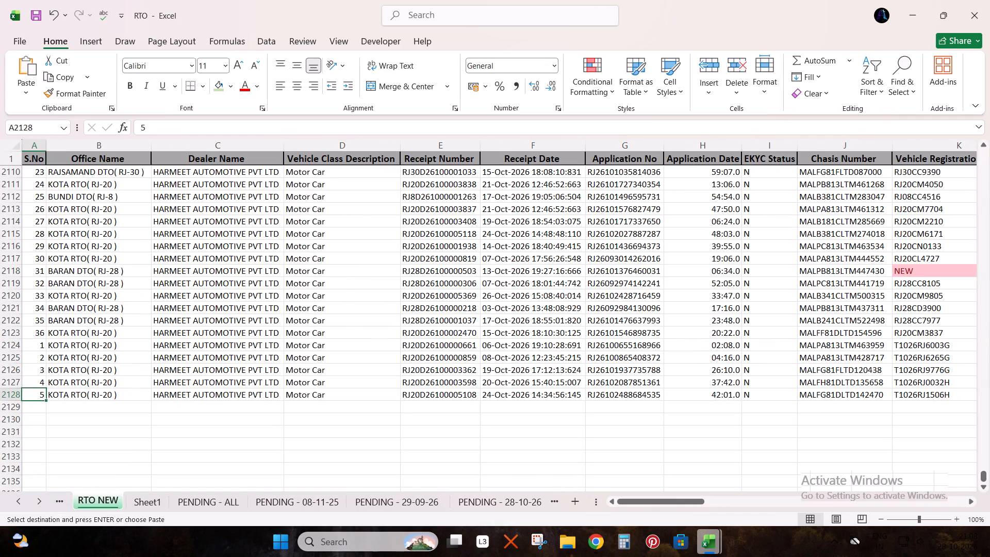
click(268, 435)
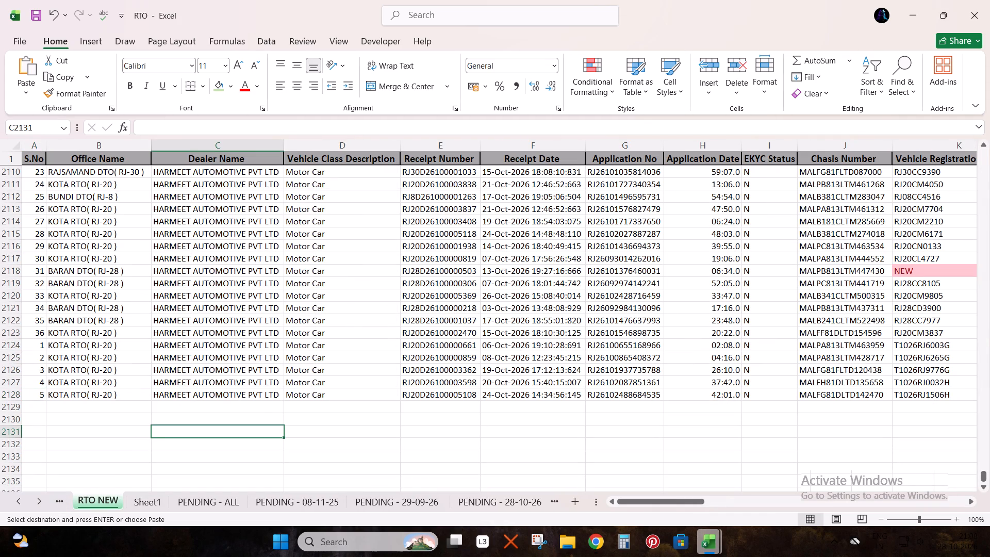
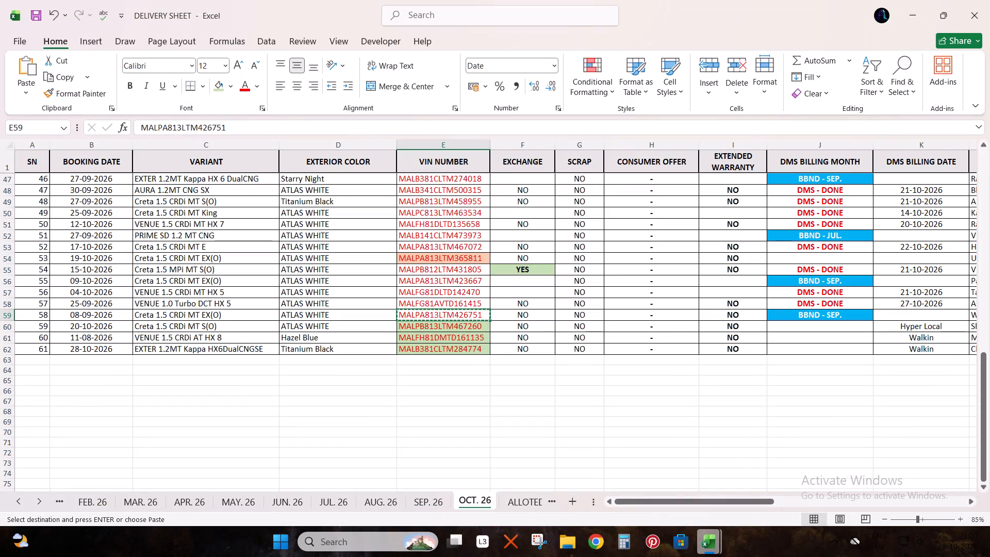
key(Up)
key(ctrl+c)
key(alt+Tab)
key(Right)
key(ctrl+f)
key(ctrl+v)
key(Return)
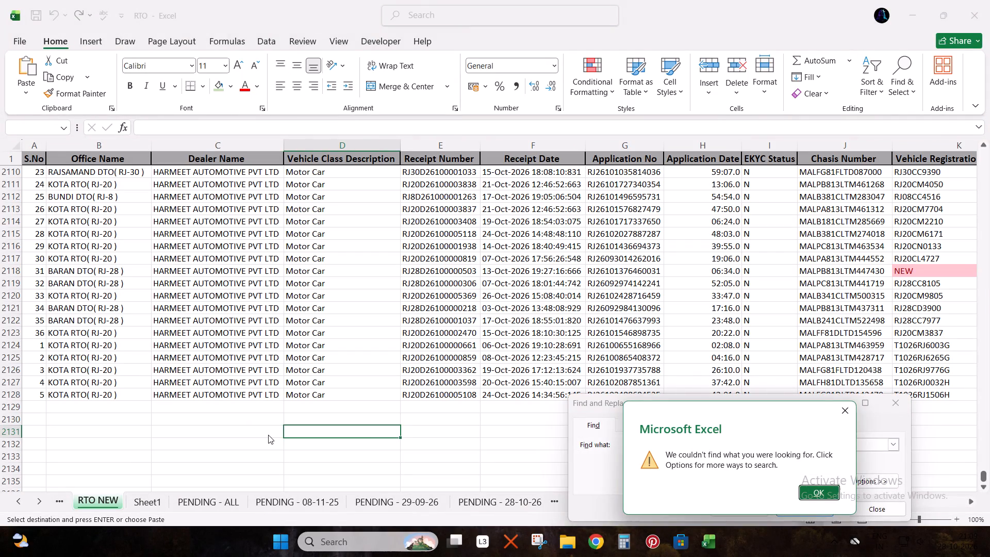
key(Escape)
key(Escape)
Examine SN 57's row in the delivery sheet, from booking date through billing, delivery date and executive details.
key(alt+Tab)
key(ctrl+Right)
key(Right)
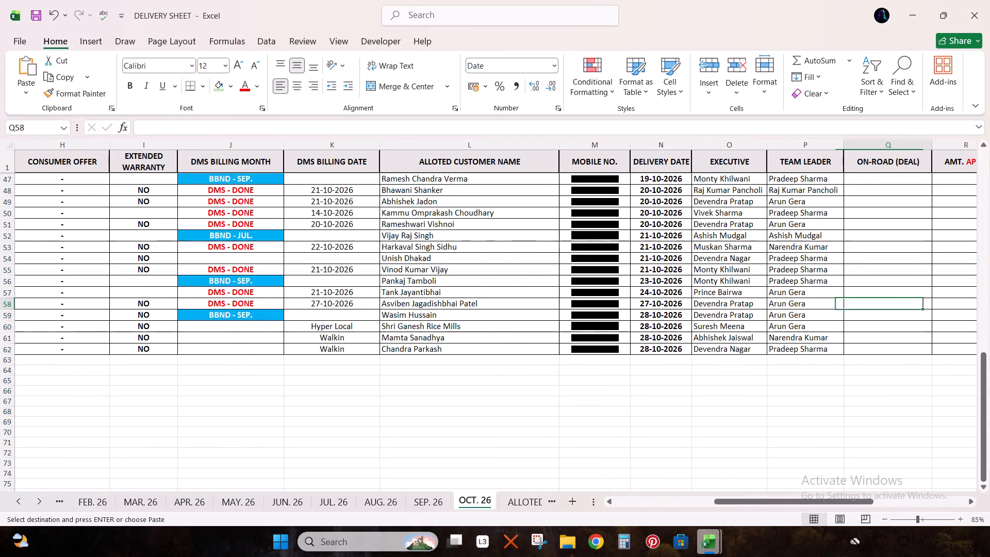
key(Left)
key(Left)
key(Left)
key(Left)
key(Left)
key(ctrl+Left)
key(Right)
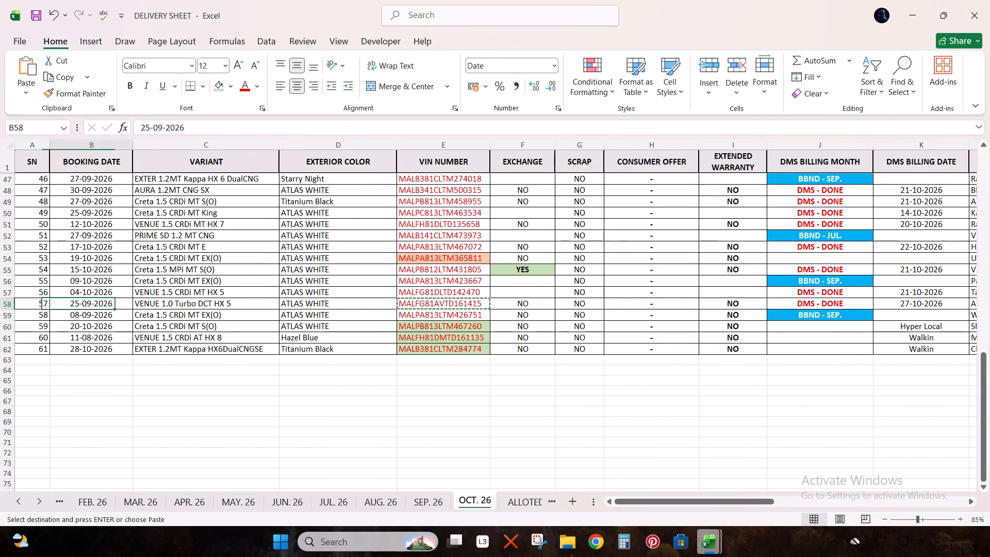
key(Right)
key(Right)
key(ctrl+Right)
key(ctrl+Left)
key(Right)
key(Right)
key(Right)
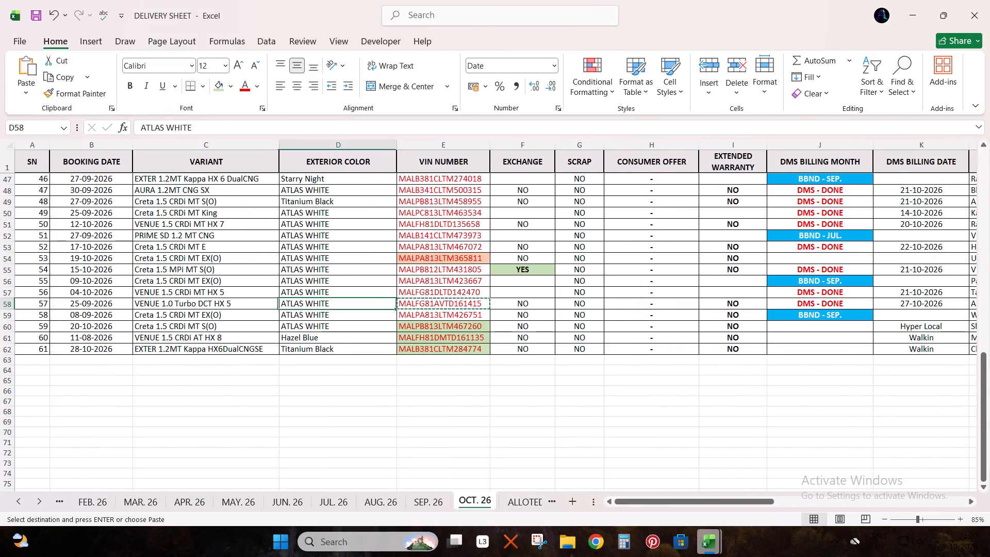
key(Right)
key(Right)
key(Left)
key(ctrl+c)
key(alt+Tab)
key(Right)
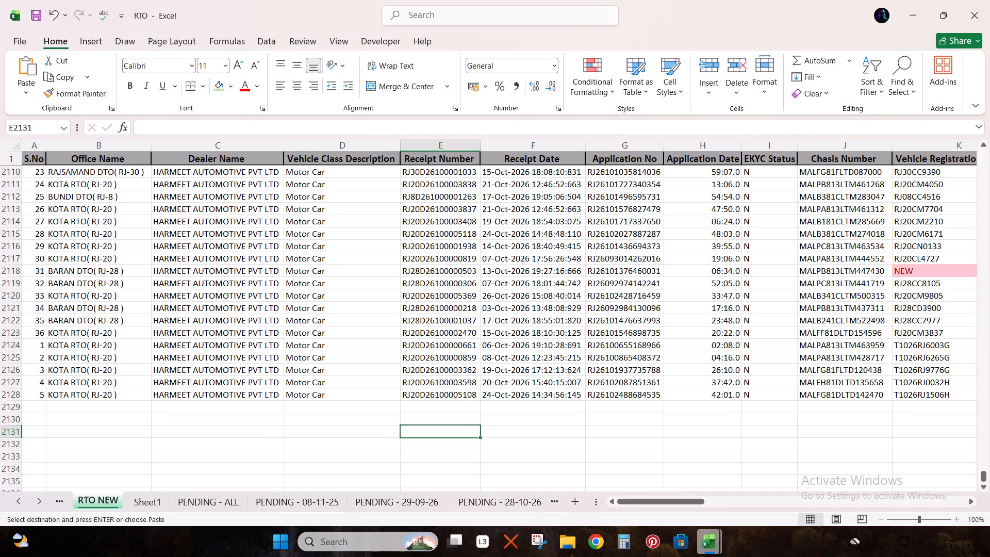
key(ctrl+f)
key(ctrl+v)
key(Return)
key(Return)
key(Return)
key(Return)
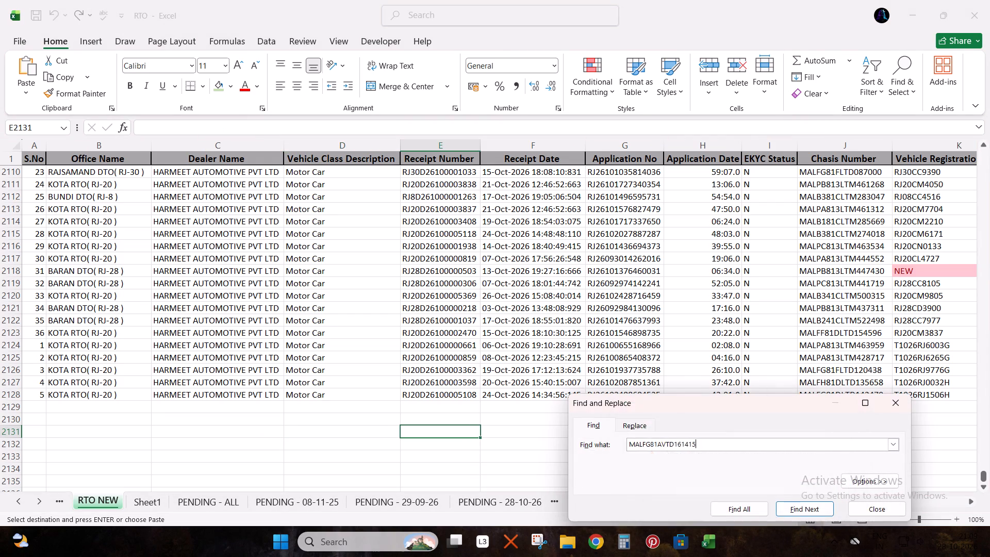
key(Escape)
key(Escape)
Examine the last entry in the RTO NEW sheet, across its chassis number, registration number and owner name.
key(Right)
key(Up)
key(Right)
key(Up)
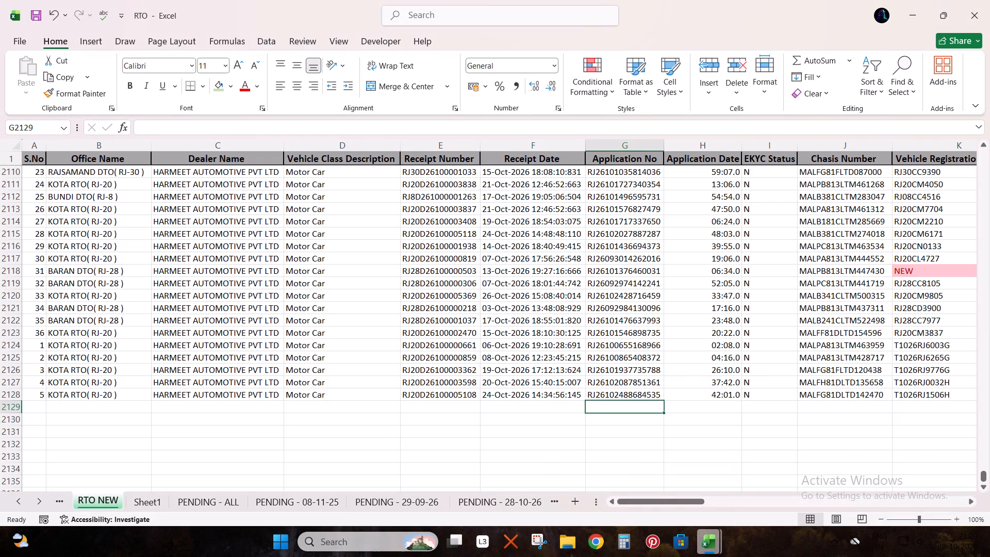
key(Right)
key(Up)
key(Right)
key(Right)
key(Right)
key(Right)
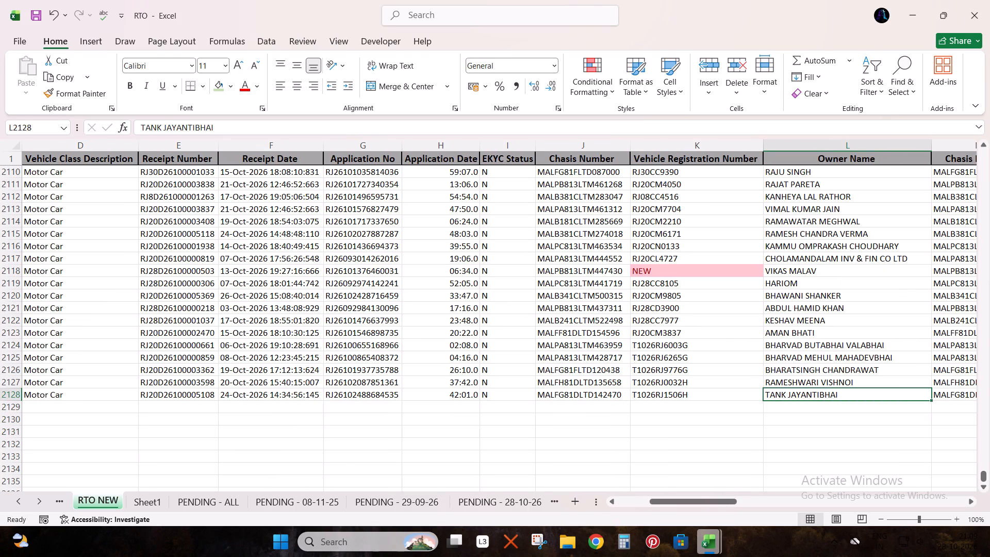
key(Down)
key(Left)
key(alt+Tab)
key(Up)
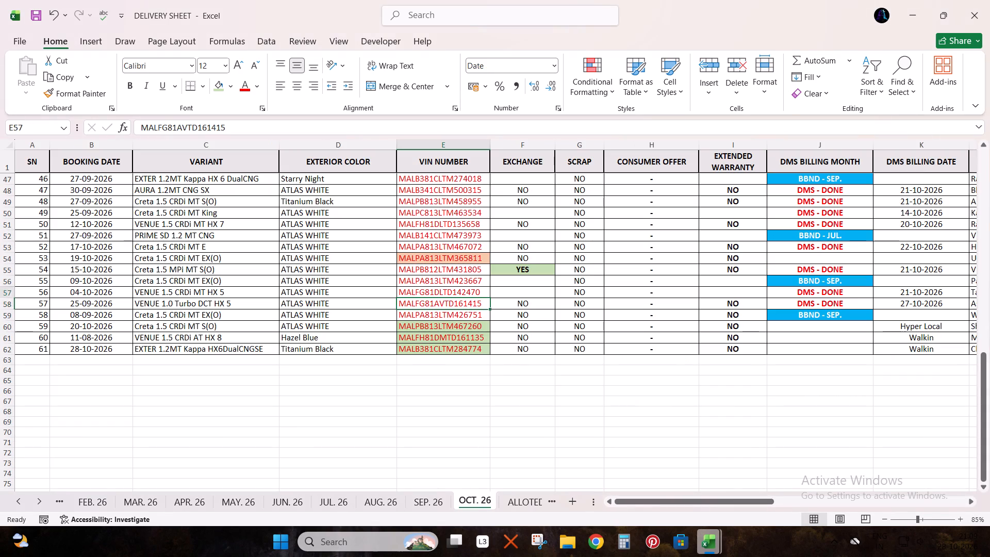
key(ctrl+c)
key(alt+Tab)
key(Right)
key(ctrl+f)
key(ctrl+v)
key(Return)
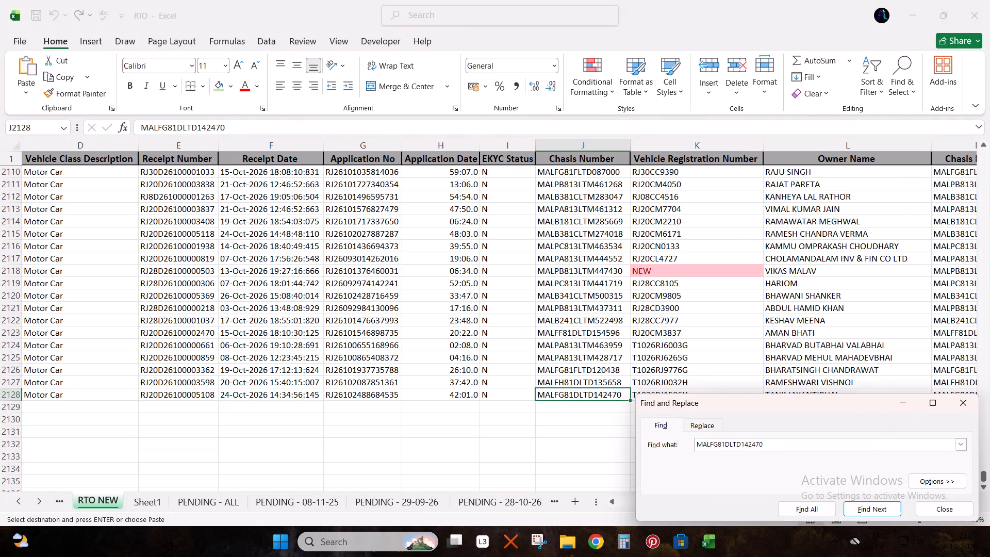
key(Escape)
key(alt+Tab)
key(Escape)
key(Up)
key(ctrl+c)
key(alt+Tab)
key(Right)
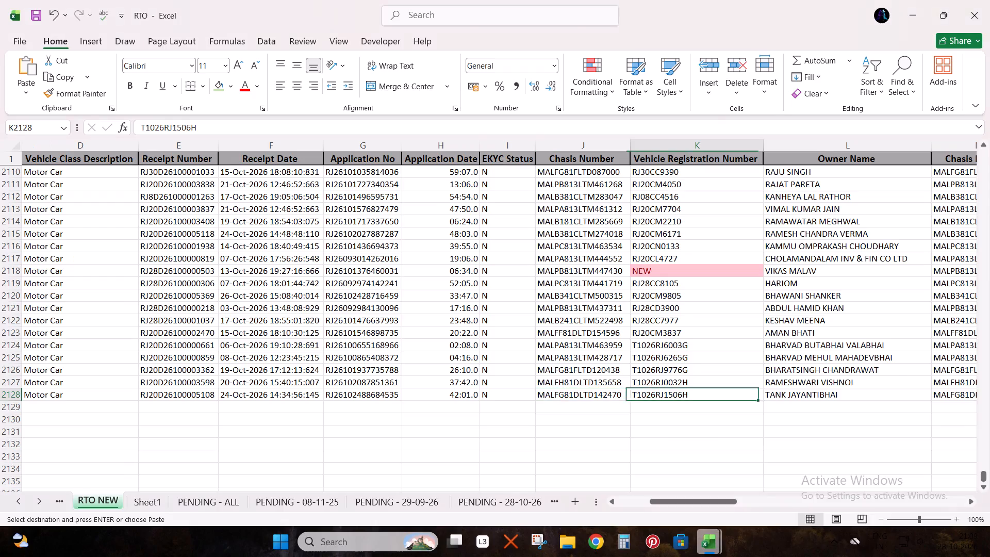
key(ctrl+f)
key(ctrl+v)
key(Return)
key(Escape)
key(Escape)
Review SN 57's row in the OCT. 26 delivery sheet once more.
key(alt+Tab)
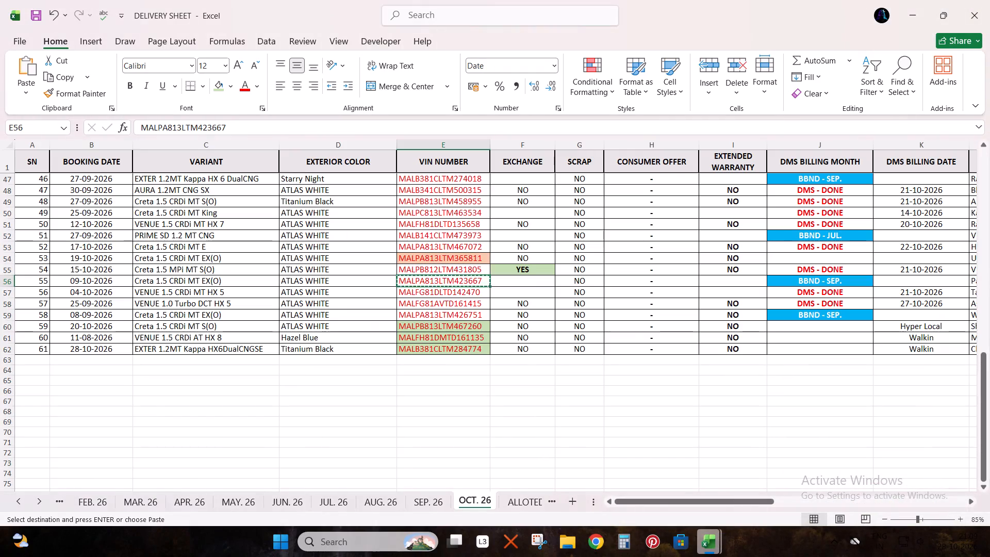
key(Down)
key(Down)
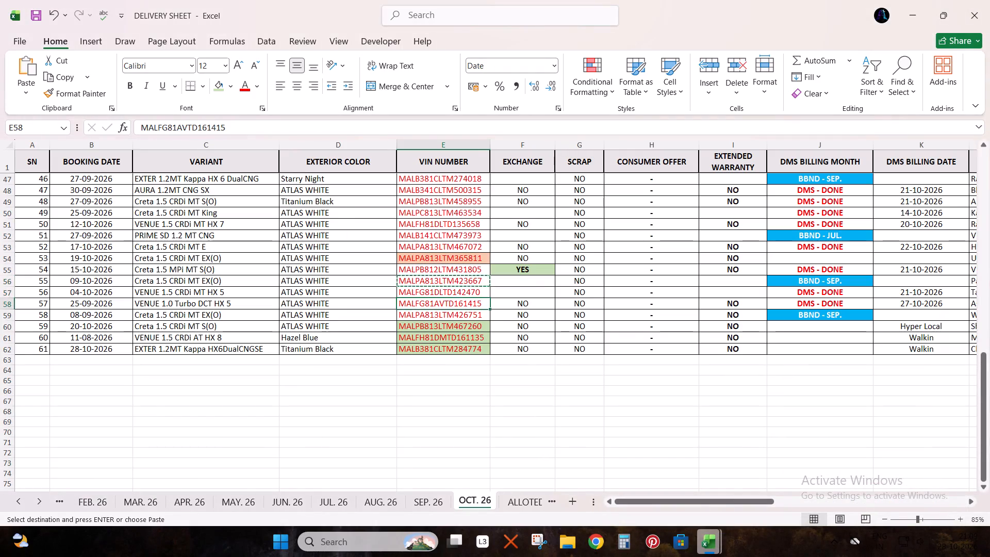
key(ctrl+Right)
key(Left)
key(Left)
key(Left)
key(ctrl+Left)
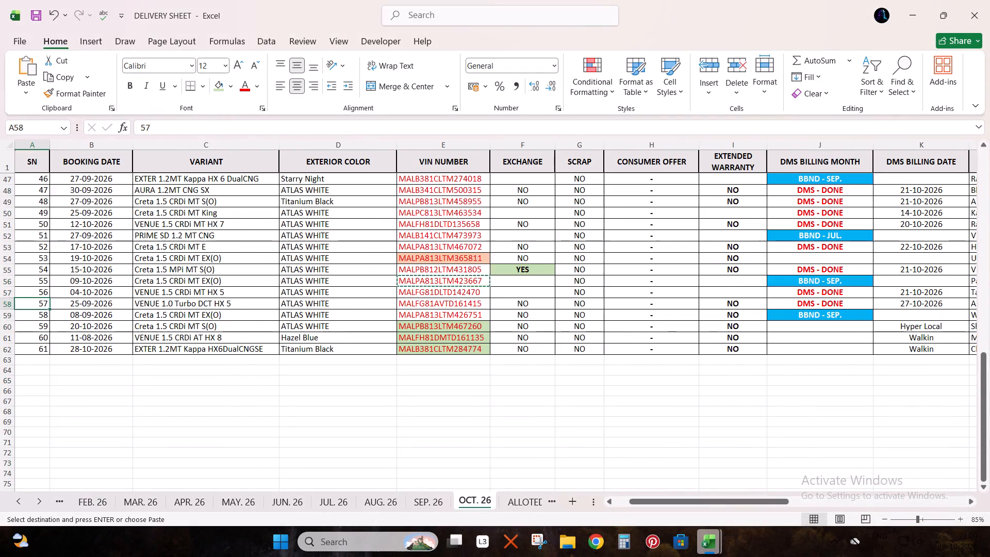
key(Right)
key(Right)
key(Right)
key(Right)
key(Down)
key(ctrl+c)
key(alt+Tab)
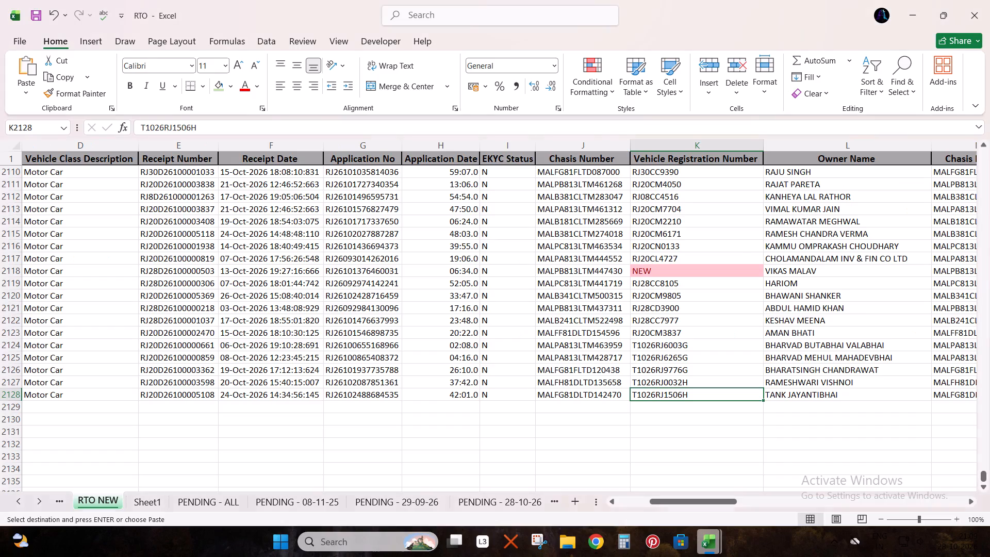
click(989, 0)
key(alt+Tab)
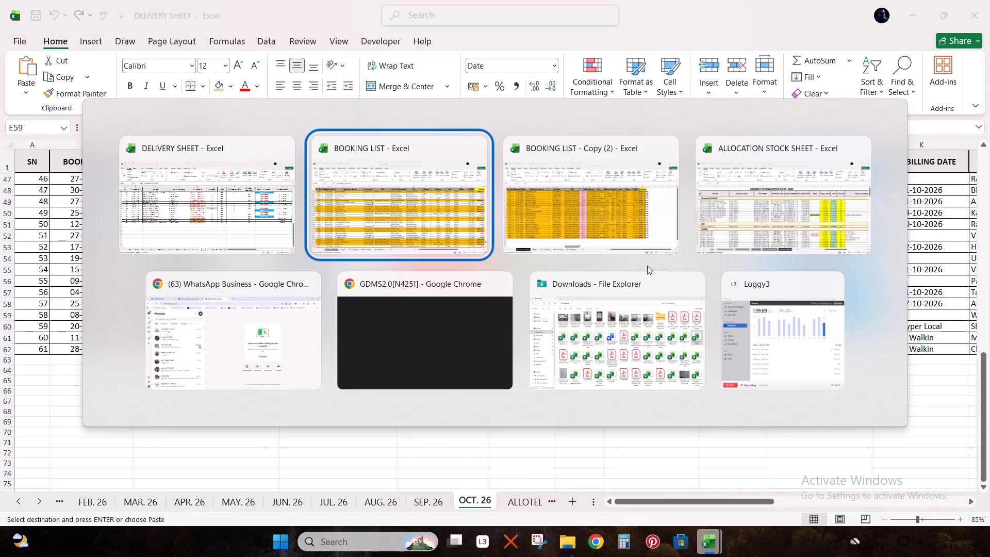
key(Right)
key(ctrl+f)
key(ctrl+v)
key(Return)
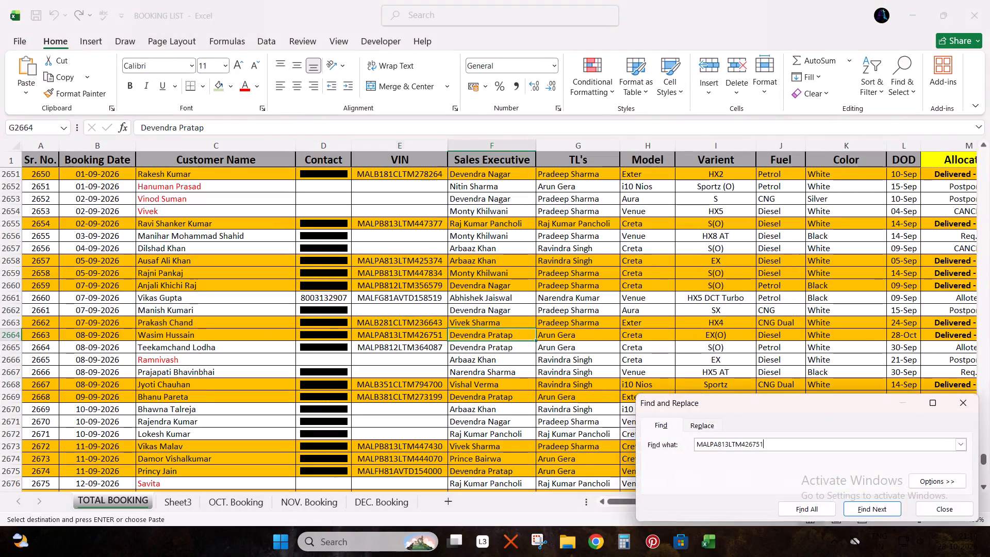
key(Escape)
key(Left)
key(ctrl+Left)
key(ctrl+shift+Right)
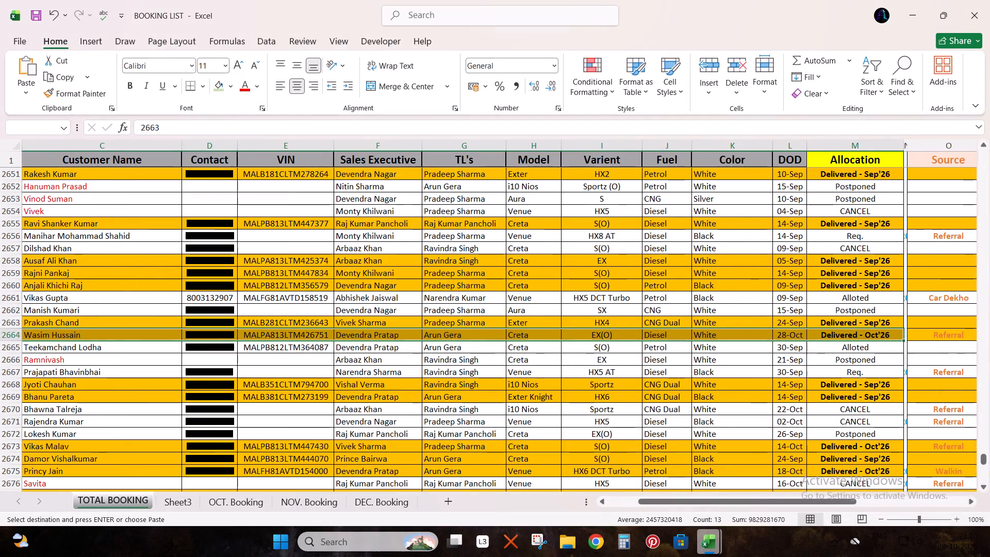
key(ctrl+c)
key(alt+Tab)
key(alt+Tab)
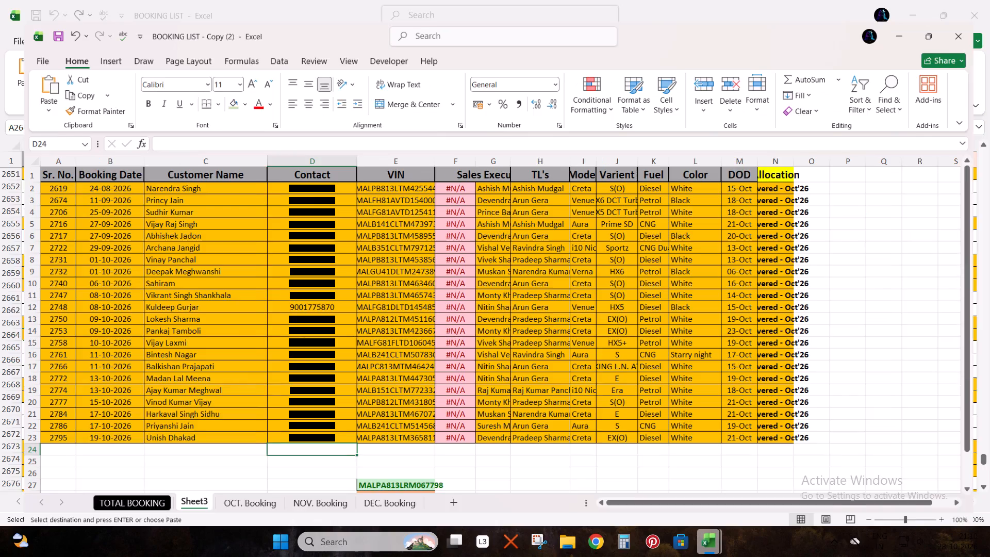
key(ctrl+Left)
key(ctrl+v)
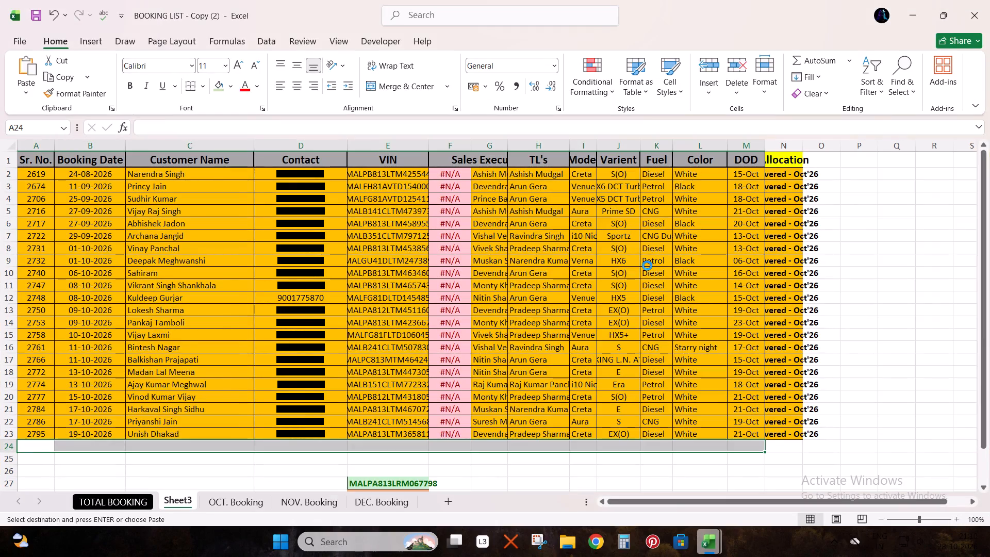
key(Down)
key(alt+Tab)
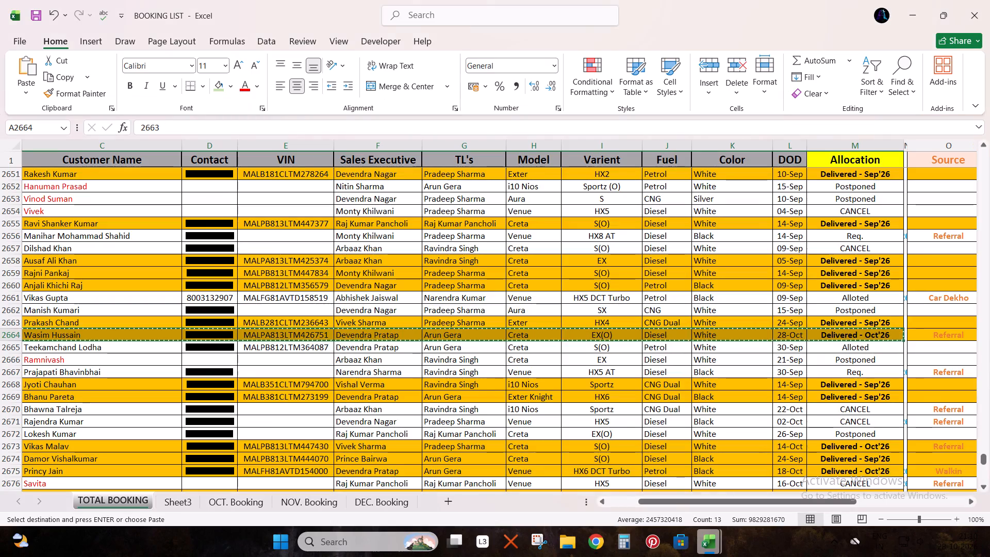
key(alt+Tab)
key(alt+Tab)
key(alt+Tab)
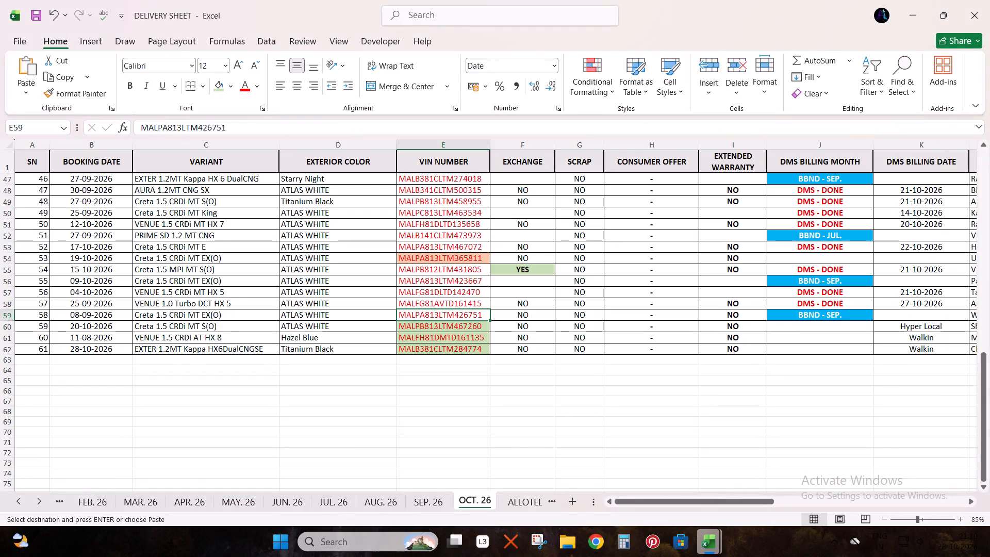
key(Down)
key(ctrl+c)
key(alt+Tab)
key(alt+Tab)
key(Right)
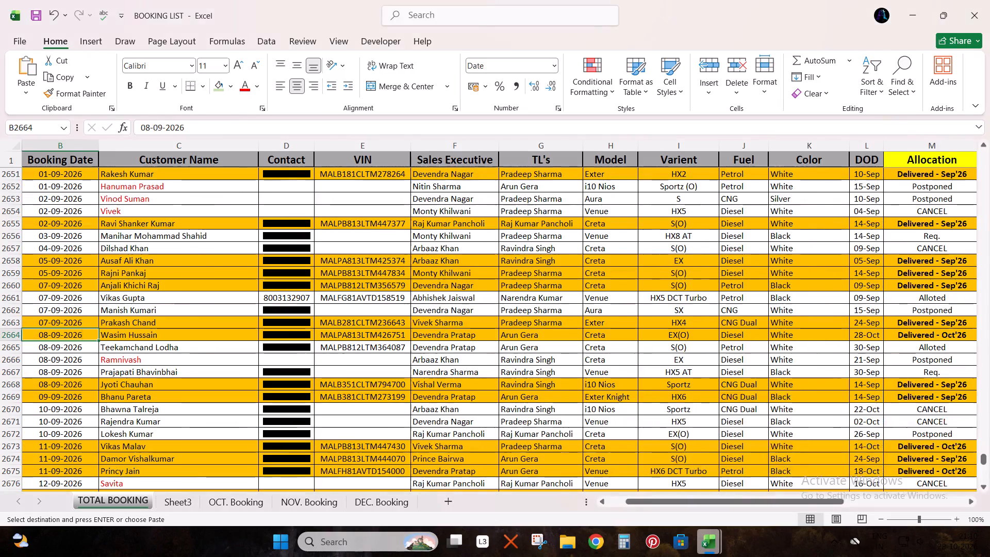
key(ctrl+f)
key(ctrl+v)
key(Return)
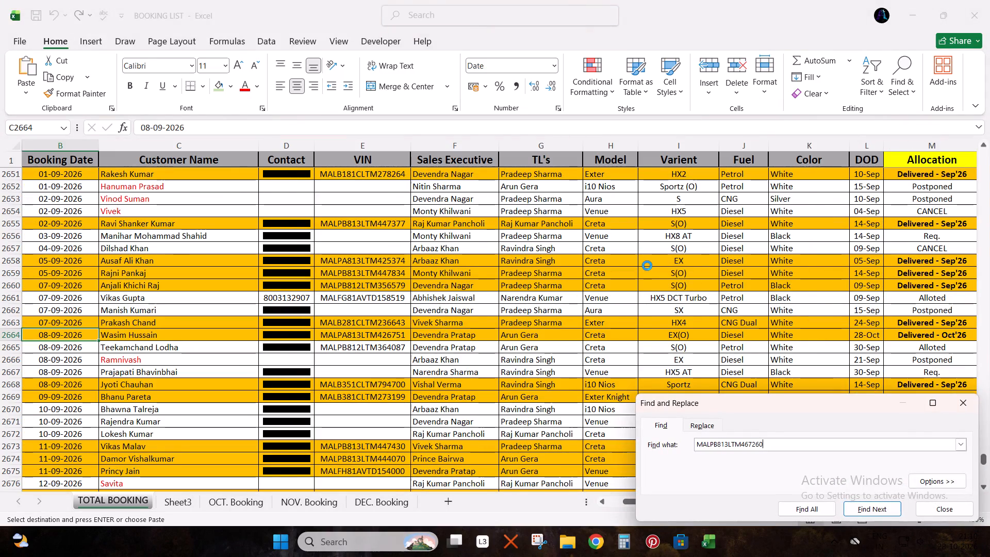
key(Escape)
Copy booking 2803's row from Sr. No. through Allocation into row 25 of Sheet3 in BOOKING LIST - Copy (2).
key(ctrl+Left)
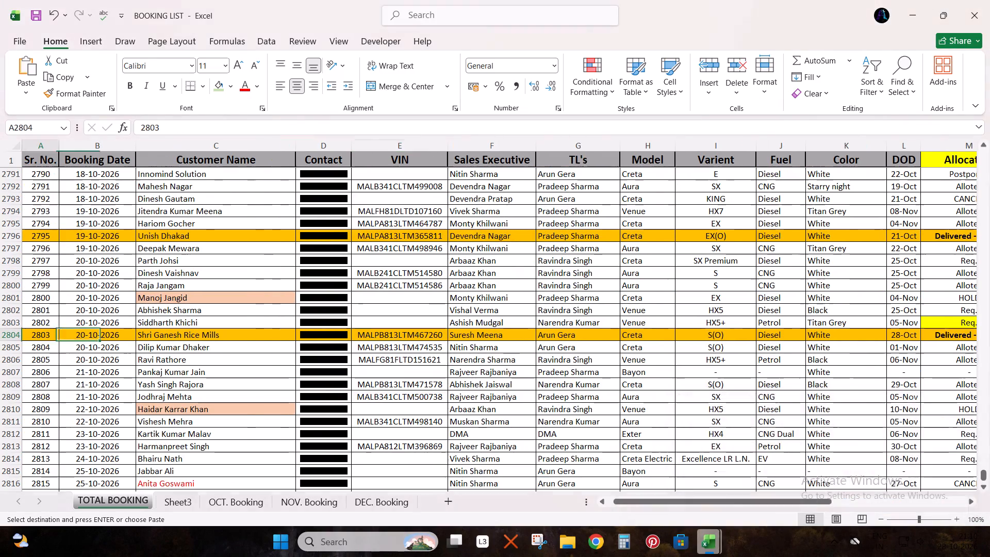
key(ctrl+shift+Right)
key(ctrl+c)
key(ctrl+x)
key(ctrl+c)
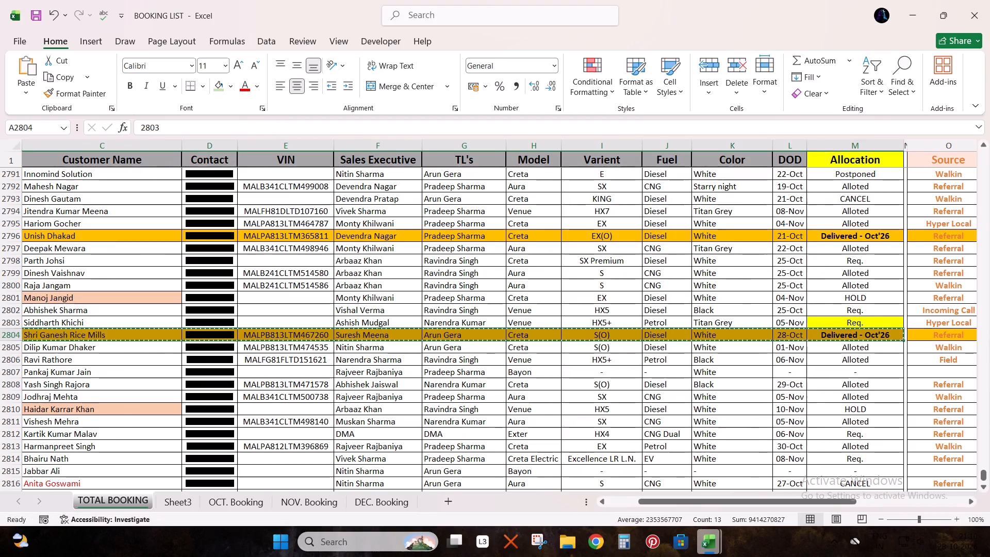
key(alt+Tab)
key(alt+Tab)
key(alt+Tab)
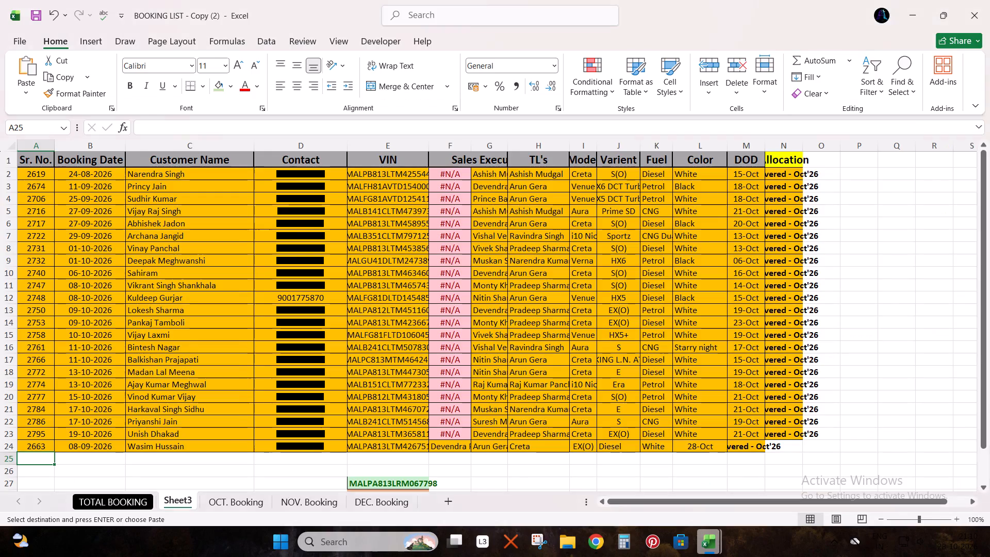
key(ctrl+v)
key(alt+Tab)
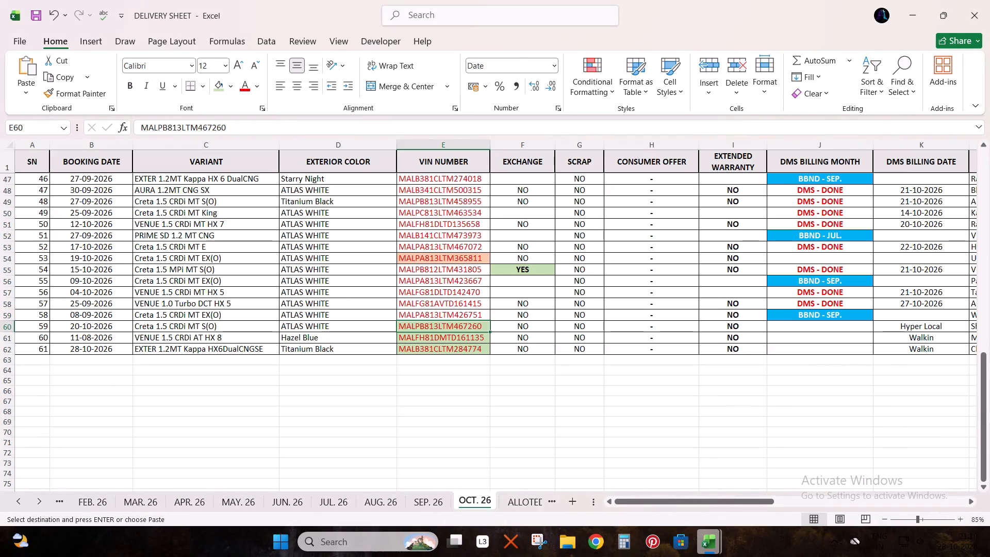
key(Down)
key(ctrl+c)
key(alt+Tab)
key(alt+Tab)
key(Right)
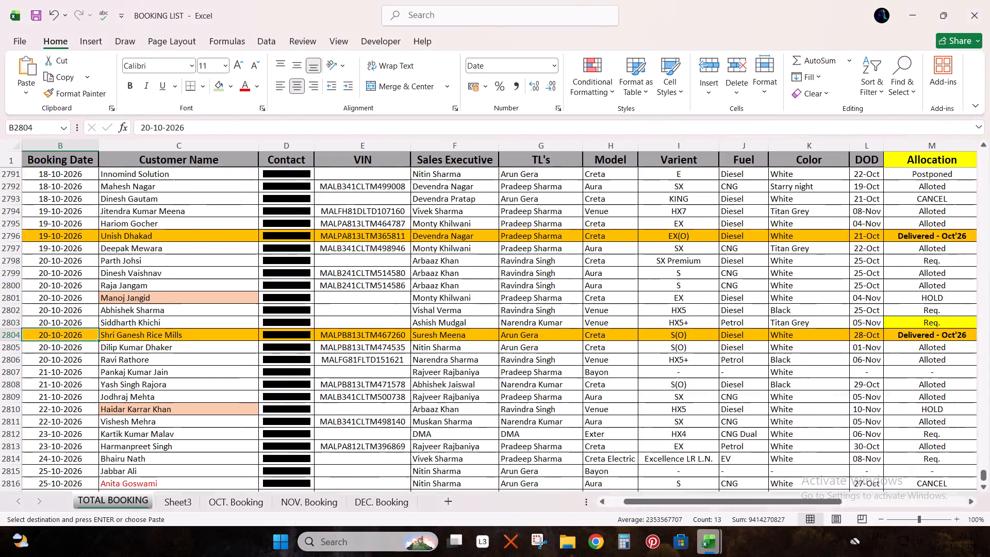
key(ctrl+f)
key(ctrl+v)
key(Return)
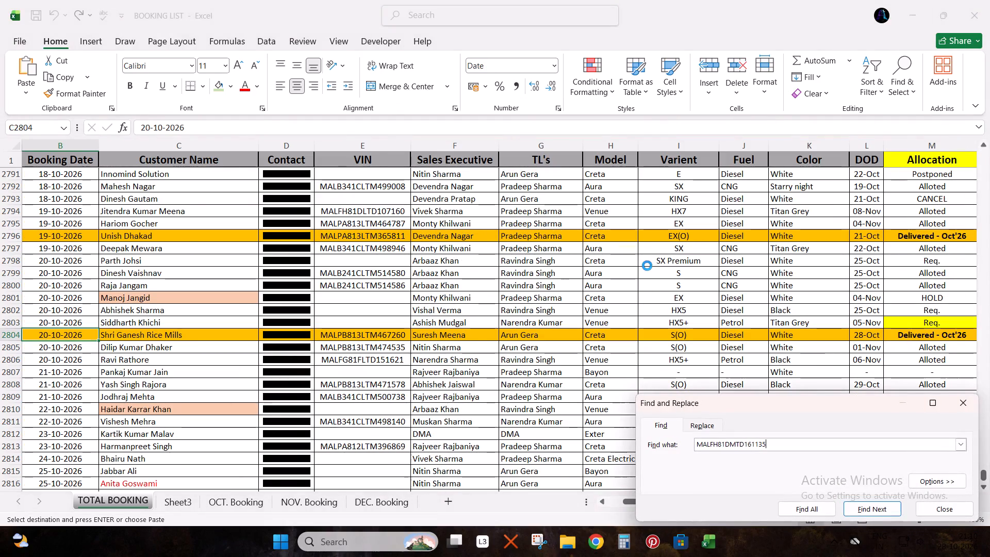
key(Escape)
key(ctrl+Left)
key(ctrl+shift+Right)
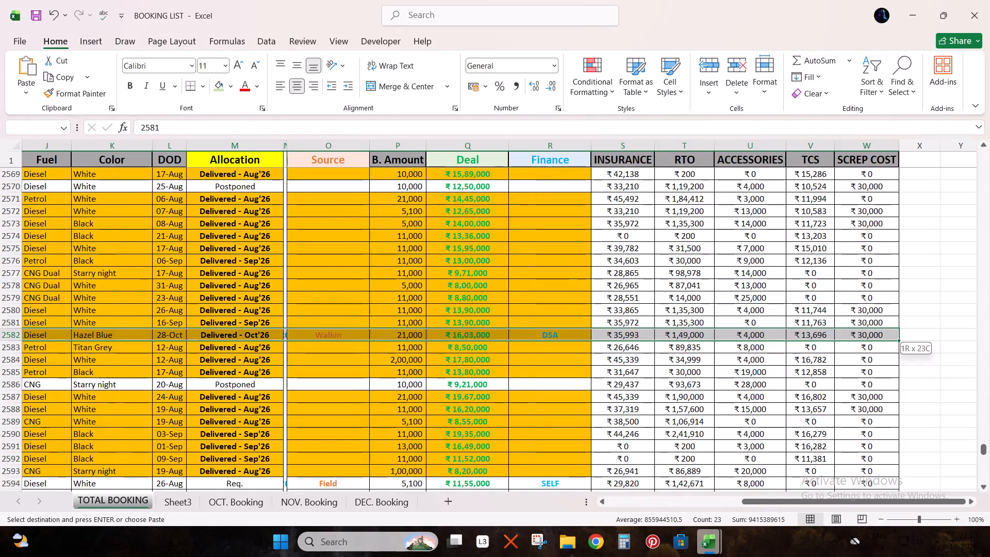
key(shift+Left)
key(shift+Left)
key(shift+Left)
key(shift+Left)
key(shift+Left)
key(shift+Left)
key(shift+Left)
key(shift+Left)
key(shift+Left)
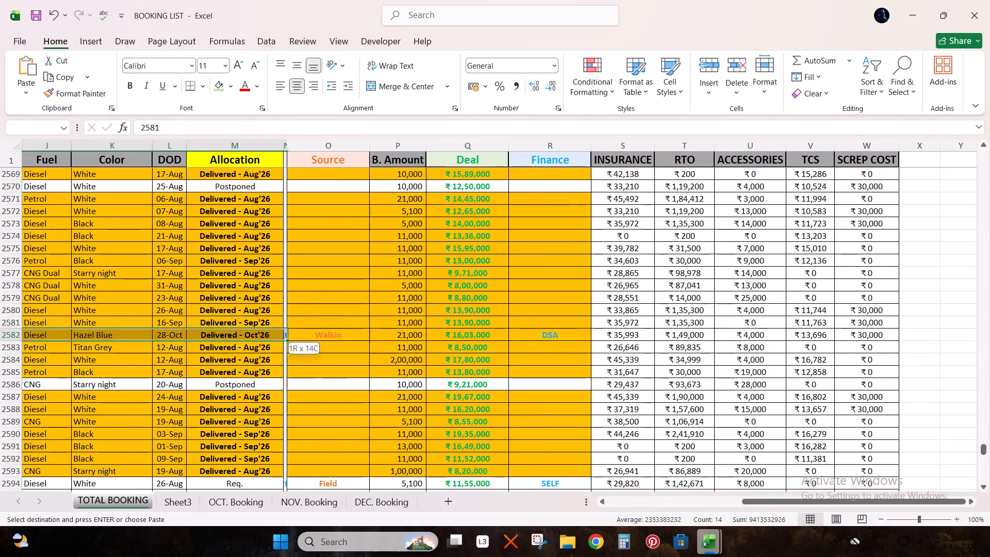
key(shift+Left)
key(ctrl+c)
key(alt+Tab)
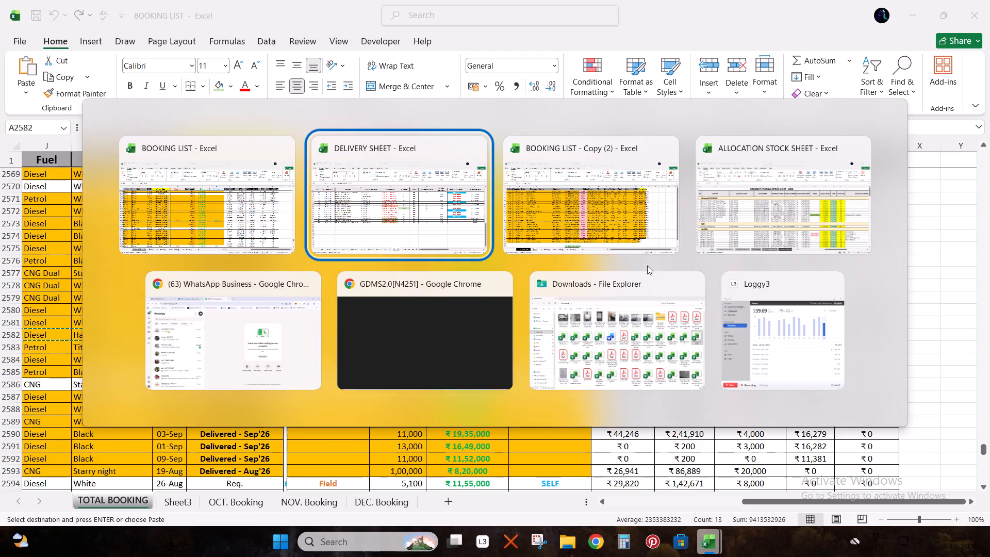
key(alt+Tab)
key(Down)
key(ctrl+v)
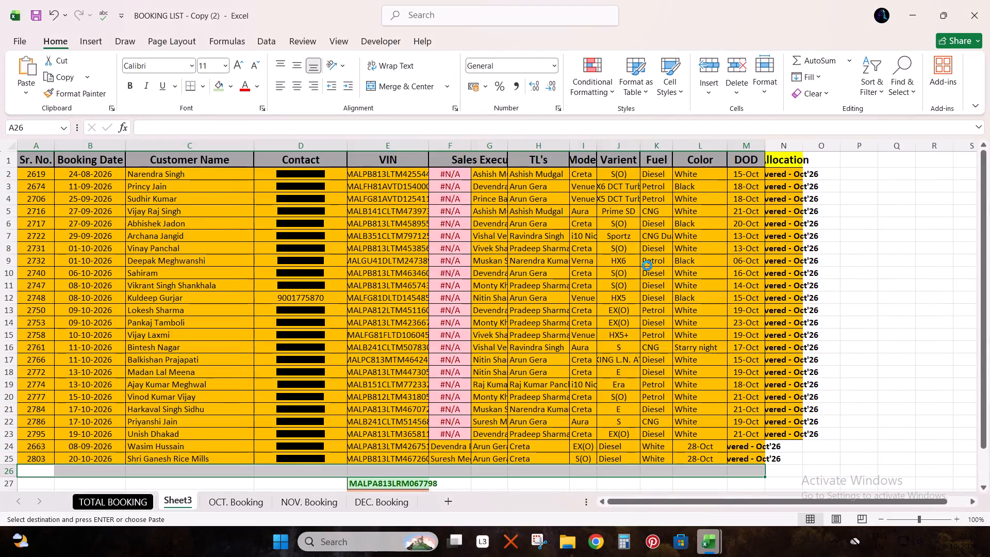
key(alt+Tab)
key(alt+Tab)
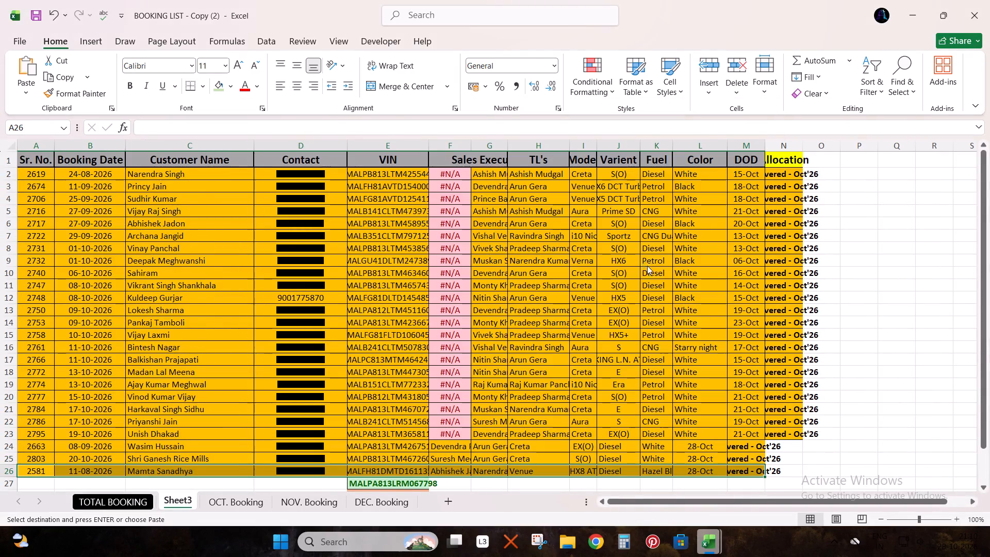
key(Down)
key(ctrl+c)
key(alt+Tab)
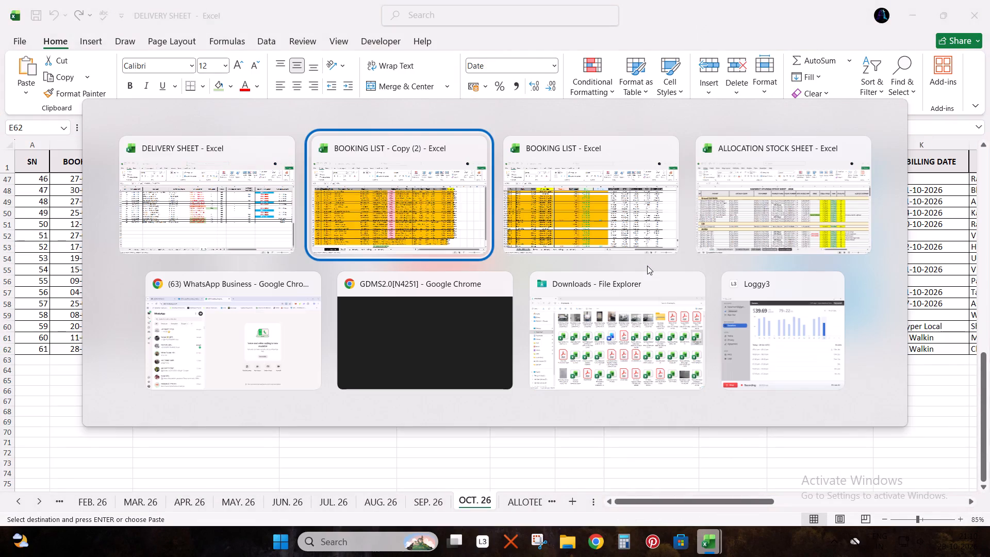
key(alt+Tab)
key(Right)
key(ctrl+f)
key(ctrl+v)
key(Return)
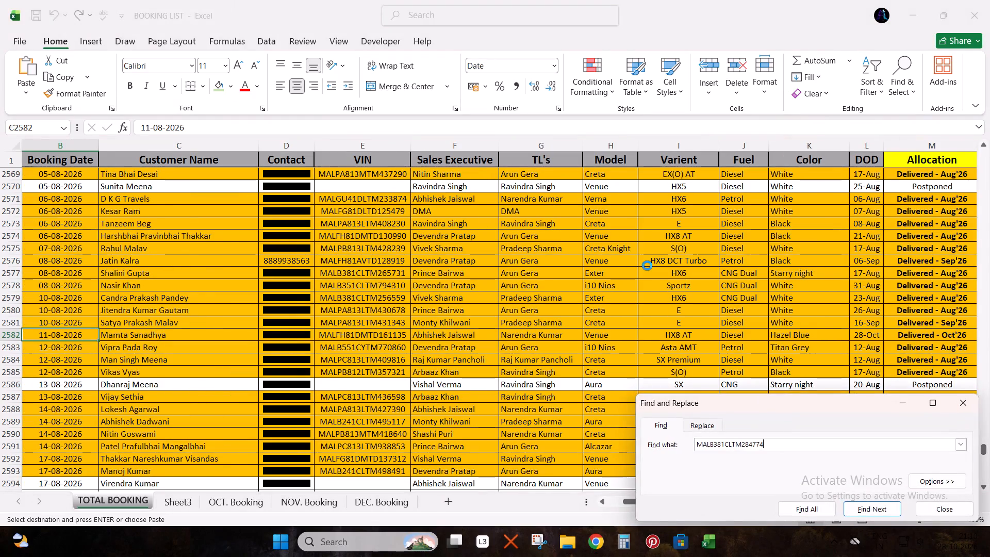
Copy the 28-10-2026 Exter Knight booking's row from Sr. No. through Allocation into row 27 of Sheet3 in BOOKING LIST - Copy (2).
key(Escape)
key(ctrl+Left)
key(Left)
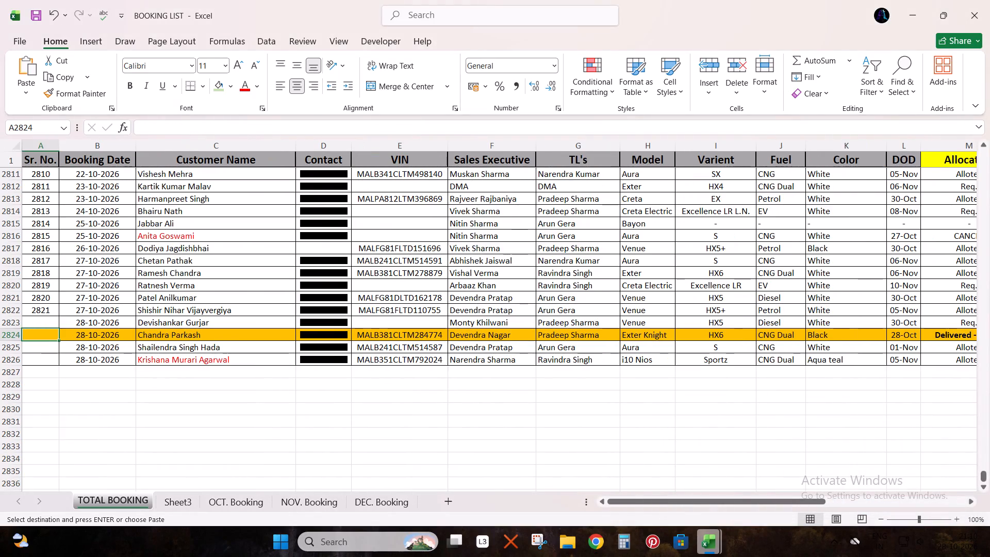
key(Left)
key(ctrl+shift+Right)
key(ctrl+shift+Right)
key(shift+Left)
key(shift+Right)
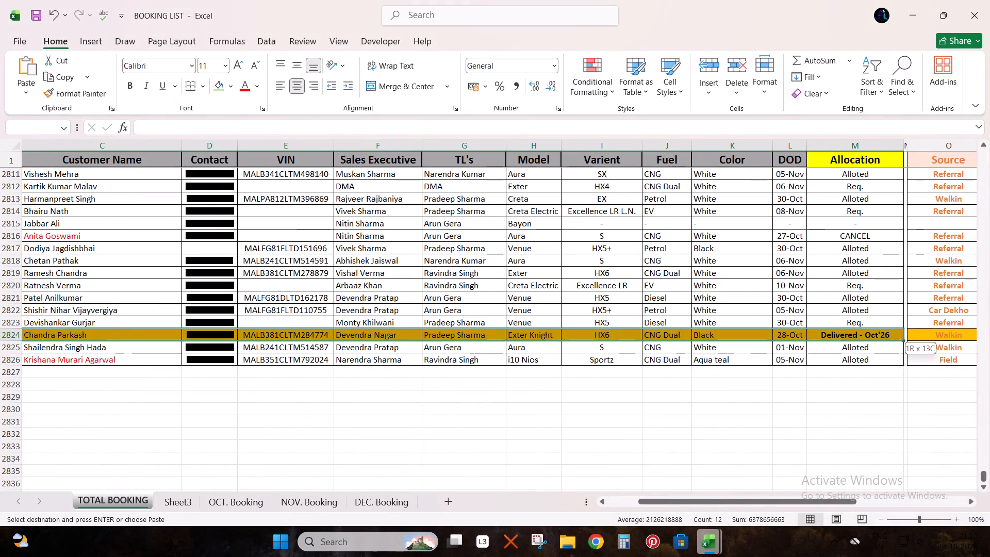
key(ctrl+c)
key(alt+Tab)
key(alt+Tab)
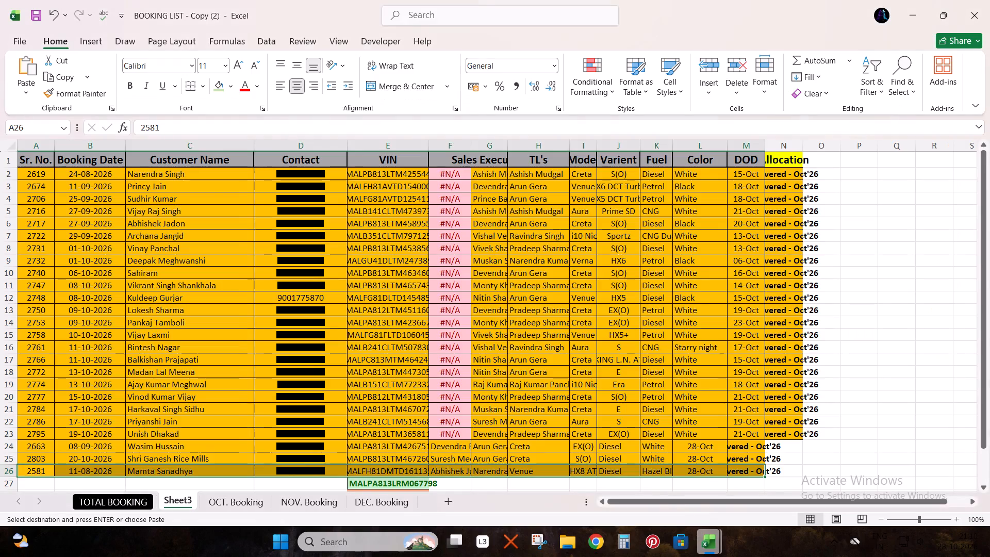
key(ctrl+Left)
key(Down)
key(ctrl+v)
Select rows 28 to 30 of Sheet3, the VIN-only rows below the pasted bookings.
key(Right)
key(Up)
key(Right)
key(Up)
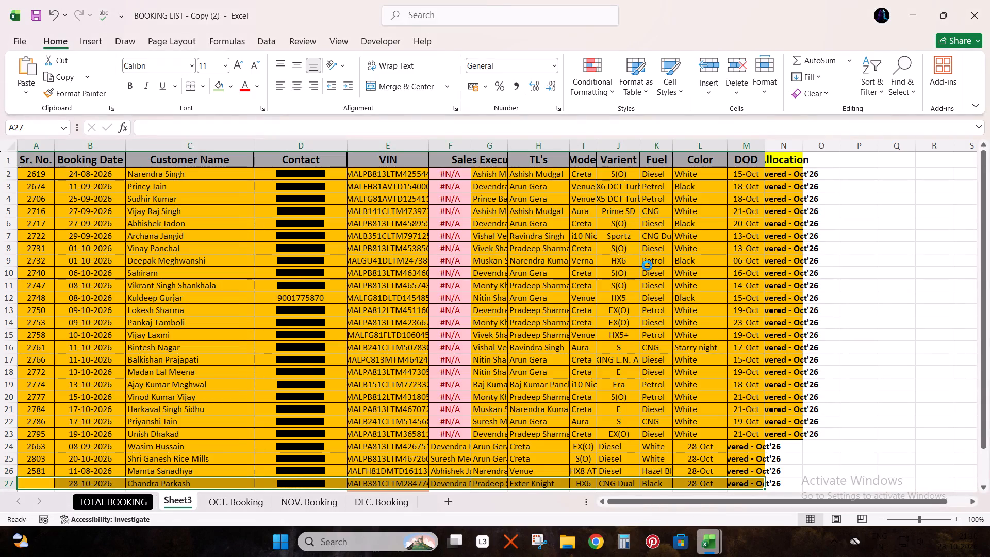
key(Right)
key(Down)
key(Right)
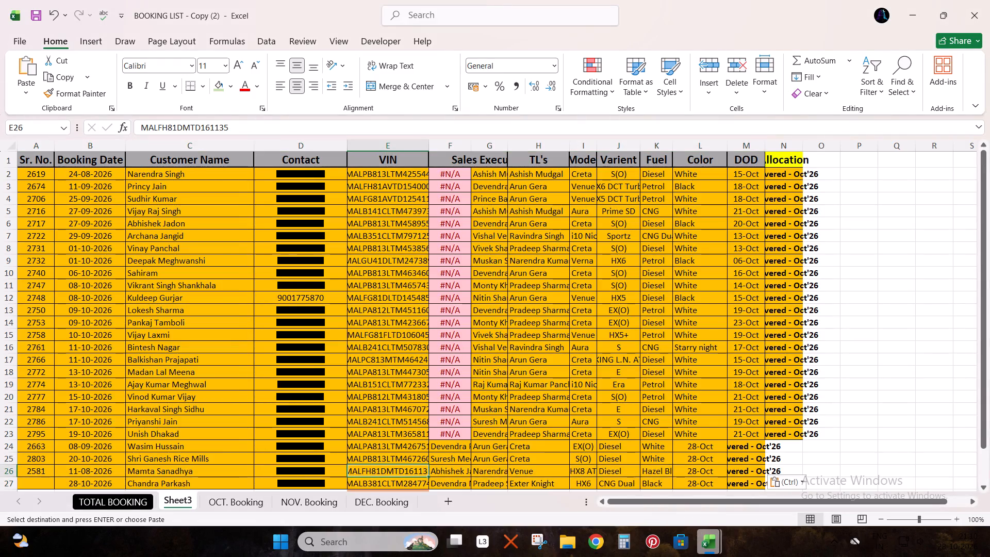
key(Down)
key(Down)
key(Down)
key(Up)
key(ctrl+shift+Down)
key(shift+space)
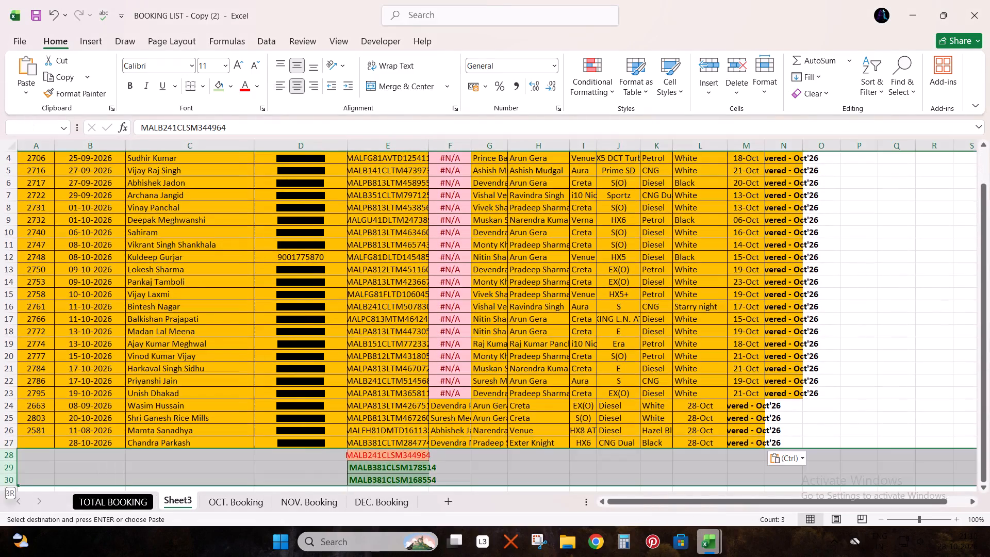
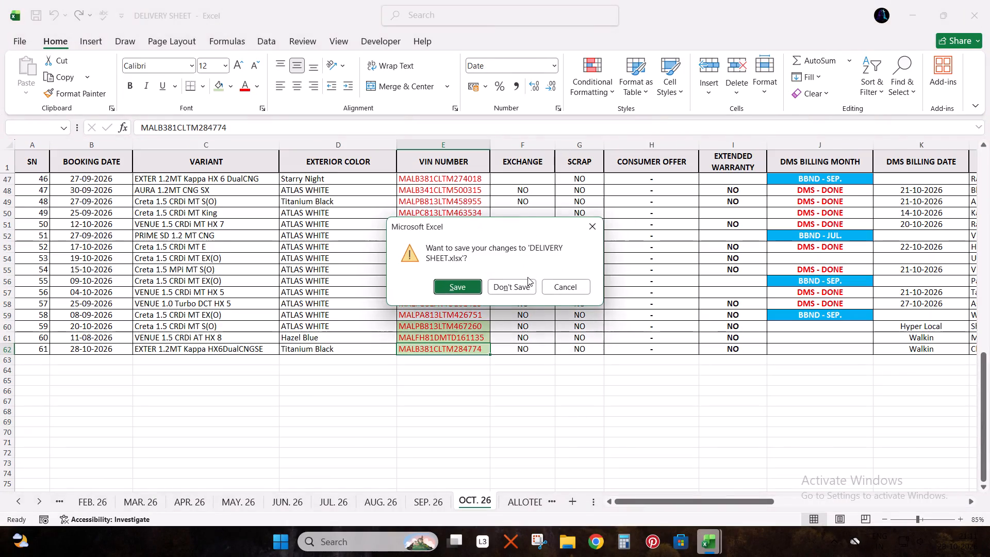
Close the DELIVERY SHEET workbook without saving its changes.
click(526, 280)
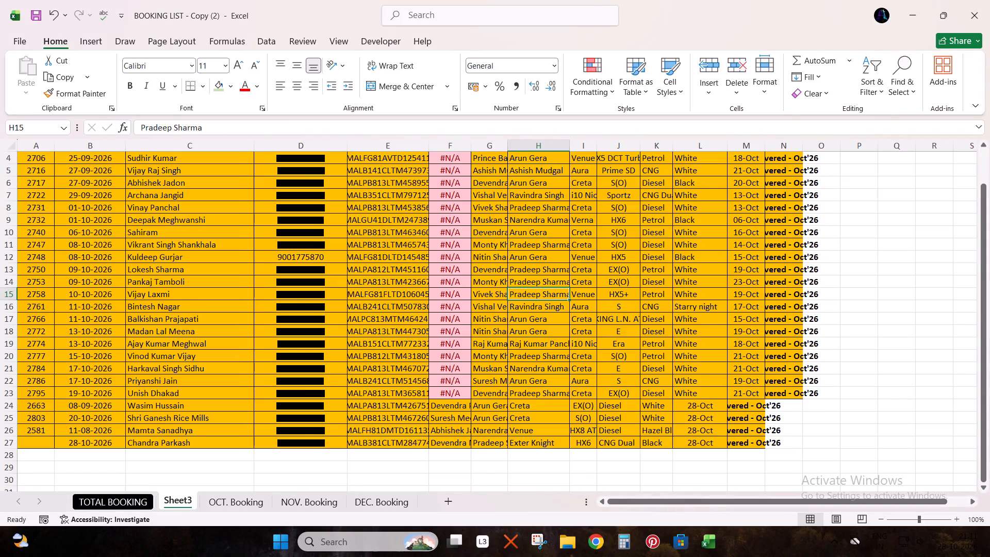
In Sheet3 of BOOKING LIST - Copy (2), go back along row 24 from the delivered status to the cell in column G.
click(746, 406)
key(Left)
key(Left)
key(Left)
key(Left)
key(Left)
key(Left)
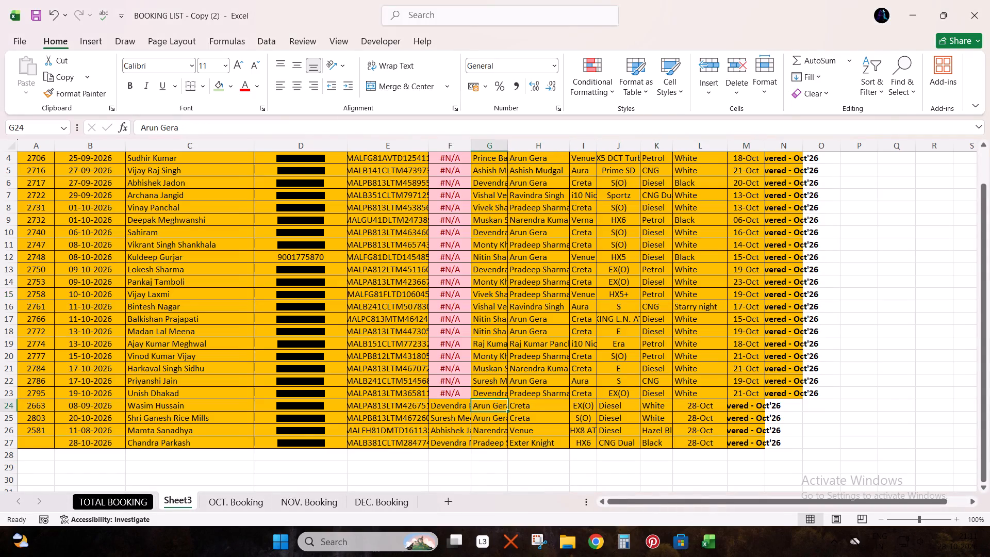
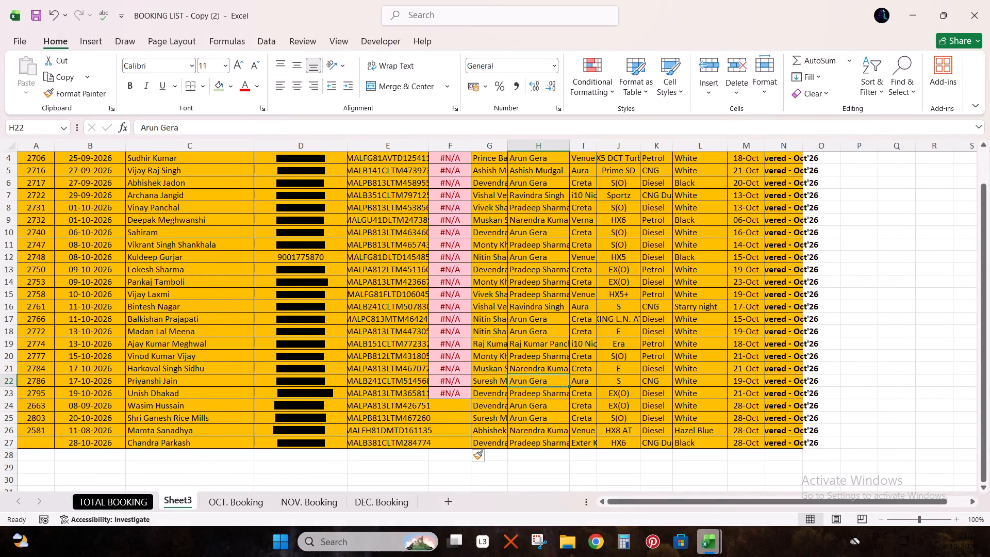
Fill the #N/A value and pink formatting from F22:F23 down through F27 in Sheet3.
drag(448, 388, 449, 393)
drag(456, 381, 455, 390)
double_click(468, 399)
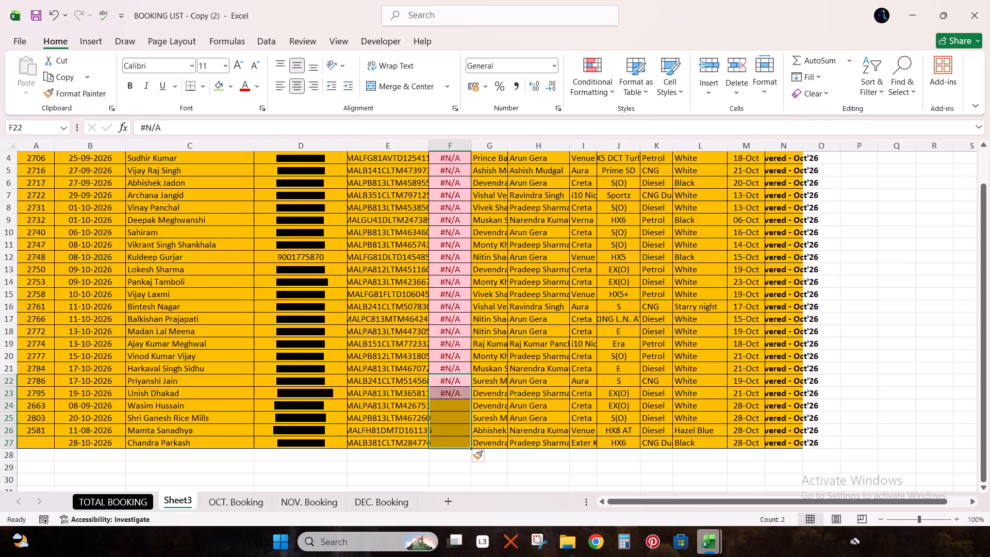
click(502, 368)
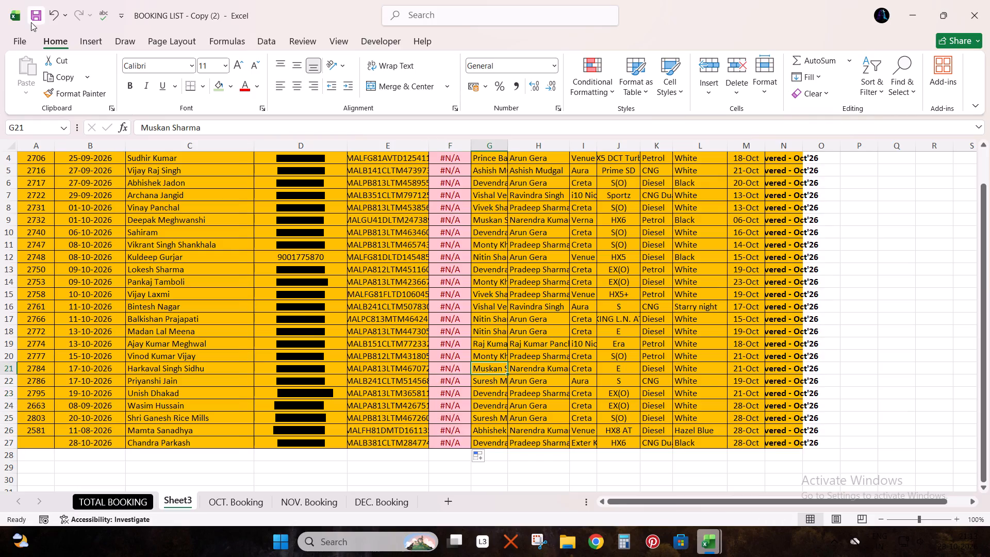
Save the BOOKING LIST - Copy (2) workbook.
click(31, 22)
Bring up the previews of the open Excel workbooks for switching windows.
click(714, 544)
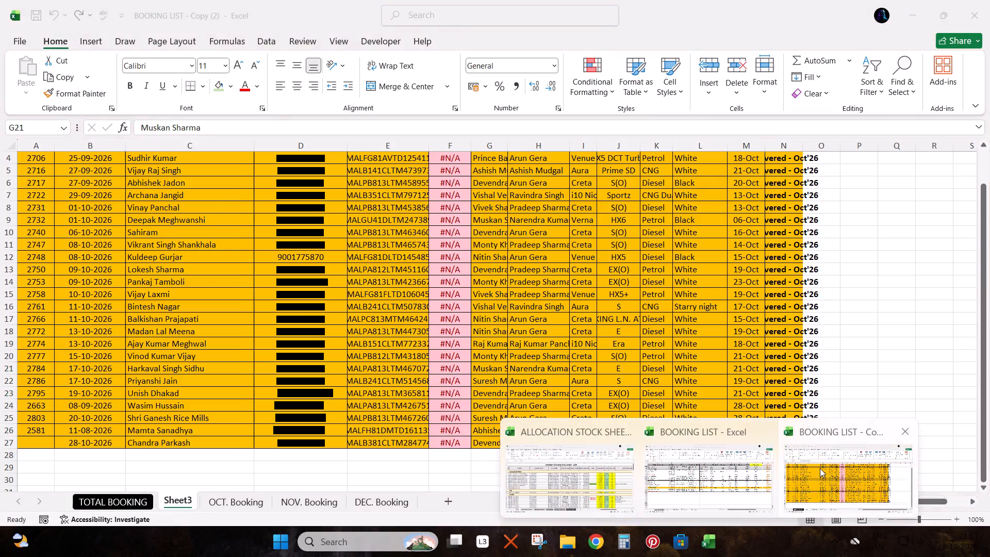
Switch to the BOOKING LIST workbook and fill the missing serial numbers 2822 to 2825 into A2823:A2826 of TOTAL BOOKING.
click(672, 469)
click(615, 502)
drag(620, 502, 481, 500)
click(40, 300)
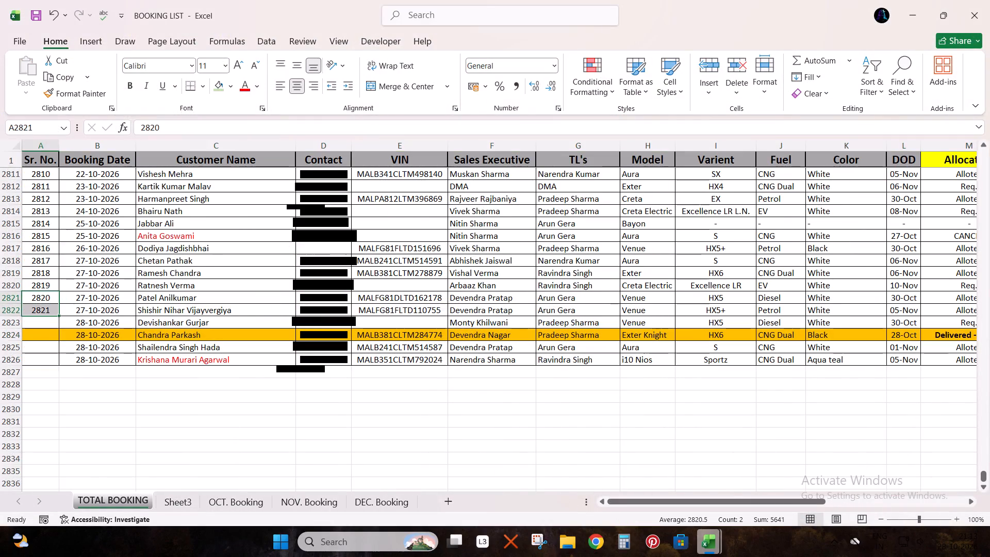
double_click(58, 315)
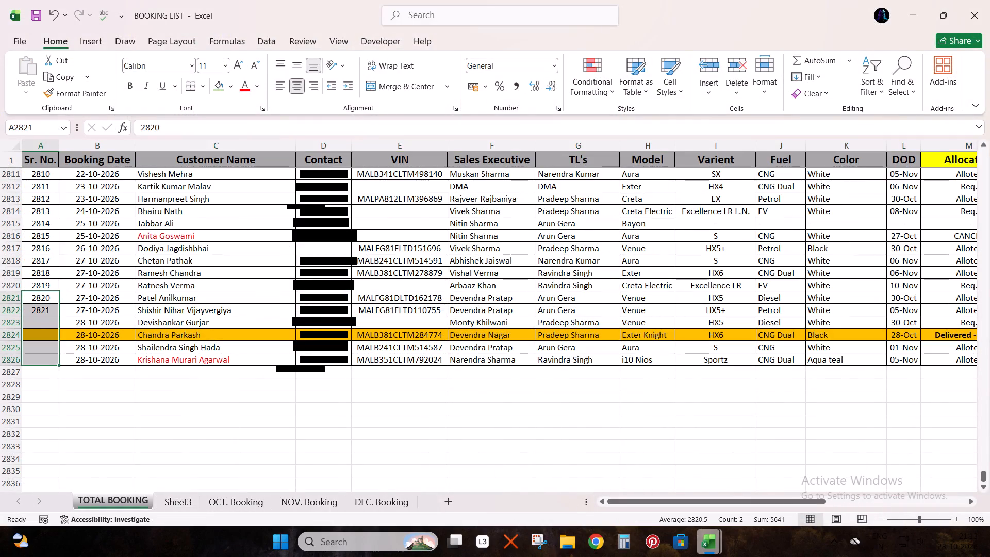
Copy the orange cell format of serial number 2803 onto the serial number cell A2824 and save BOOKING LIST.
scroll(73, 333, up, 5)
click(44, 277)
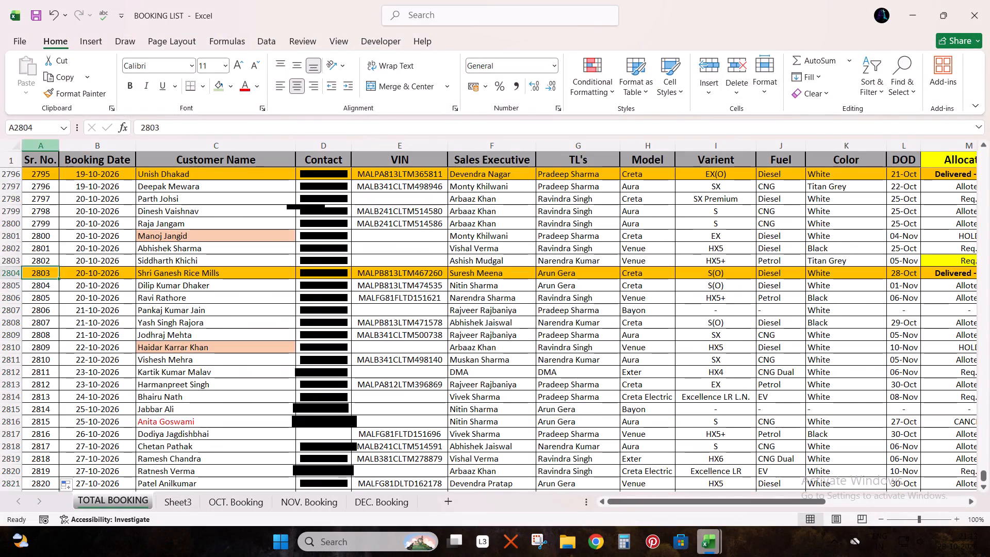
click(56, 97)
scroll(103, 306, down, 3)
click(54, 406)
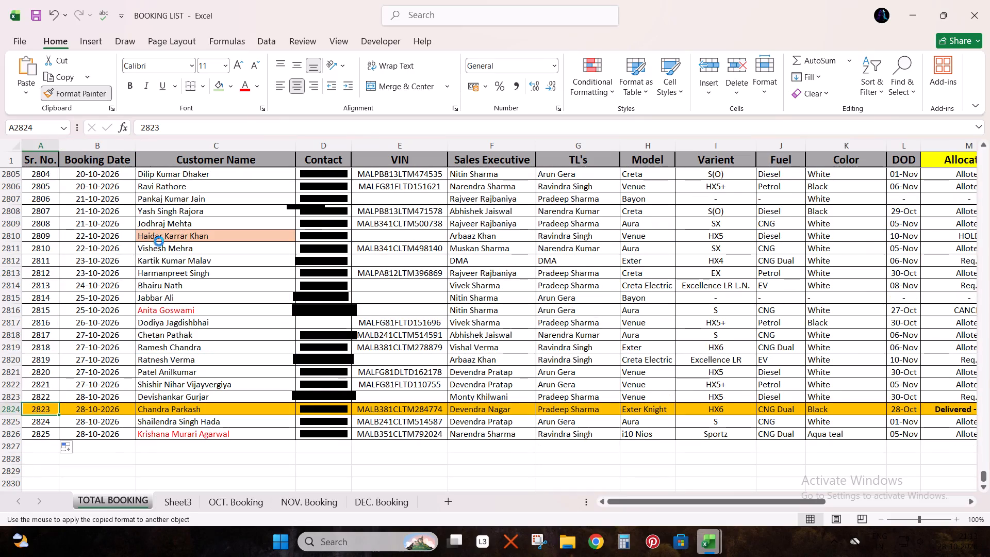
click(37, 14)
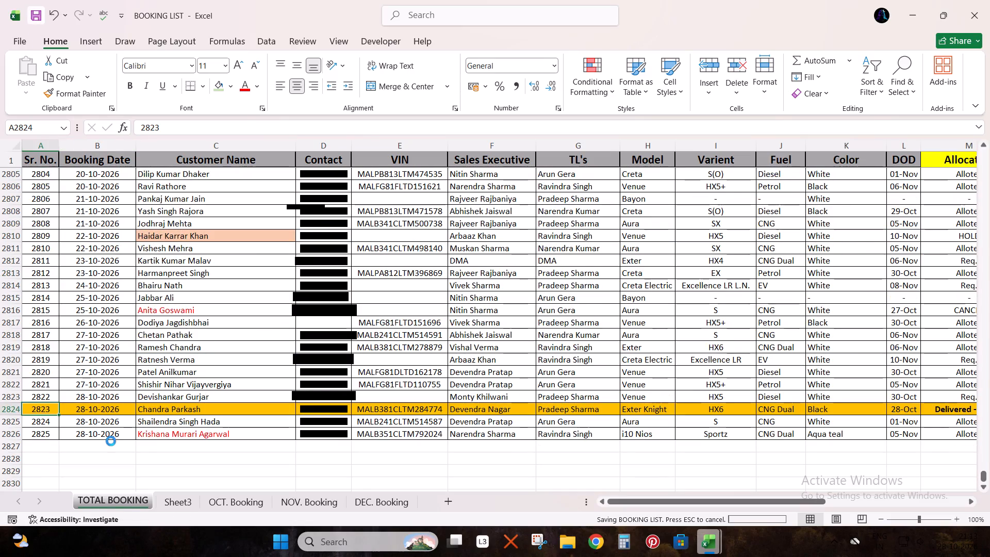
Open the RTO workbook from the desktop on its PENDING - 28-10-26 sheet and clear the existing range selection.
key(alt+Tab)
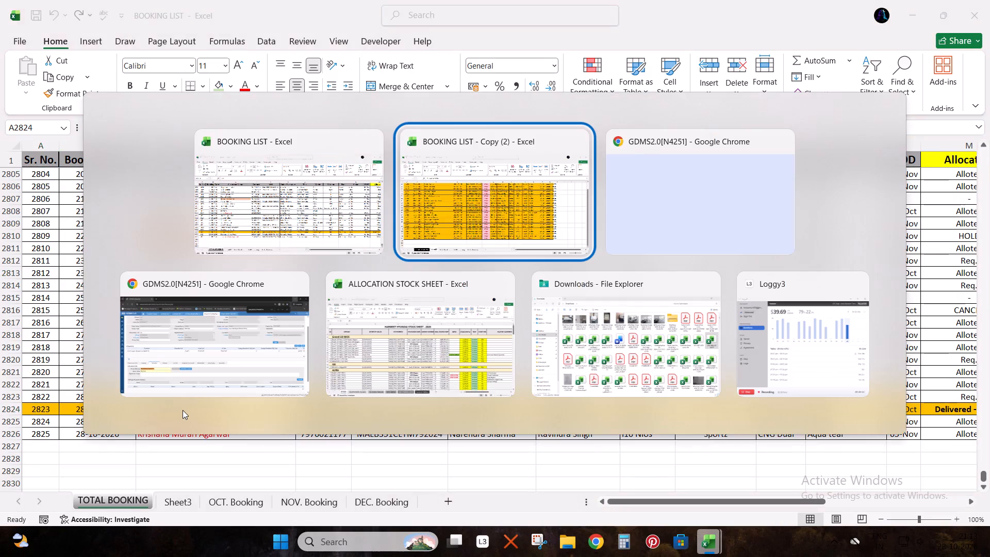
click(989, 556)
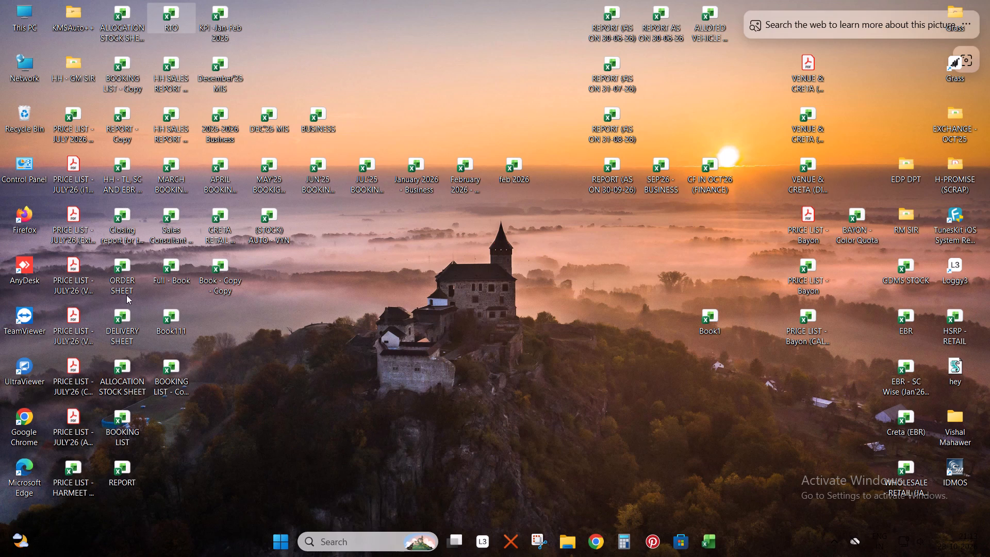
double_click(173, 18)
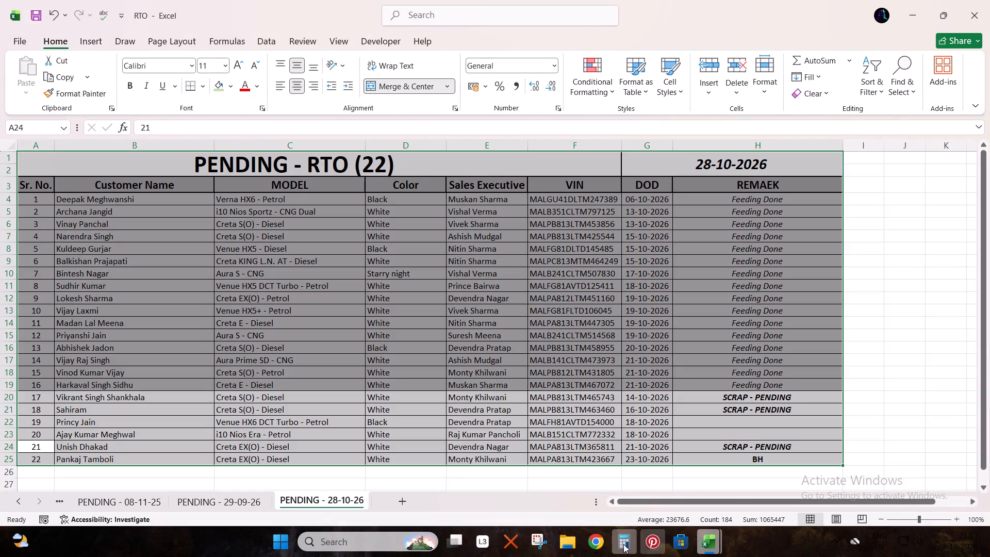
click(314, 345)
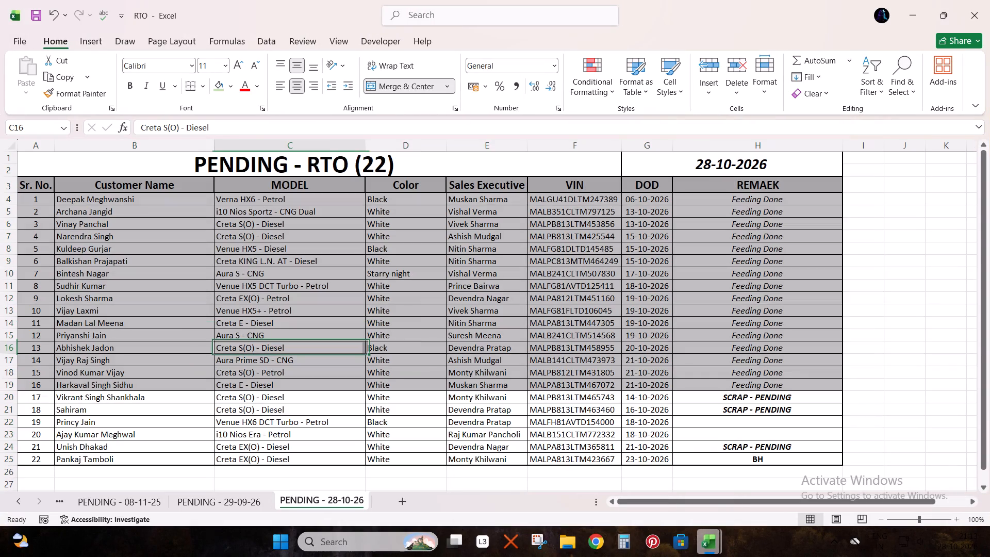
Copy the formatting of row 22 onto row 25, the last entry of the pending RTO list.
click(394, 445)
key(shift+space)
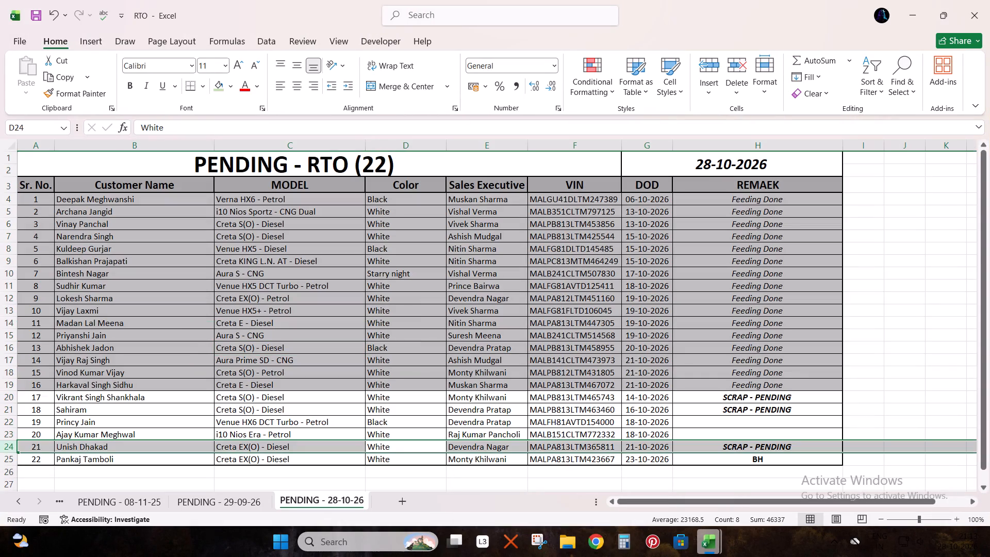
click(517, 424)
key(shift+space)
click(96, 99)
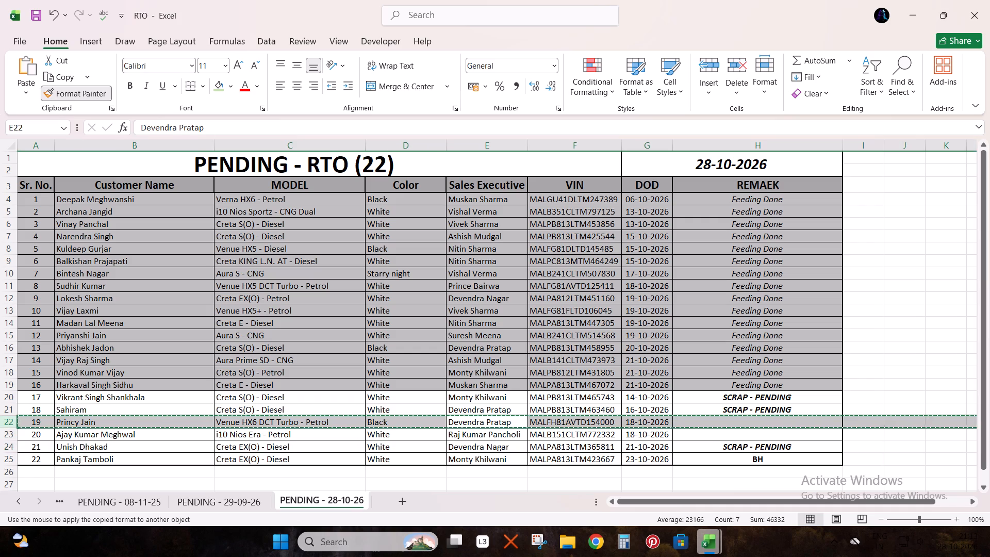
click(12, 458)
click(409, 445)
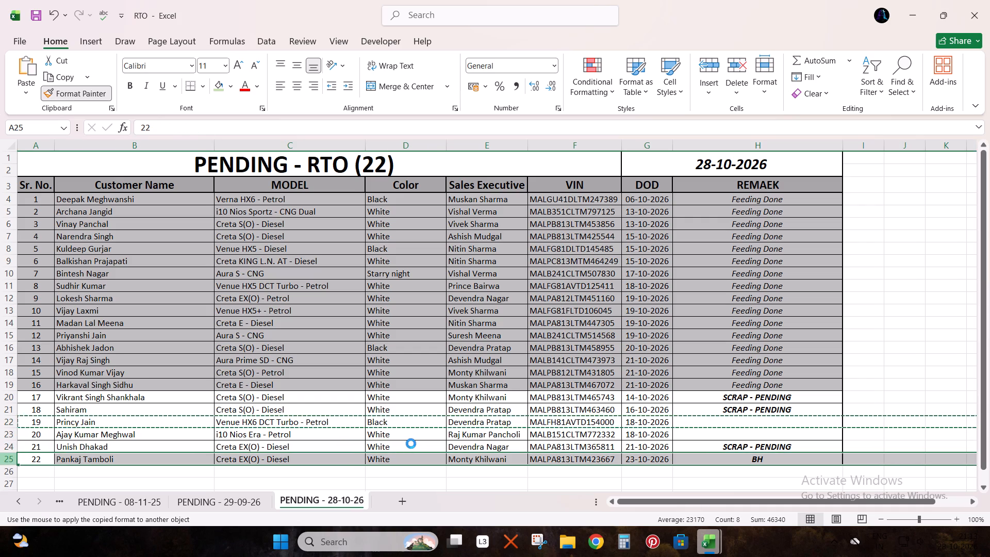
Look up the customer name from B25 of the RTO pending list in Sheet3 of BOOKING LIST - Copy (2).
scroll(388, 438, down, 1)
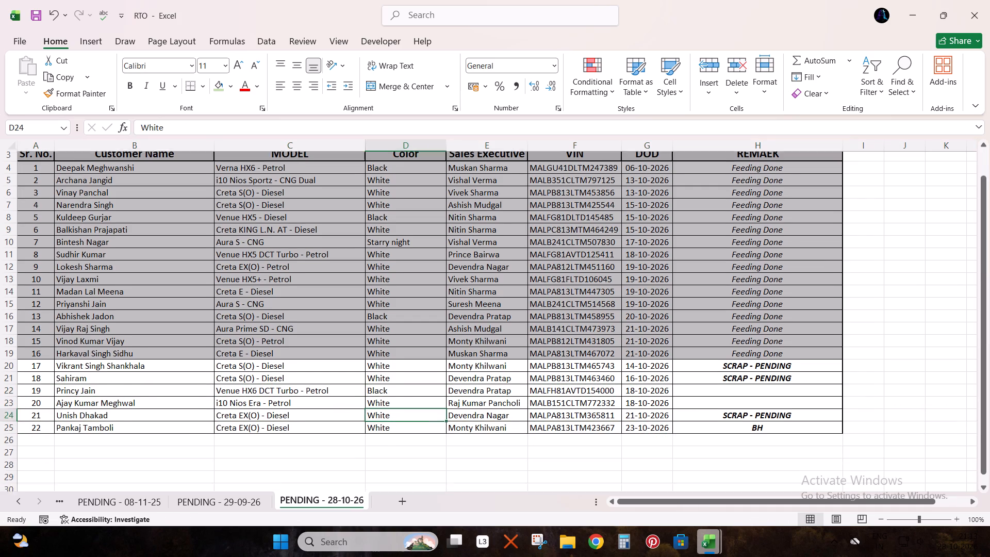
click(131, 428)
key(alt+Tab)
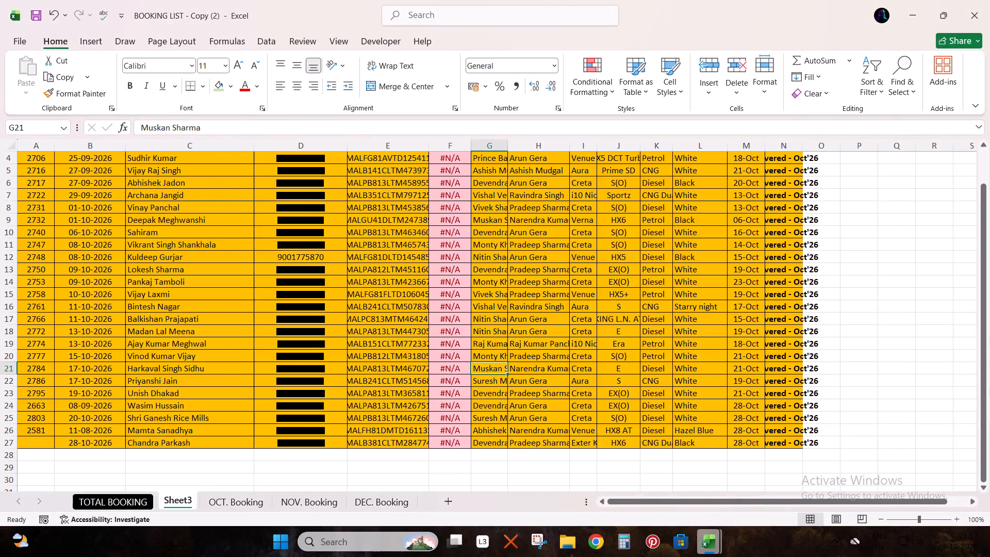
key(alt+Tab)
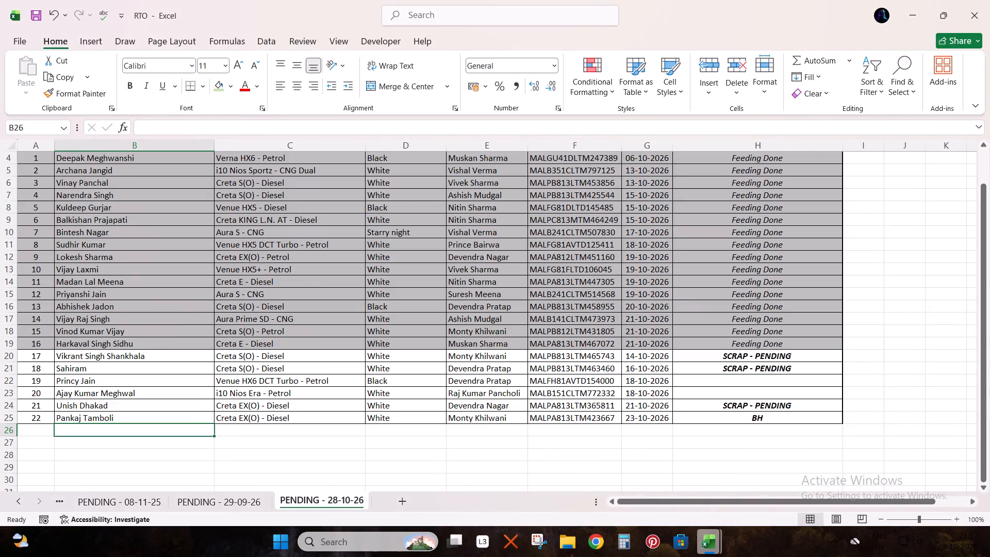
click(194, 415)
key(ctrl+c)
key(alt+Tab)
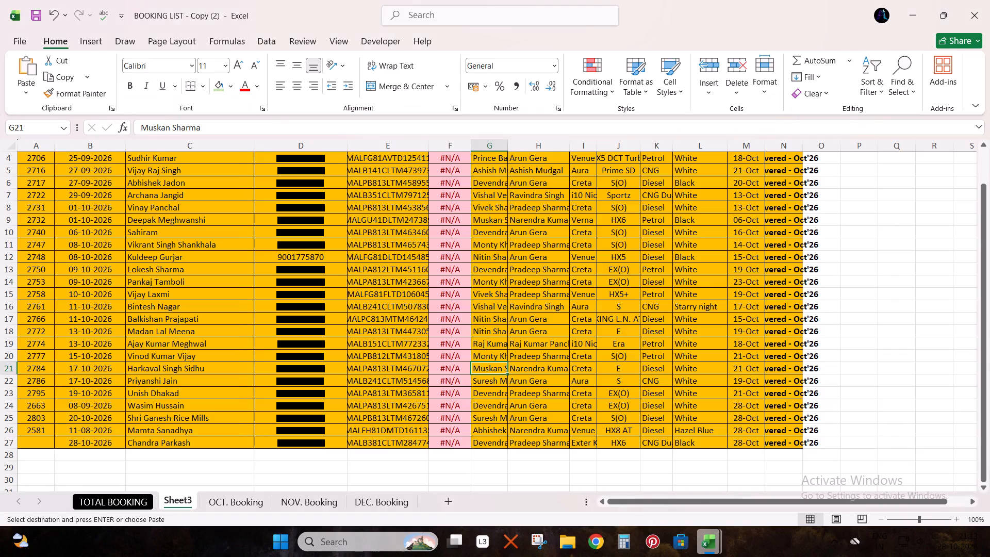
key(Right)
key(ctrl+f)
key(ctrl+v)
key(Return)
key(Return)
key(Return)
key(Return)
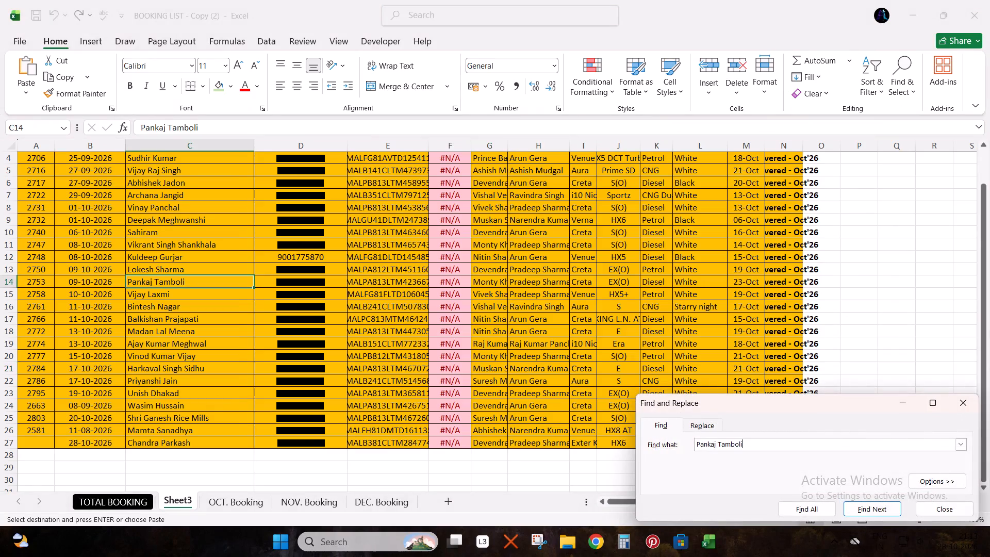
key(Escape)
key(shift+space)
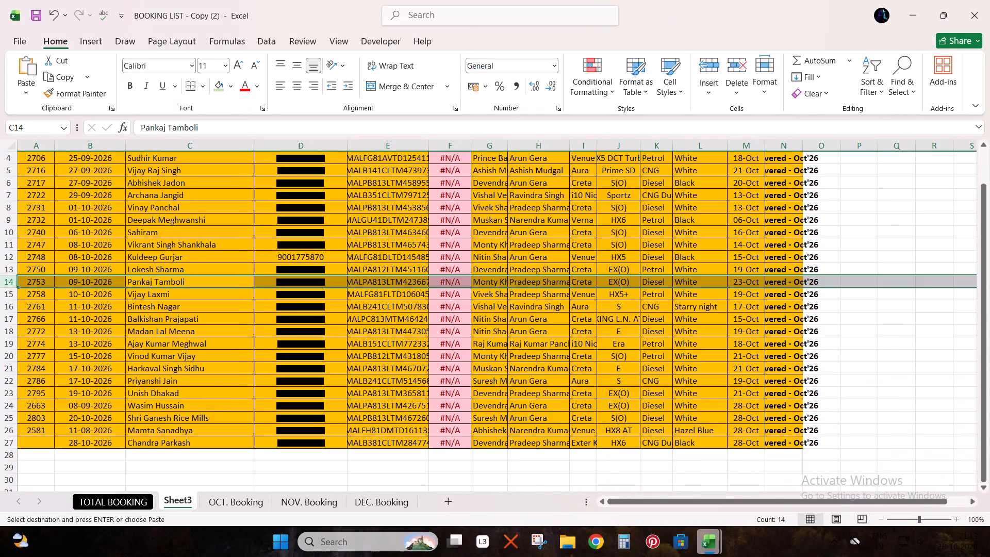
Sort the bookings in Sheet3 by the DOD column from oldest to newest, expanding the selection to the whole table.
key(ctrl+Up)
key(ctrl+Right)
key(Right)
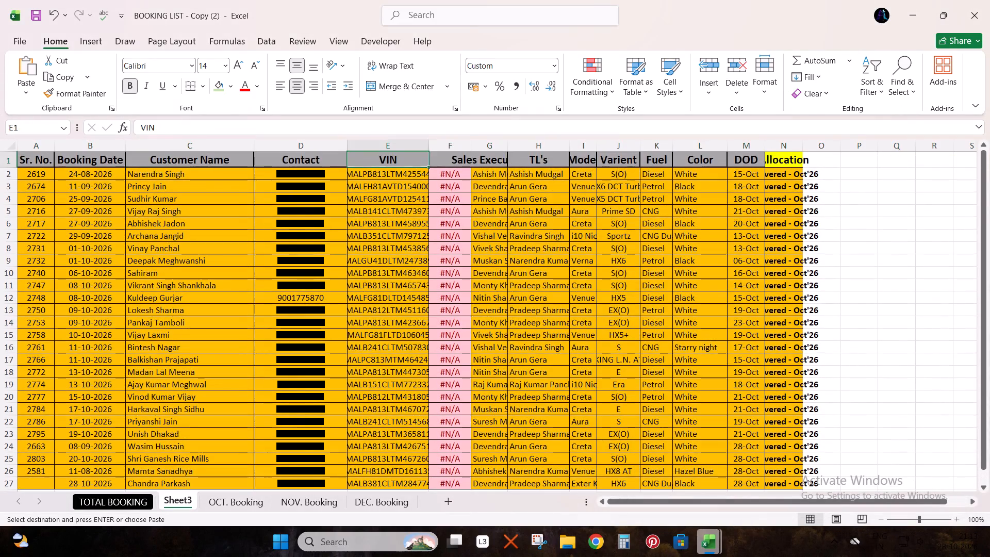
key(Down)
key(Right)
key(ctrl+Right)
key(Up)
key(Left)
key(Down)
key(ctrl+space)
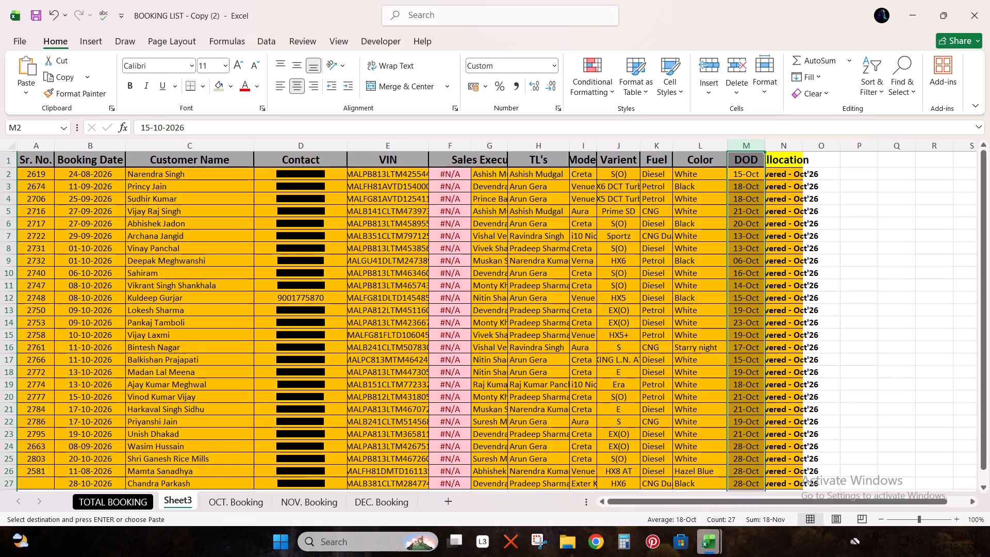
click(866, 90)
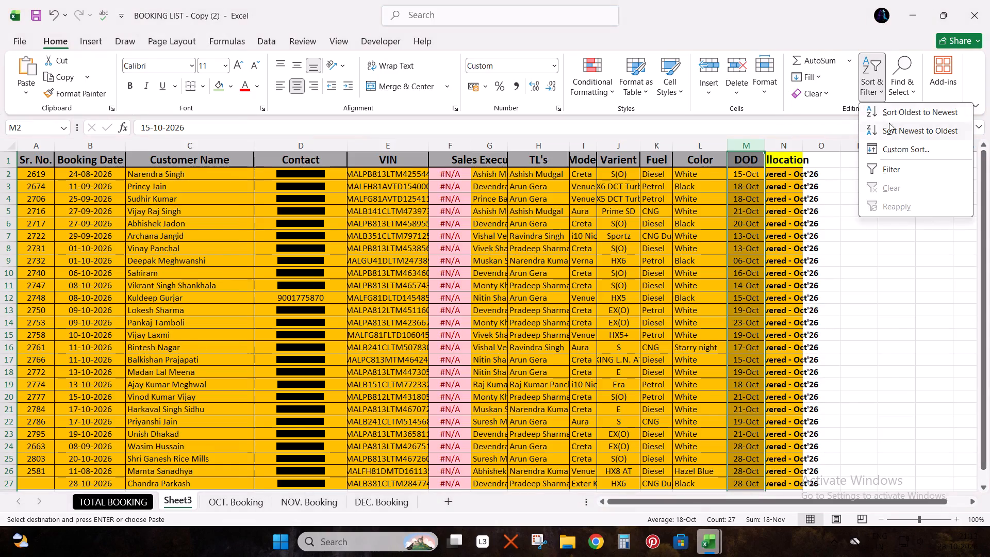
click(884, 114)
key(Return)
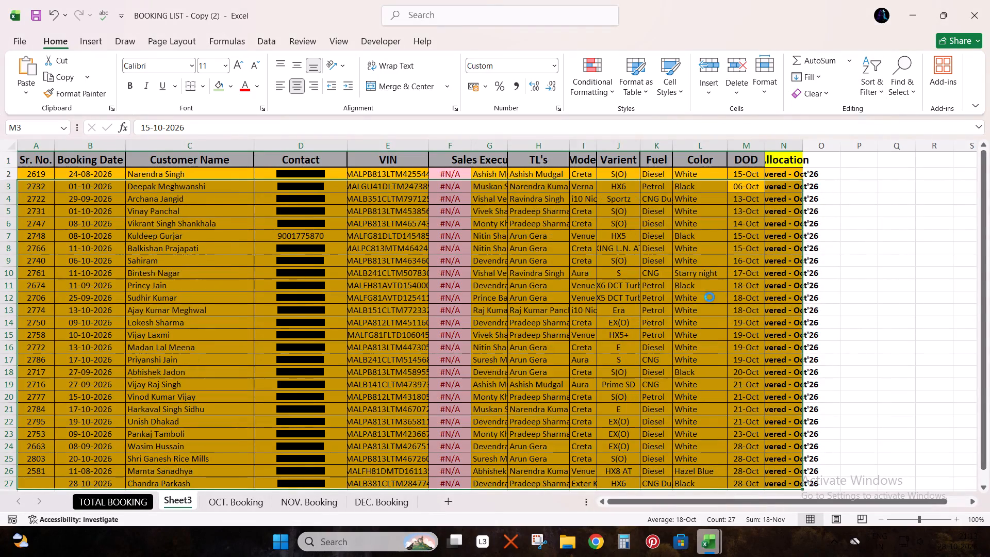
Copy the four customer names with DOD 28-Oct from C24:C27 of Sheet3 into B26:B29 of the RTO pending sheet.
scroll(708, 297, down, 2)
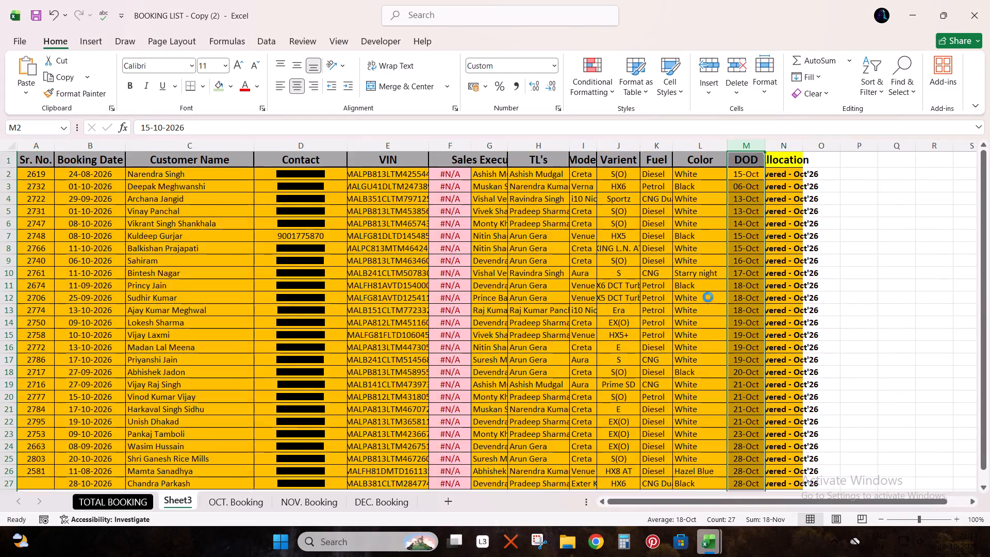
scroll(708, 297, down, 1)
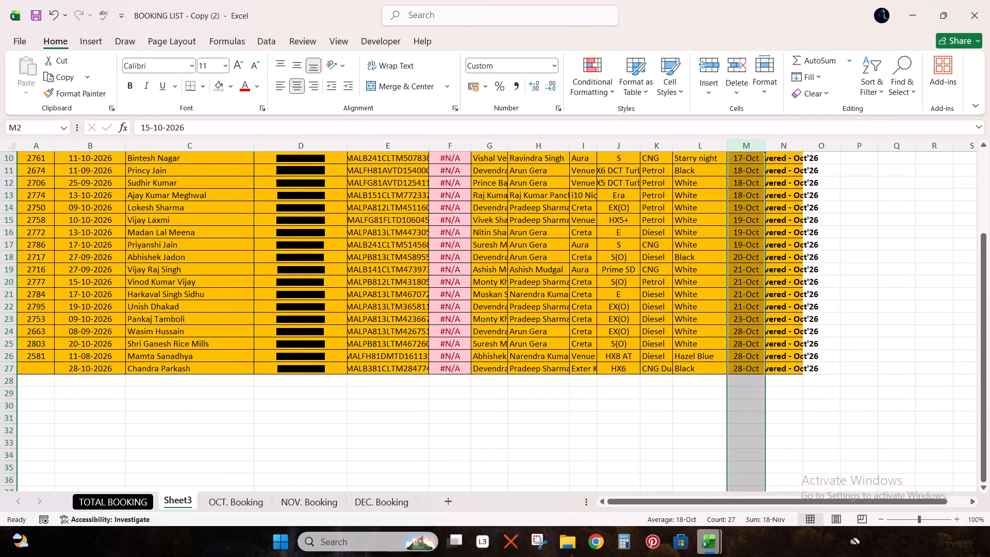
click(752, 316)
key(shift+space)
key(ctrl+Left)
key(Right)
key(Down)
key(Right)
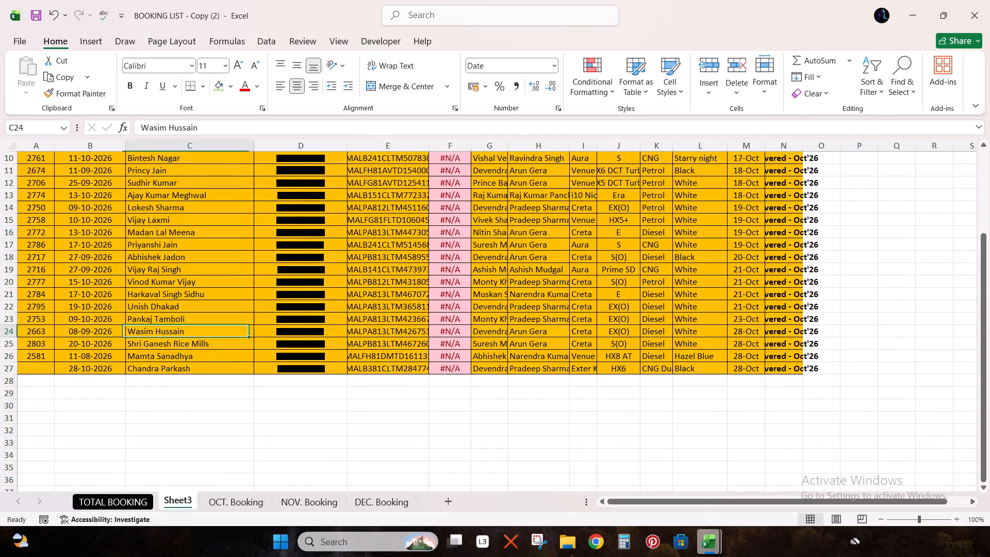
key(ctrl+shift+Down)
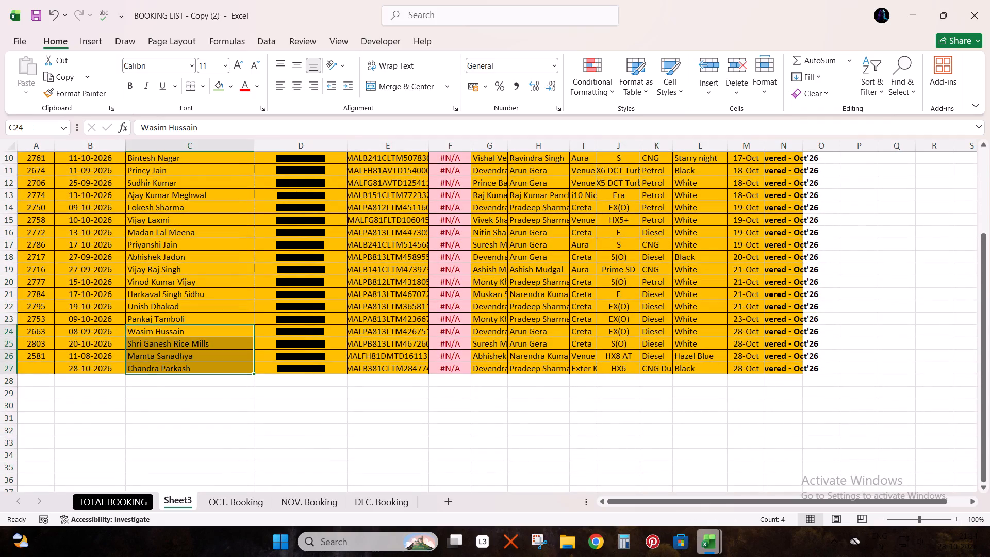
key(ctrl+c)
key(alt+Tab)
key(Down)
key(ctrl+v)
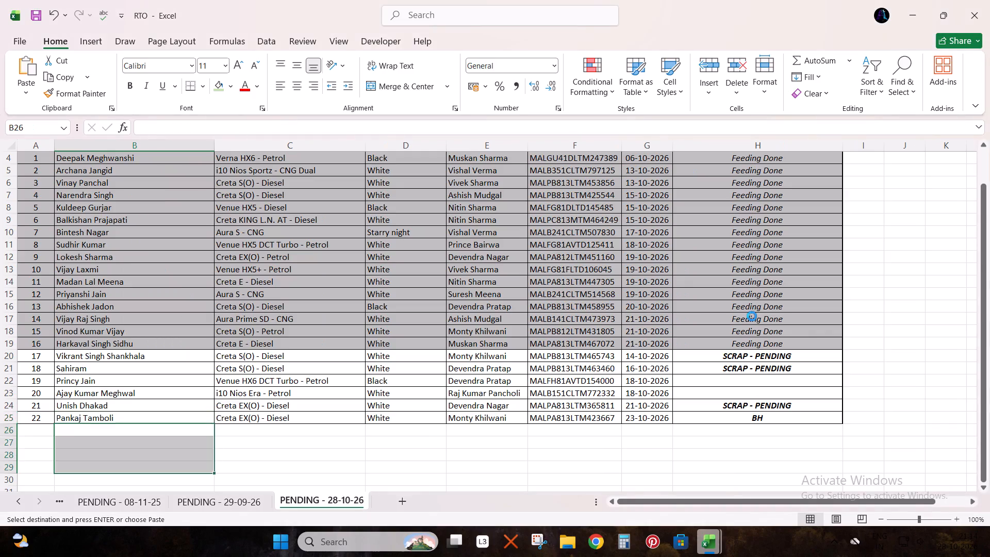
In O24 of Sheet3, combine model, variant and fuel with the formula =CONCAT(I24," ",J24," - ",K24).
key(Right)
key(alt+Tab)
key(ctrl+Right)
key(Right)
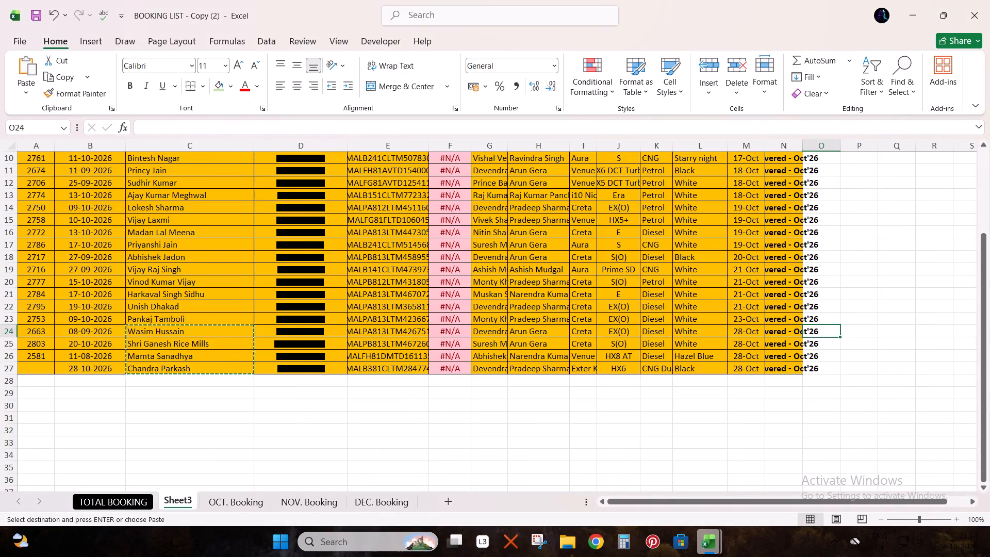
text(=con)
key(Tab)
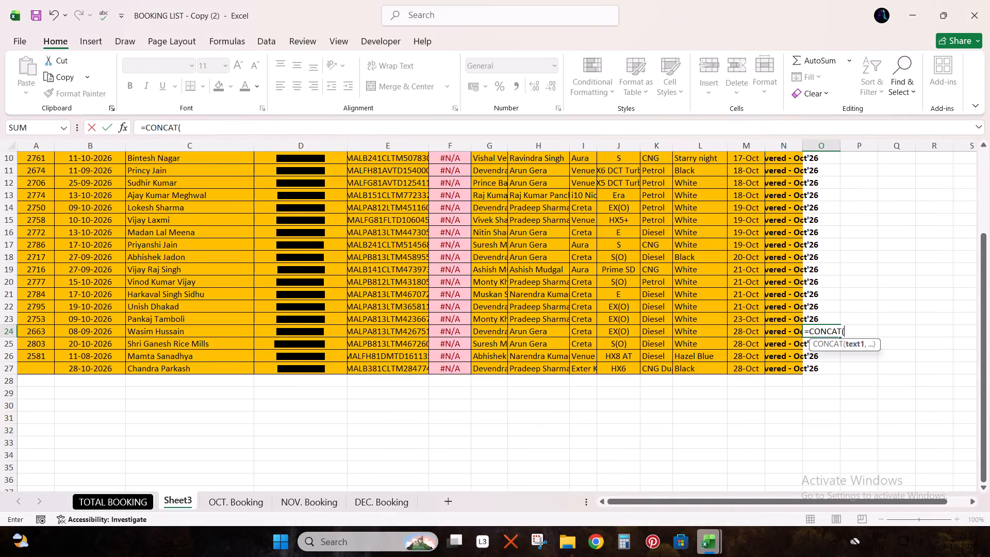
key(Left)
key(Left)
key(Left)
key(Left)
key(Left)
key(Left)
text(," ")
key(comma)
key(Left)
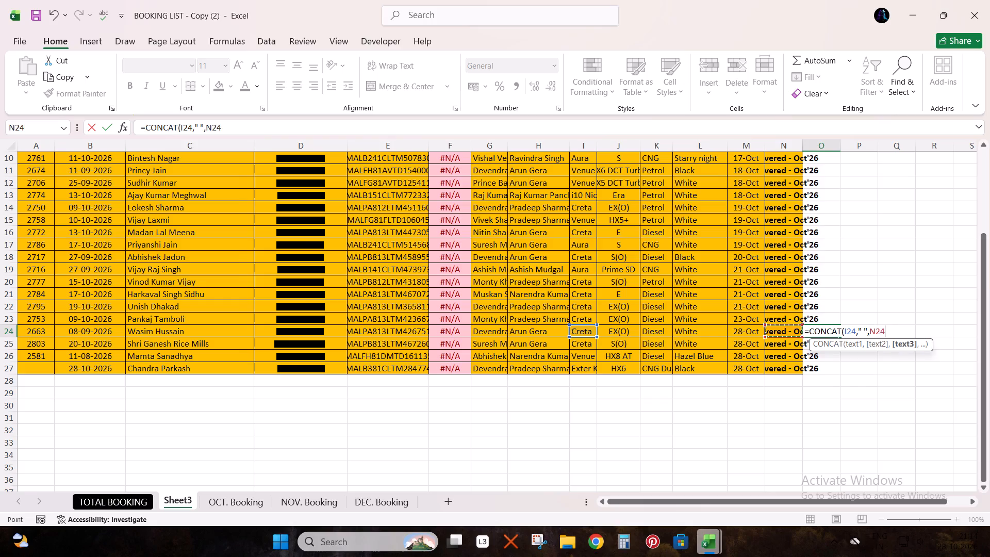
key(Left)
key(Left)
key(Left)
key(Left)
text(," -")
key(BackSpace)
key(space)
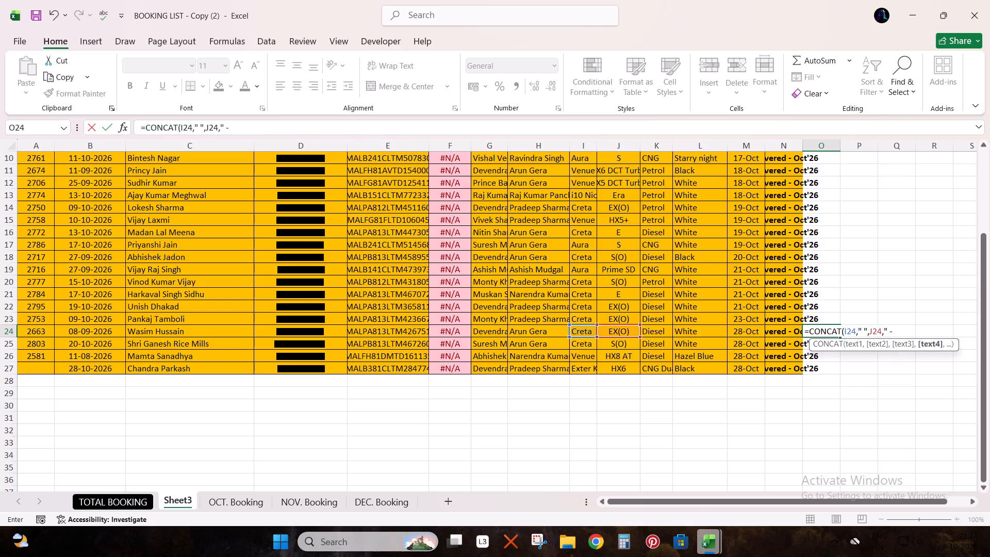
text(",)
key(Left)
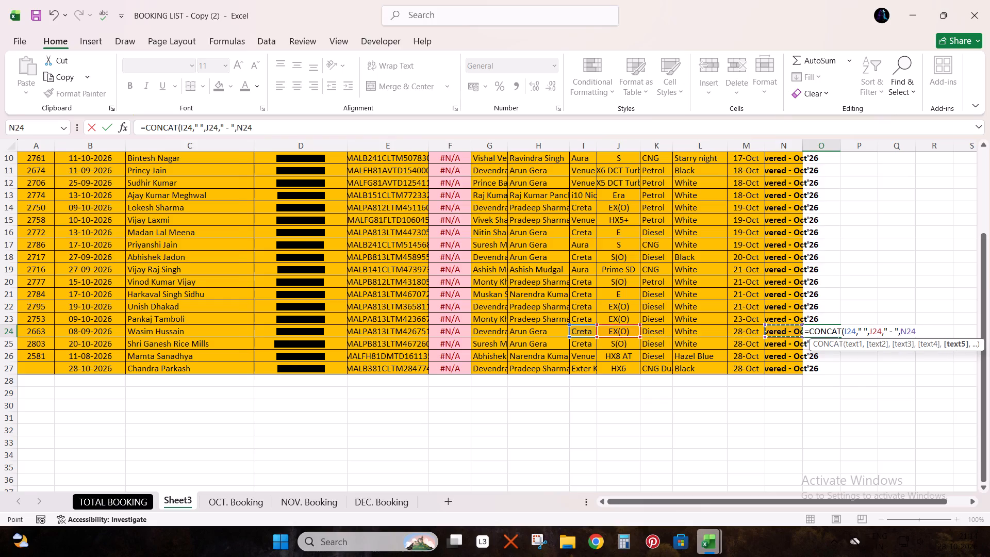
key(Left)
key(Left)
key(Left)
key(shift+parenright)
key(Return)
key(Up)
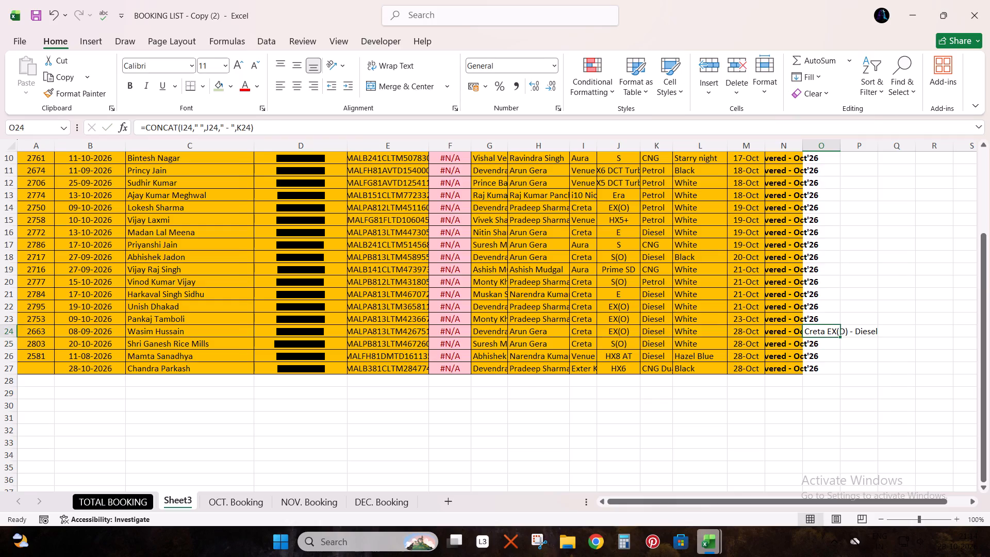
Fill the CONCAT formula from O24 down through O27 for the remaining 28-Oct bookings.
key(Down)
key(ctrl+d)
key(Down)
key(ctrl+d)
key(ctrl+Down)
key(ctrl+d)
key(ctrl+Up)
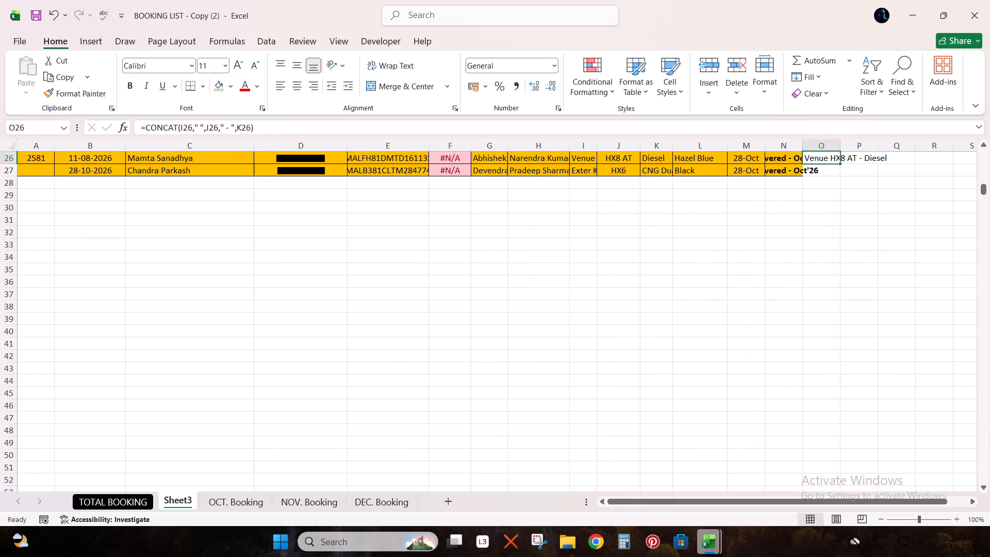
key(Down)
key(ctrl+d)
scroll(752, 316, up, 5)
key(Up)
key(Up)
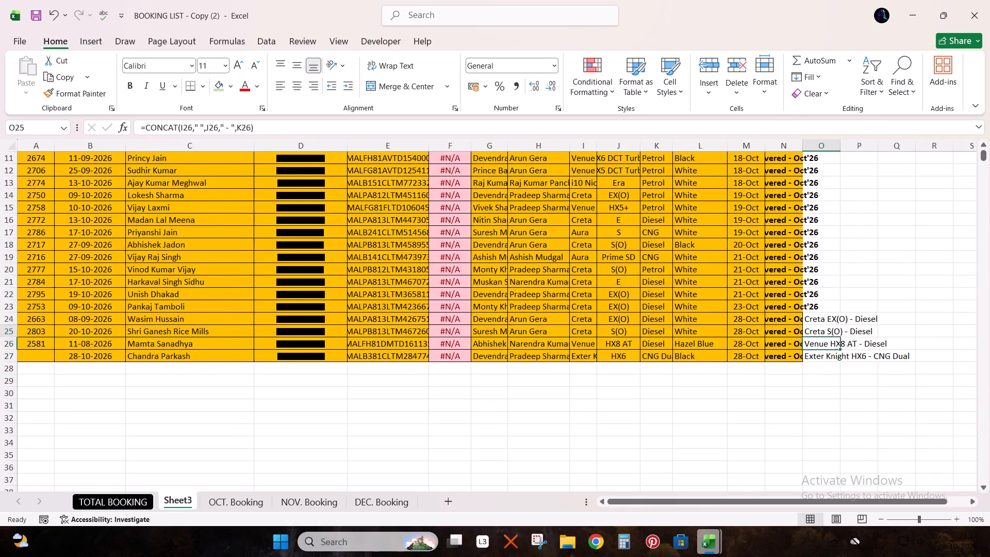
Replace the CONCAT formulas in O24:O27 of Sheet3 with their plain text values.
key(Up)
key(ctrl+shift+Down)
key(ctrl+c)
key(ctrl+v)
key(Down)
key(Down)
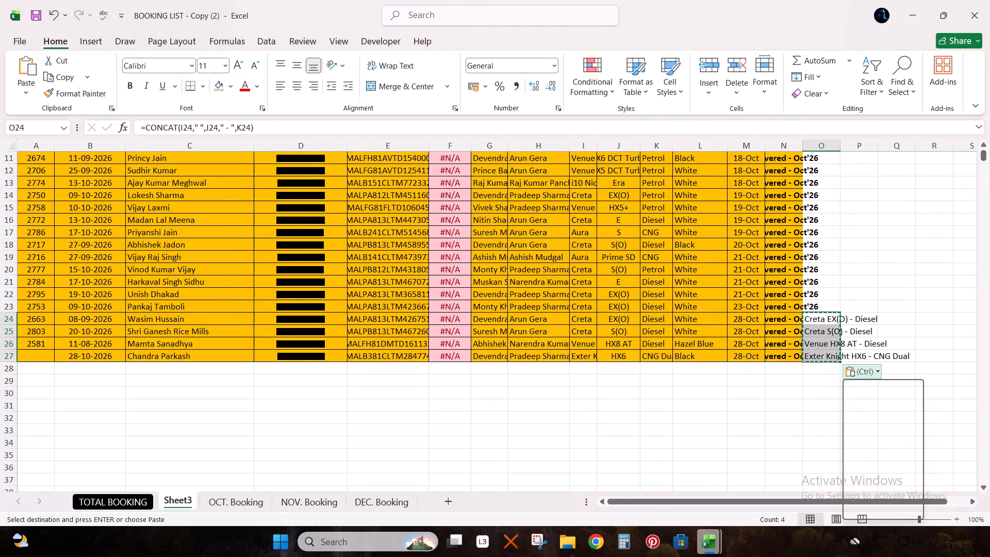
key(Return)
Copy the combined model descriptions from O24:O27 of Sheet3 into C26:C29 of the RTO workbook's PENDING - 28-10-26 sheet.
key(ctrl+c)
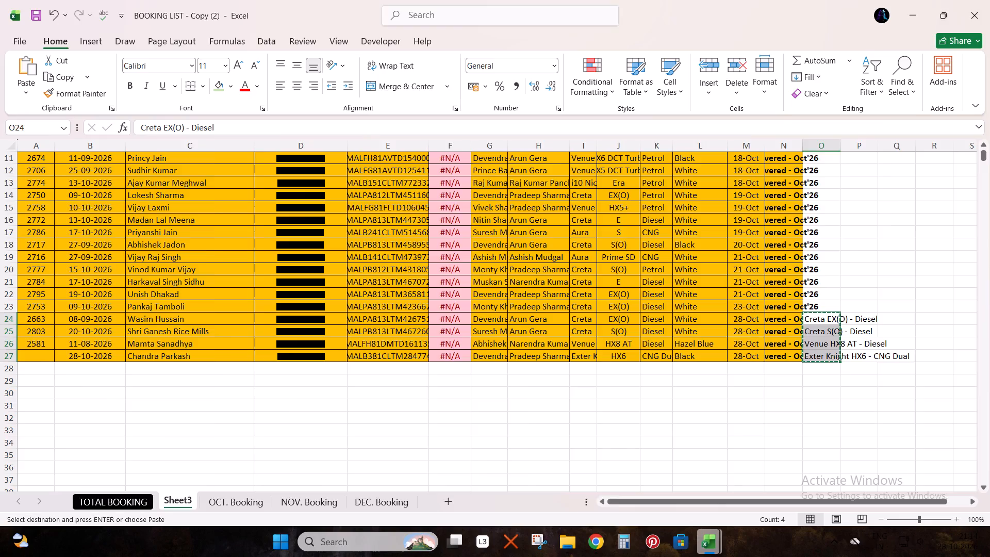
key(alt+Tab)
key(Right)
key(ctrl+v)
key(Right)
Copy the four vehicle colours from L24:L27 of Sheet3 into the Color column, D26:D29, of the RTO pending sheet.
key(alt+Tab)
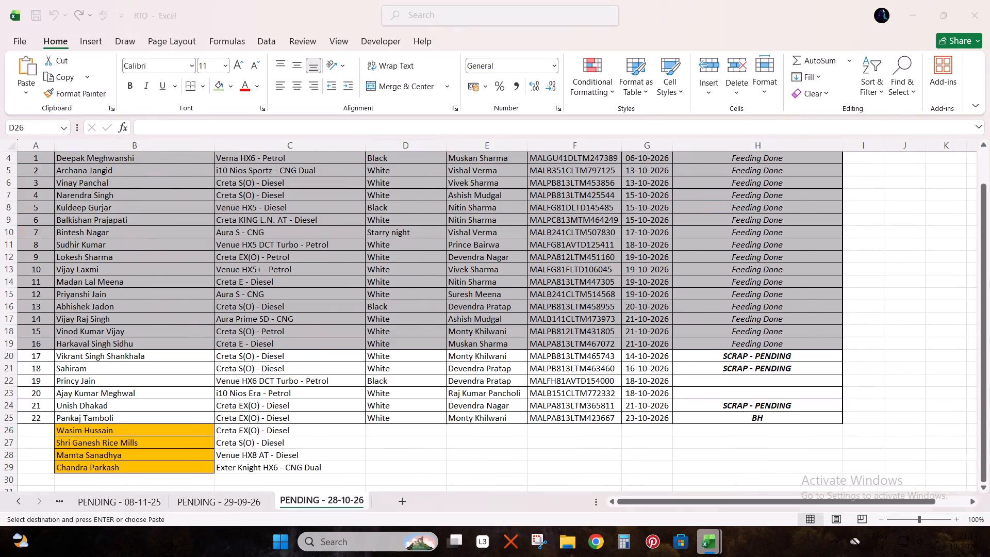
key(Left)
key(Left)
key(Left)
key(Left)
key(ctrl+shift+Down)
key(Right)
key(ctrl+shift+Right)
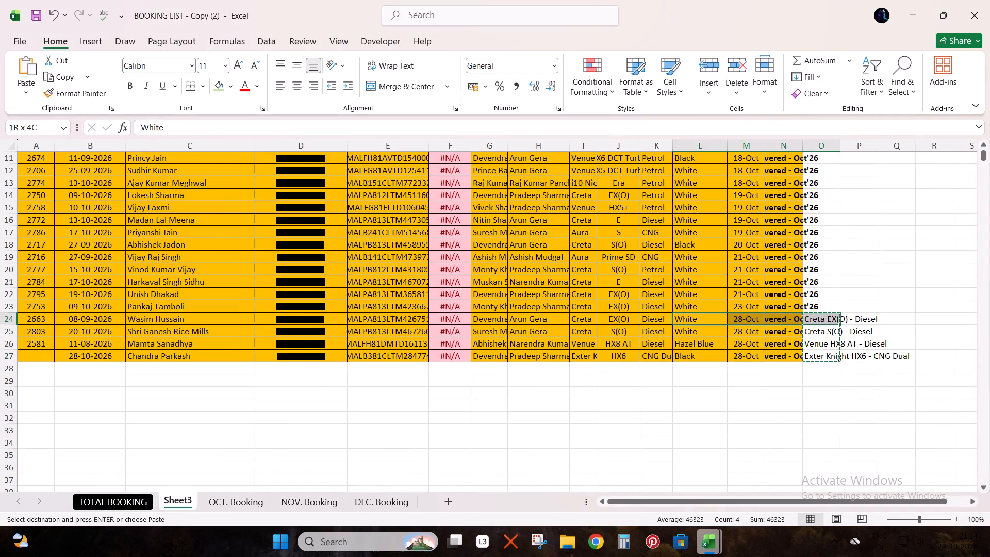
key(Down)
key(Up)
key(ctrl+shift+Down)
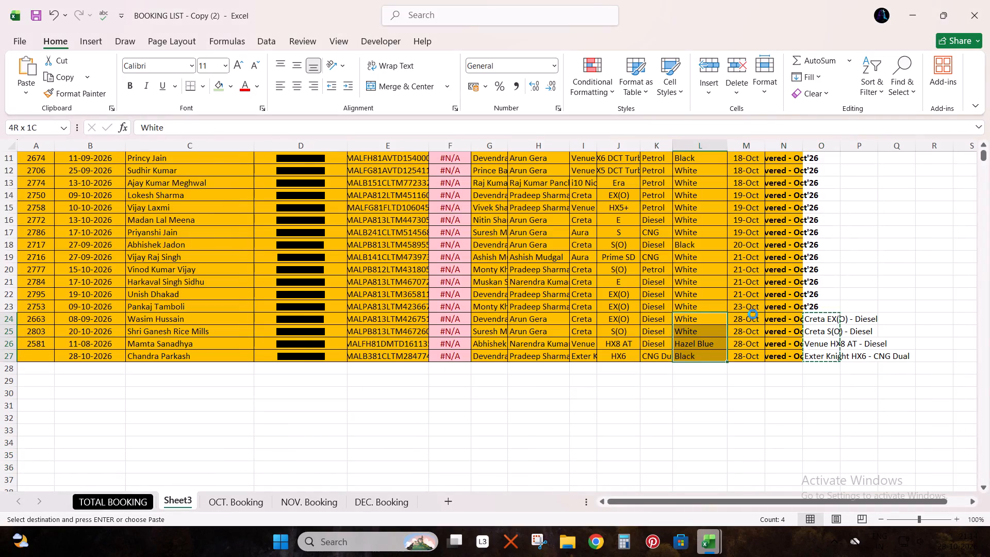
key(ctrl+c)
key(alt+Tab)
key(ctrl+v)
key(Right)
Copy the sales executive names from G24:G27 of Sheet3 into E26:E29 of the RTO pending sheet.
key(alt+Tab)
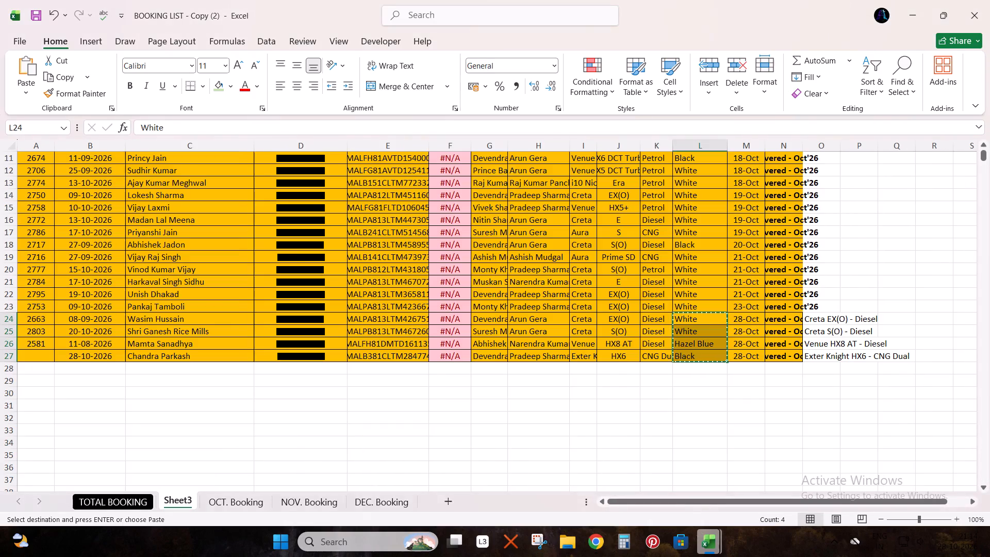
key(Left)
key(Left)
key(Left)
key(Left)
key(Left)
key(ctrl+shift+Down)
key(ctrl+c)
key(alt+Tab)
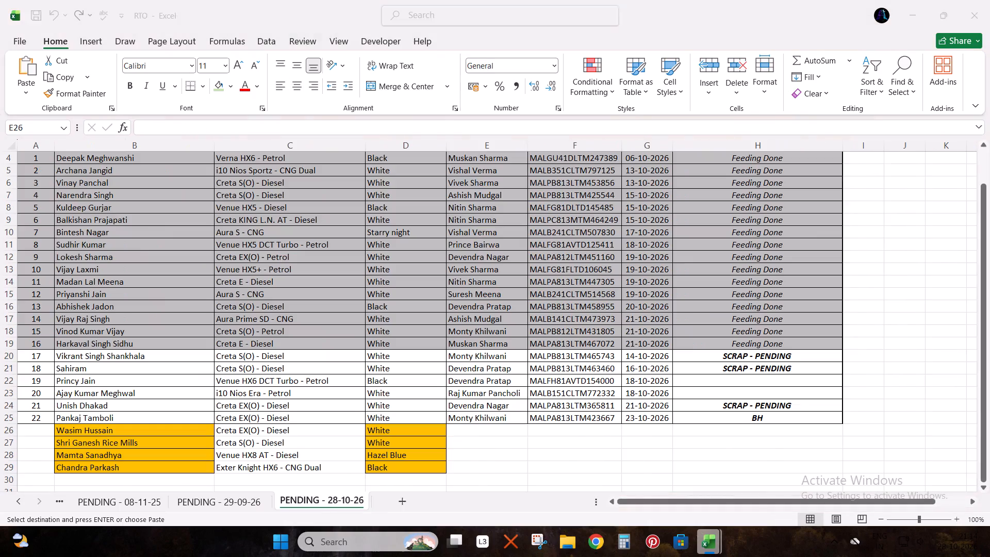
key(ctrl+v)
key(Right)
Copy the four VINs from E24:E27 of Sheet3 into F26:F29 of the RTO pending sheet.
key(alt+Tab)
key(Left)
key(Left)
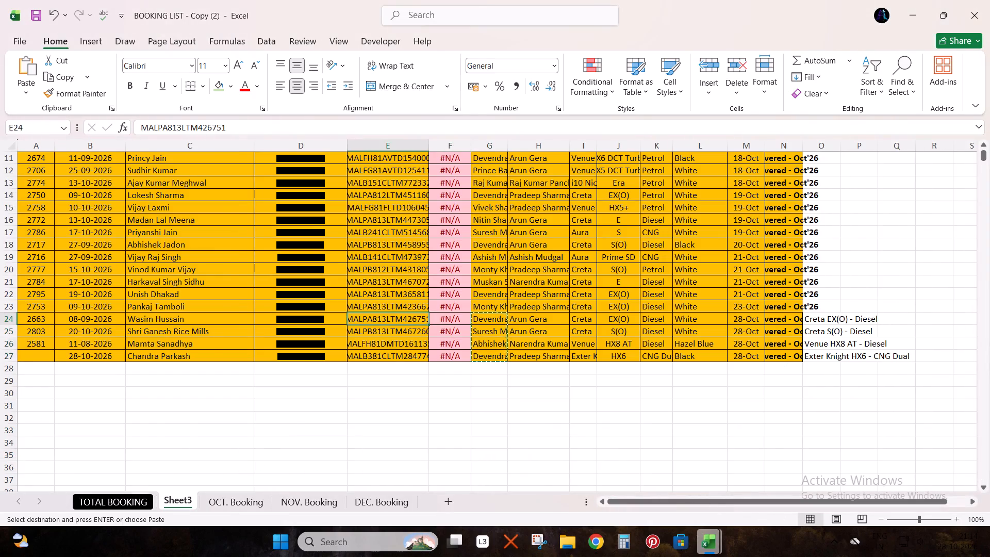
key(ctrl+shift+Down)
key(ctrl+c)
key(alt+Tab)
key(ctrl+v)
key(Right)
Copy the 28-Oct delivery dates from M24:M27 of Sheet3 into the DOD column, G26:G29, of the RTO pending sheet.
key(alt+Tab)
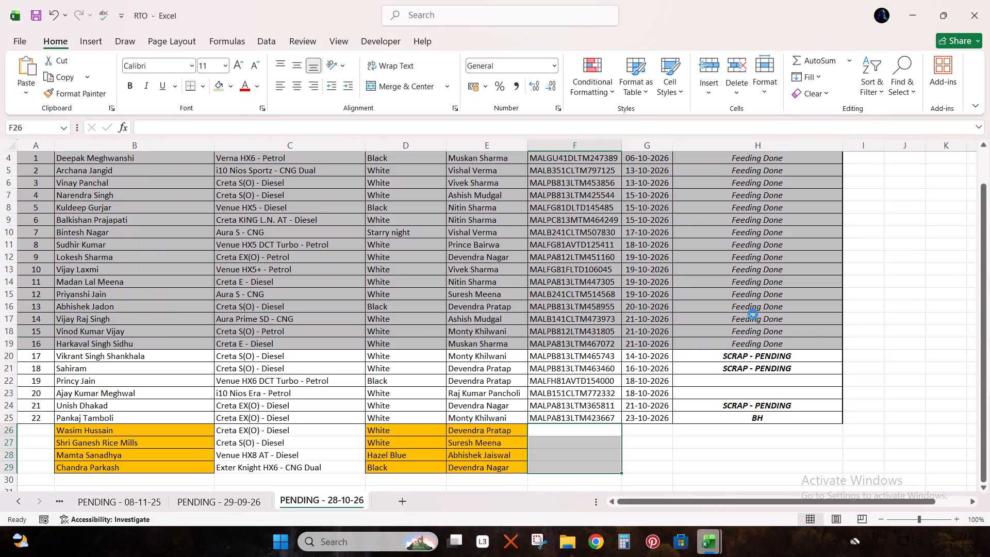
key(Right)
key(Right)
key(Right)
key(Right)
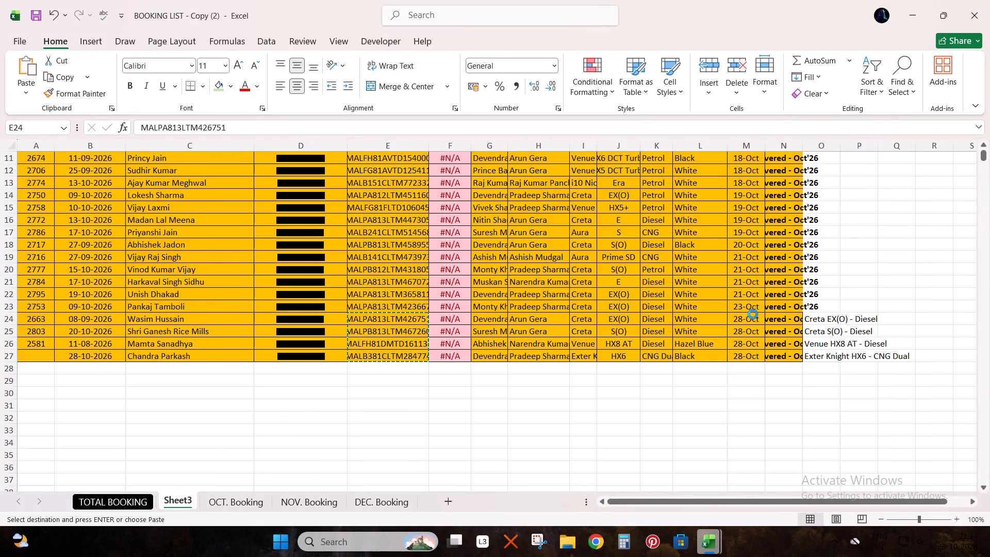
key(Left)
key(Right)
key(Right)
key(Right)
key(Right)
key(Right)
key(Left)
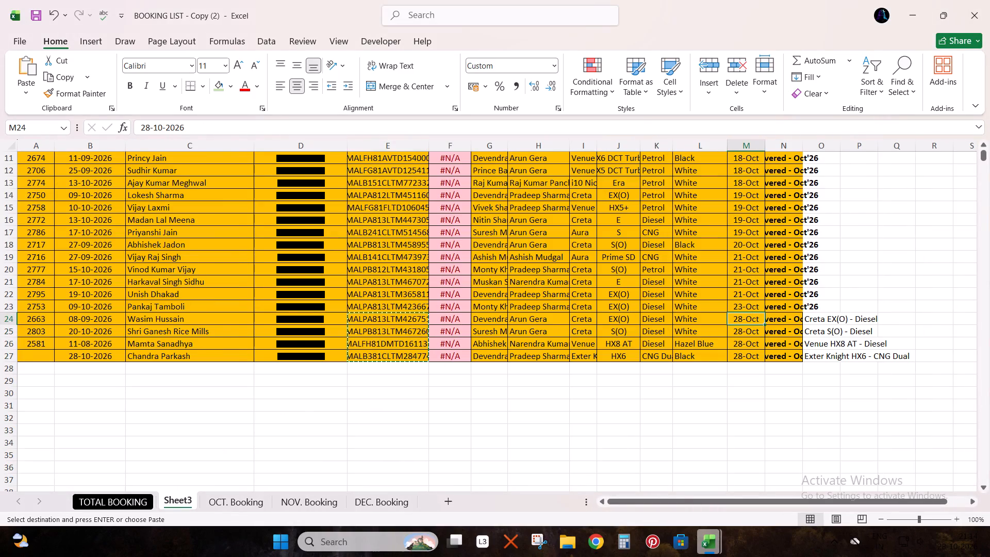
key(ctrl+shift+Down)
key(ctrl+c)
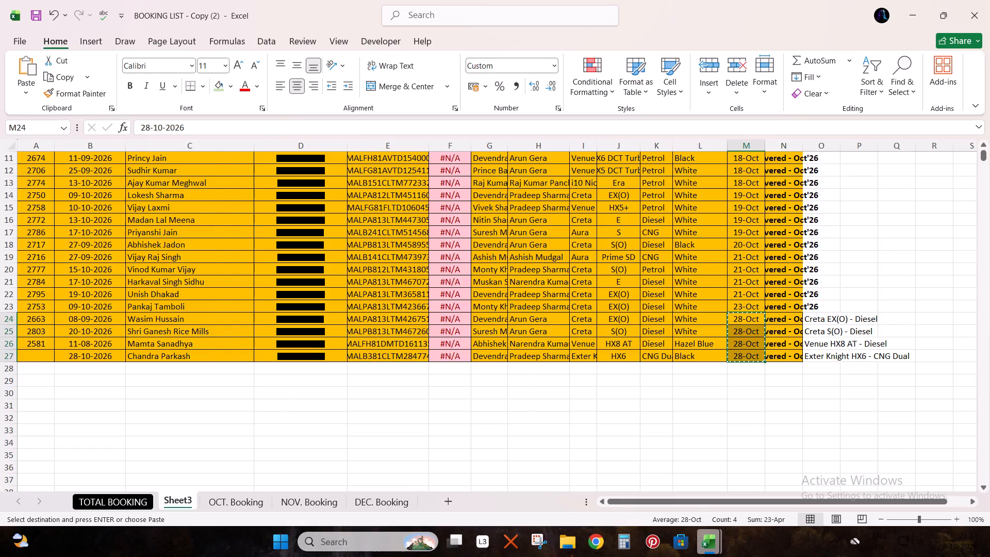
key(alt+Tab)
key(Right)
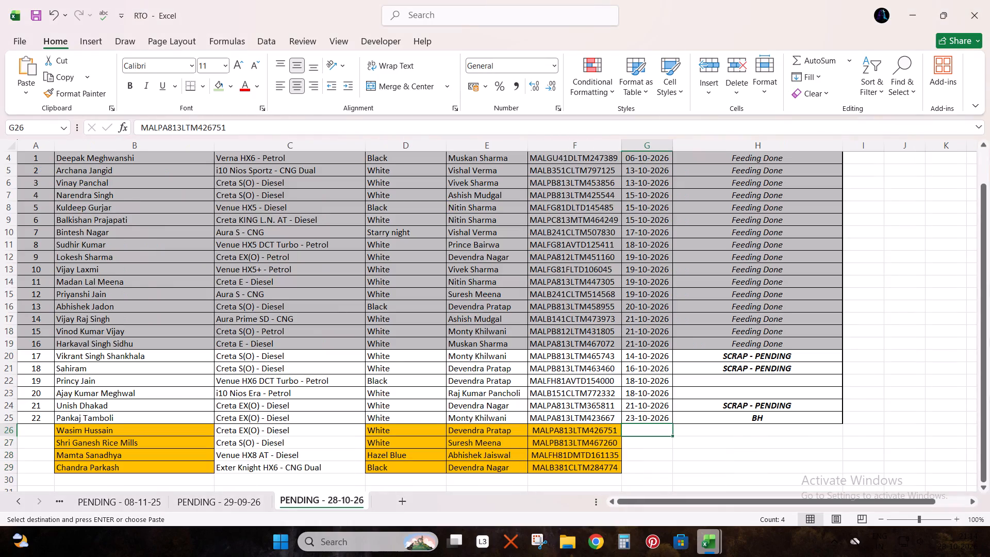
key(ctrl+v)
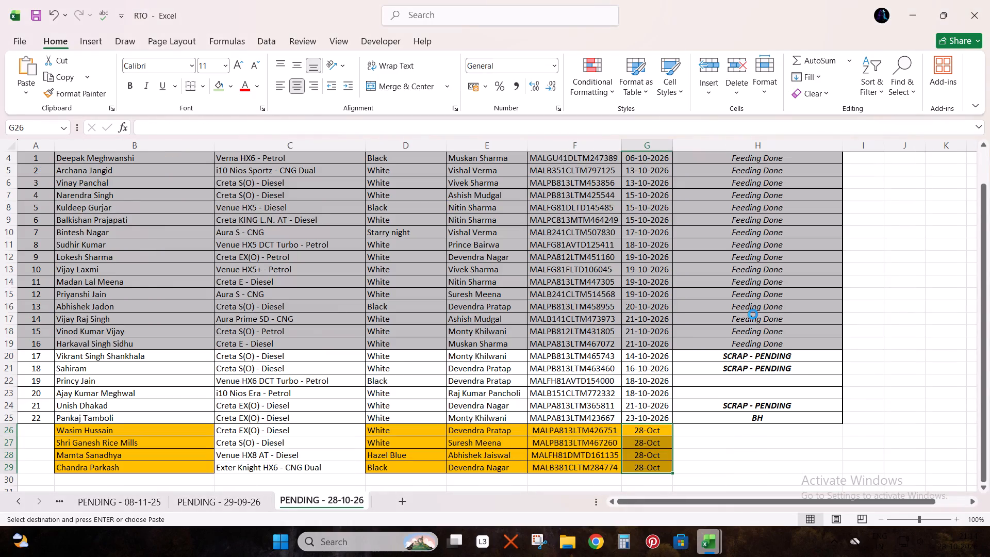
Apply row 25's formatting to the newly added rows 26 to 29 with Format Painter.
key(Up)
key(shift+space)
scroll(753, 314, up, 1)
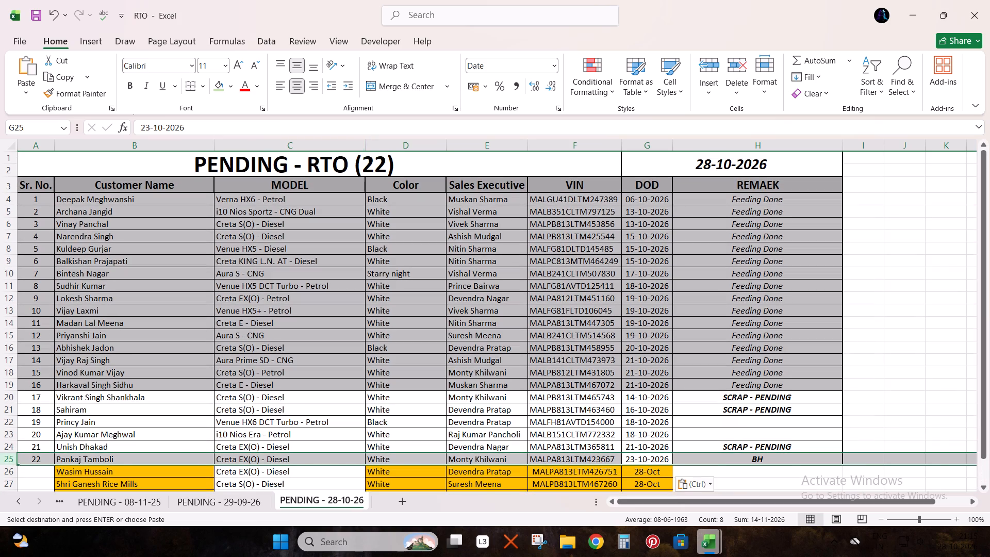
click(89, 100)
key(ctrl+shift+Down)
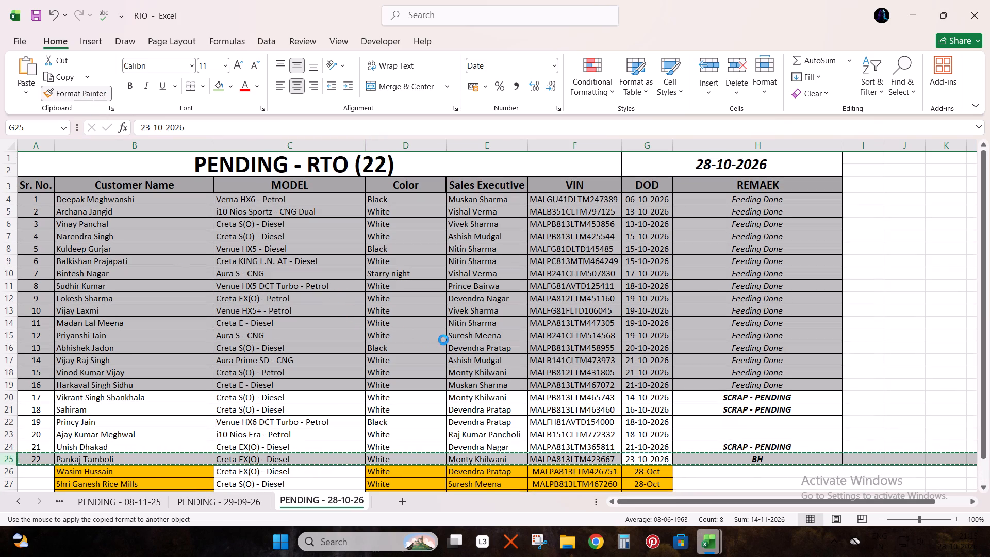
Continue the Sr. No. series from A24:A25 down to 26 in row 29 and save the RTO workbook.
scroll(443, 340, down, 2)
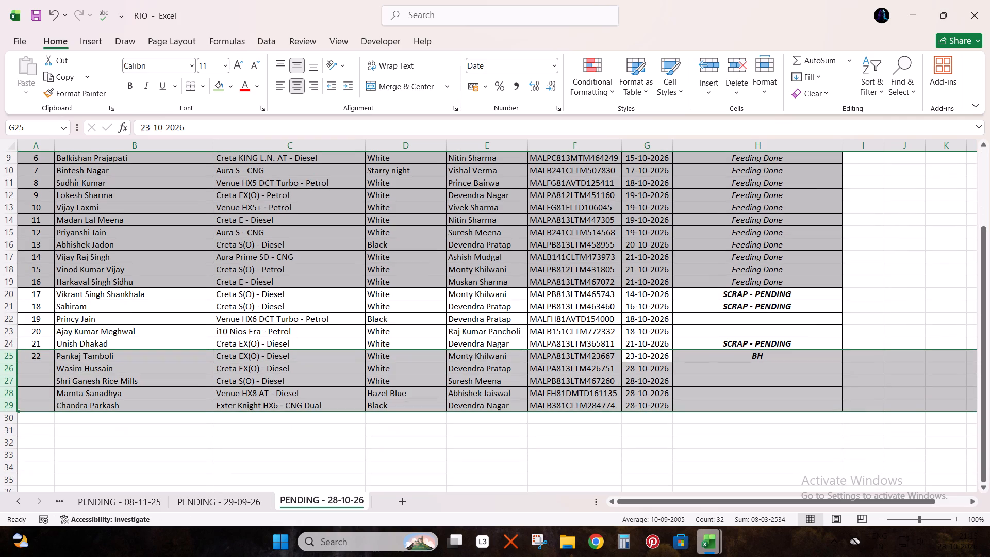
drag(42, 341, 44, 353)
click(57, 362)
click(45, 350)
drag(45, 342, 44, 358)
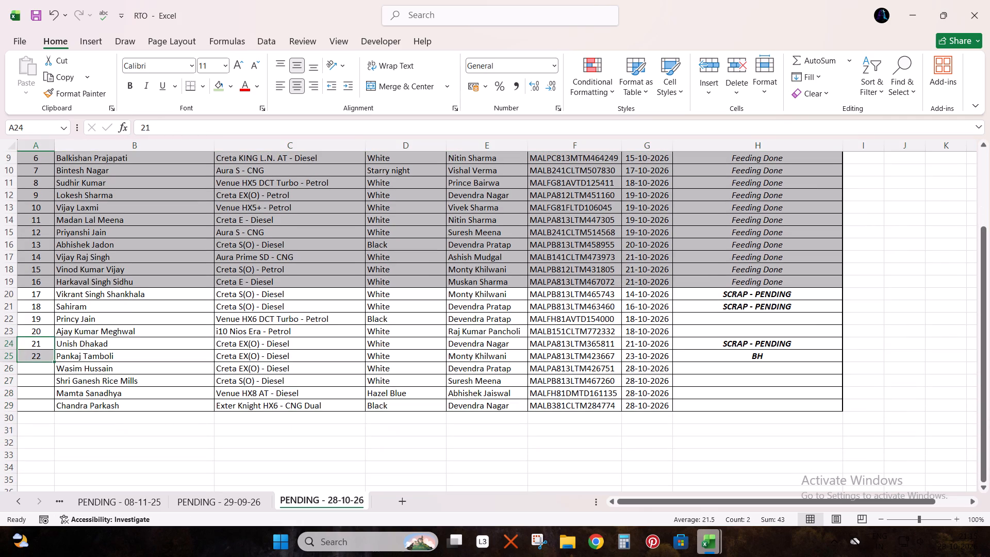
double_click(53, 360)
click(126, 340)
key(ctrl+s)
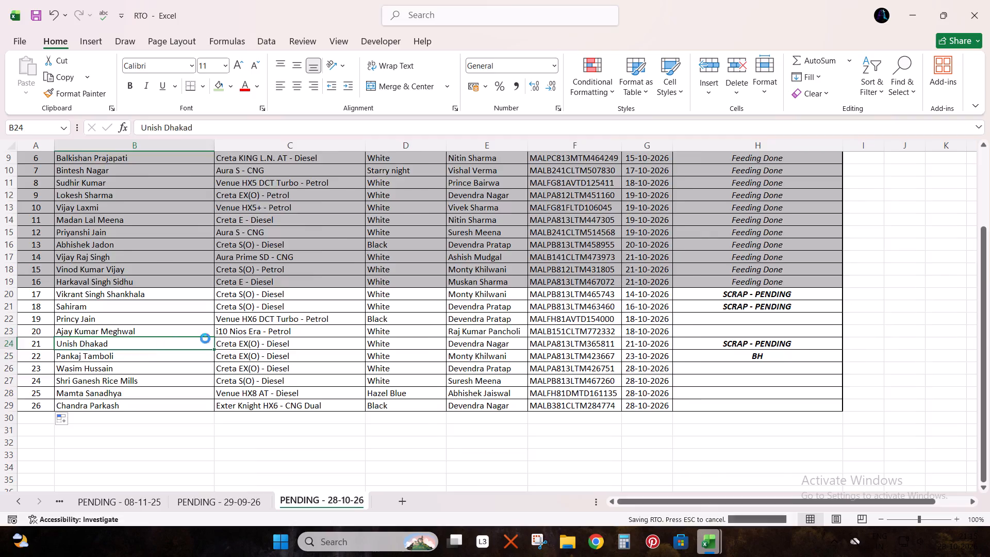
Switch to the booking list and delete the helper model descriptions from O24:O27 of Sheet3.
key(alt+Tab)
key(alt+Tab)
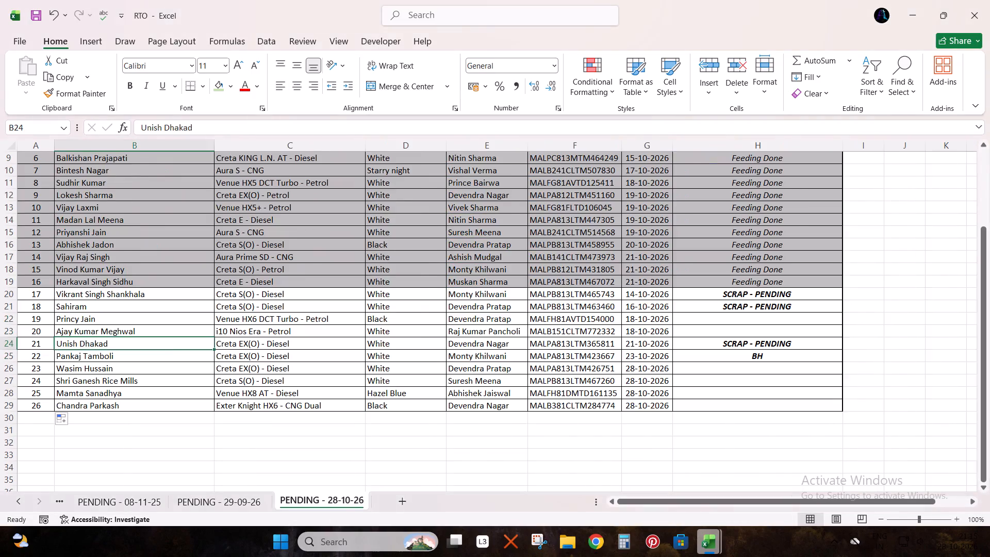
key(alt+Tab)
drag(817, 319, 817, 319)
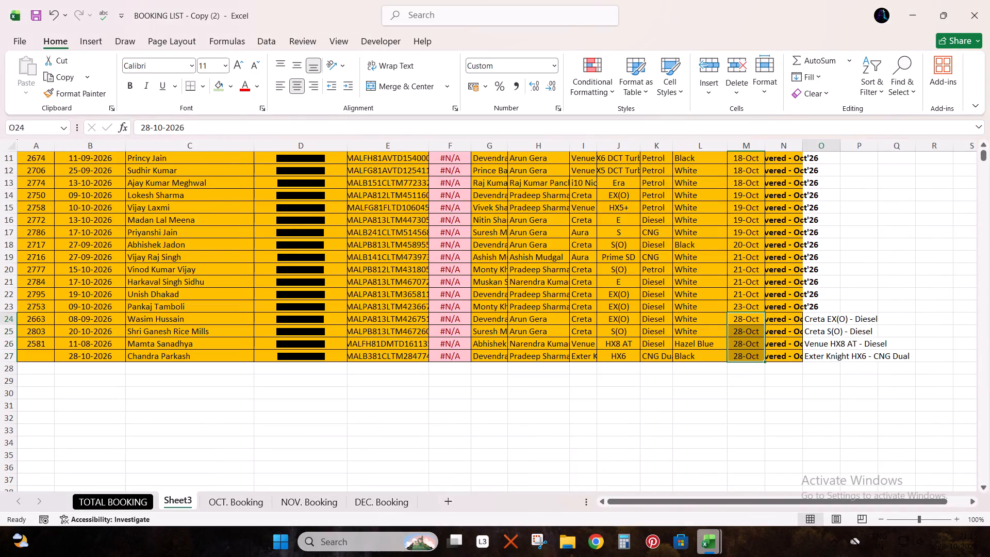
drag(817, 319, 814, 355)
key(Delete)
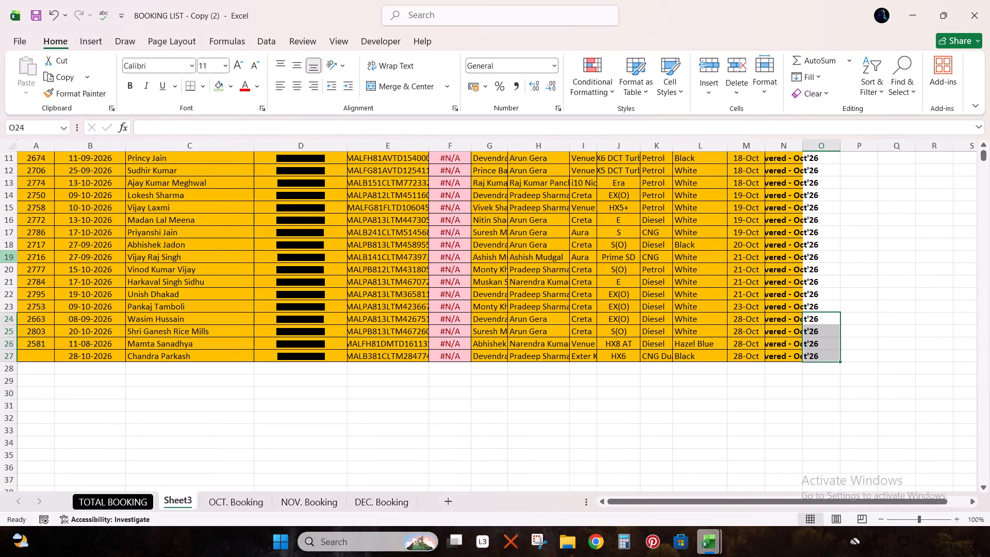
Extend the number series from A25:A26 of Sheet3 into A27 and save the booking list.
drag(42, 333, 42, 342)
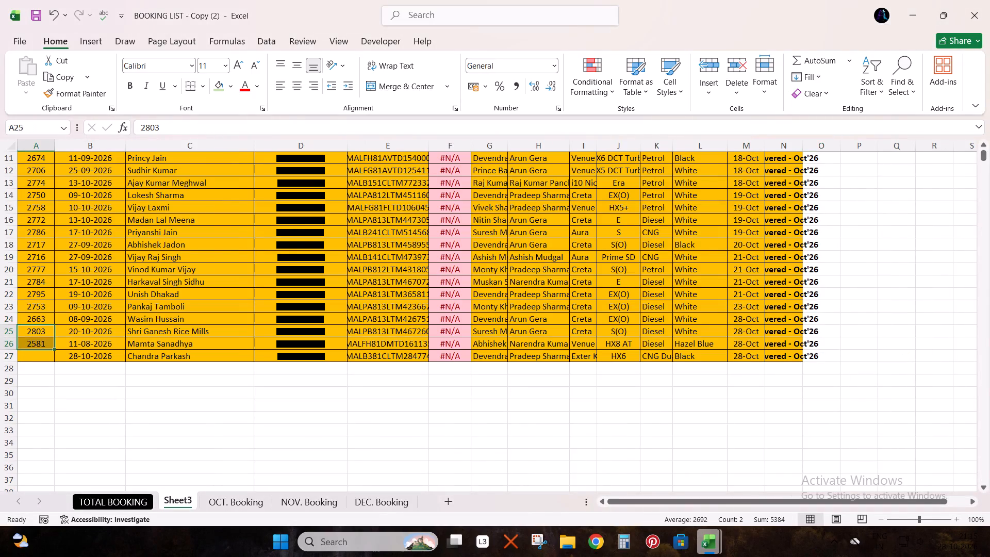
drag(53, 349, 51, 365)
click(85, 328)
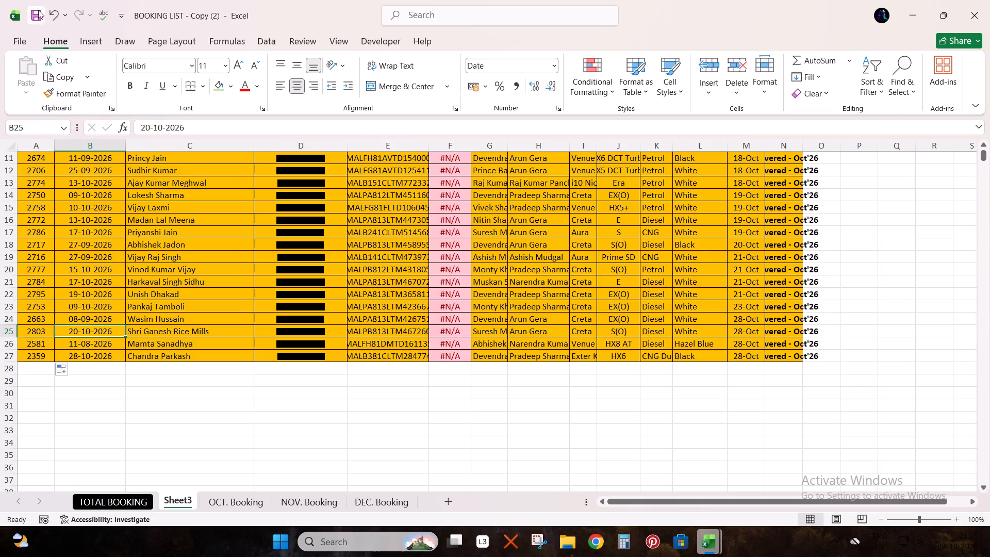
click(36, 10)
click(989, 0)
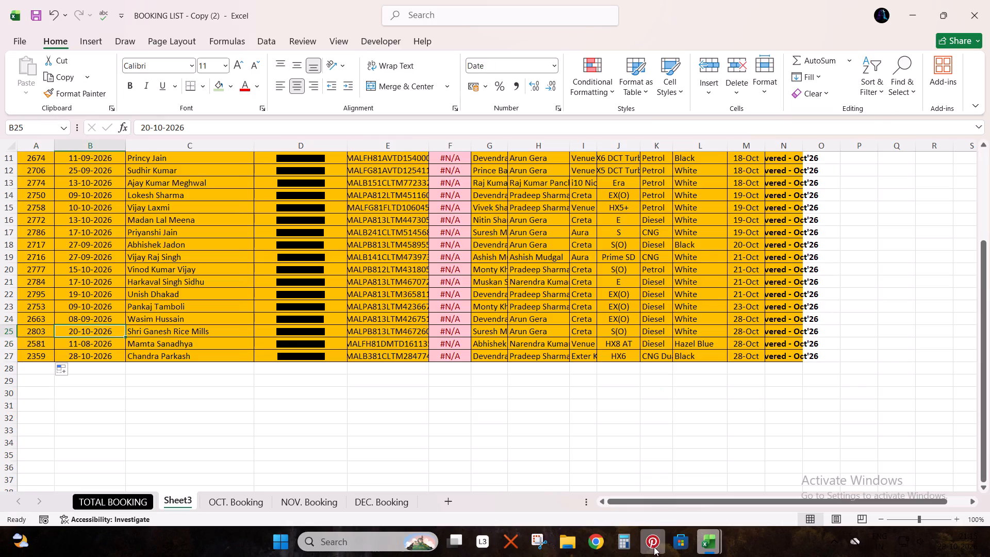
Open today's Dealer_Registration_pendency_Report for TONK DTO from the Downloads folder.
click(575, 538)
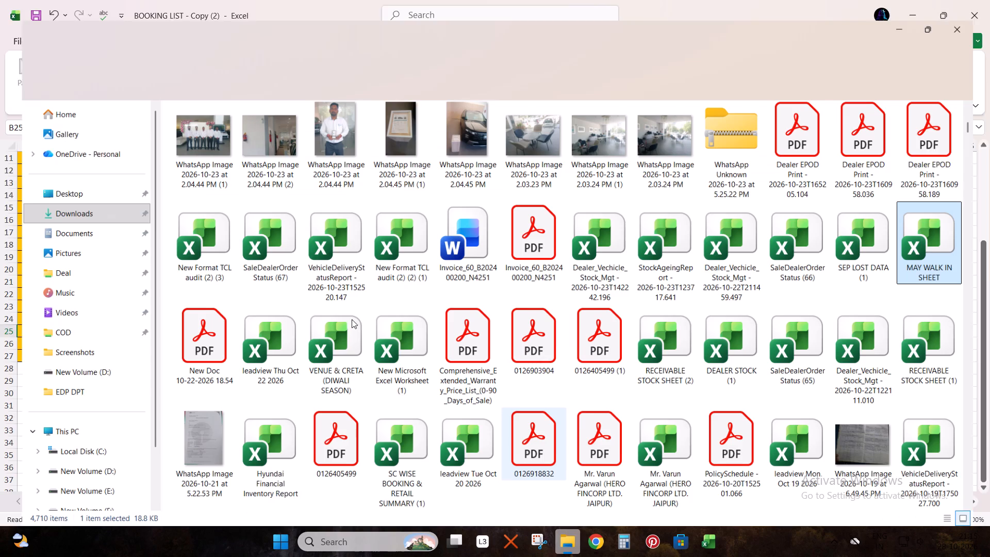
click(81, 194)
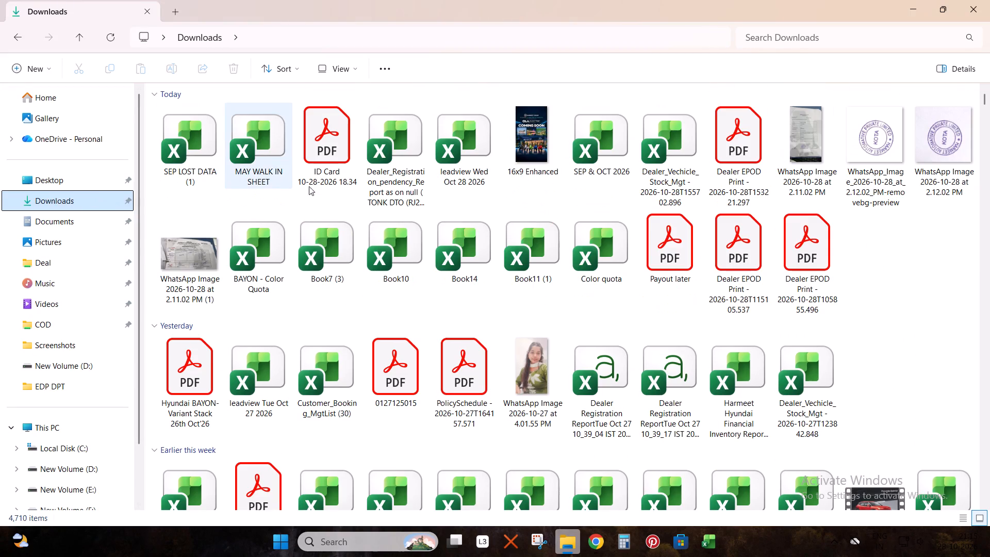
double_click(401, 169)
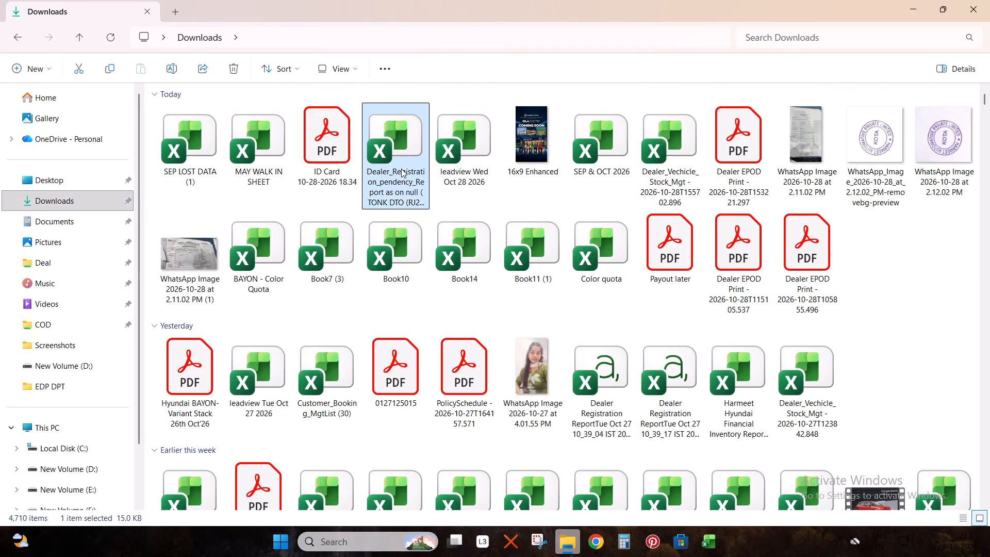
Copy all chassis numbers from E2 downward in the pendency report into the RTO pending sheet, starting at F33.
key(Right)
key(Down)
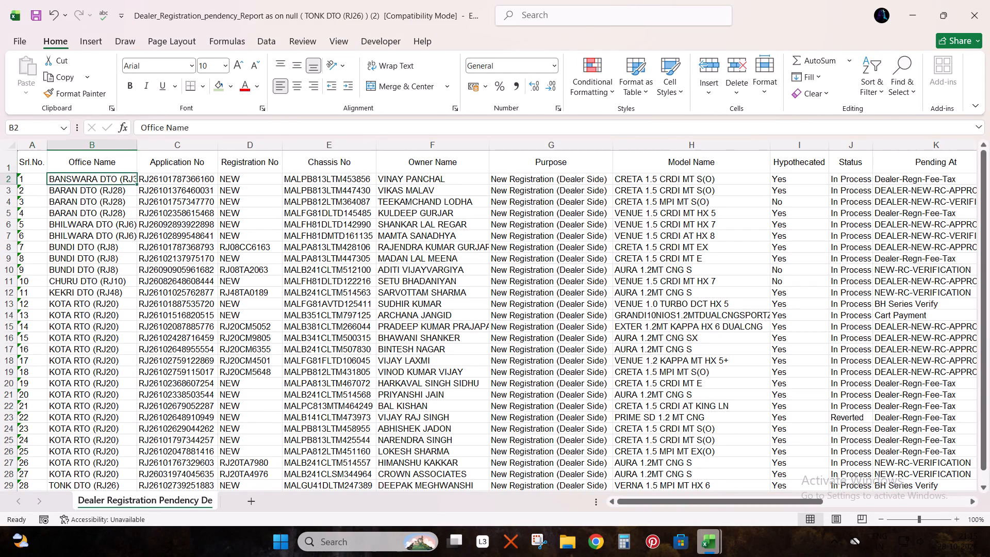
key(Right)
key(Right)
key(Up)
key(Right)
key(Down)
key(ctrl+shift+Down)
key(ctrl+c)
key(alt+Tab)
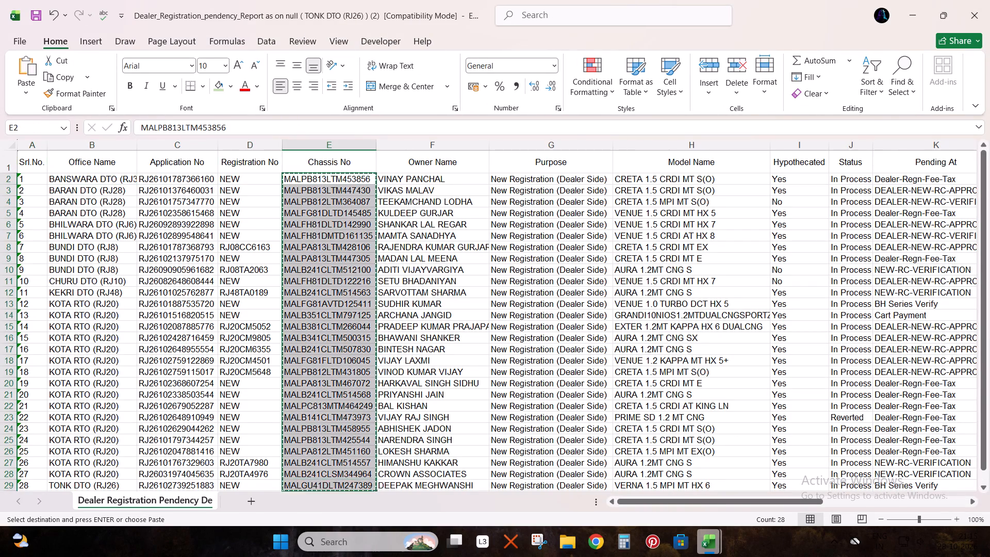
click(575, 461)
key(ctrl+v)
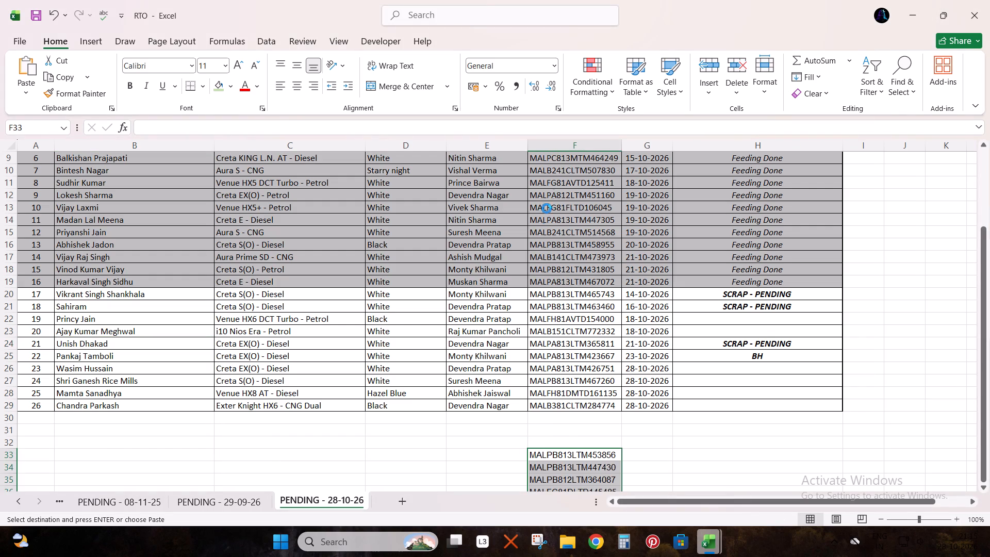
Highlight duplicate values in the VIN column F with Light Red Fill with Dark Red Text.
click(575, 147)
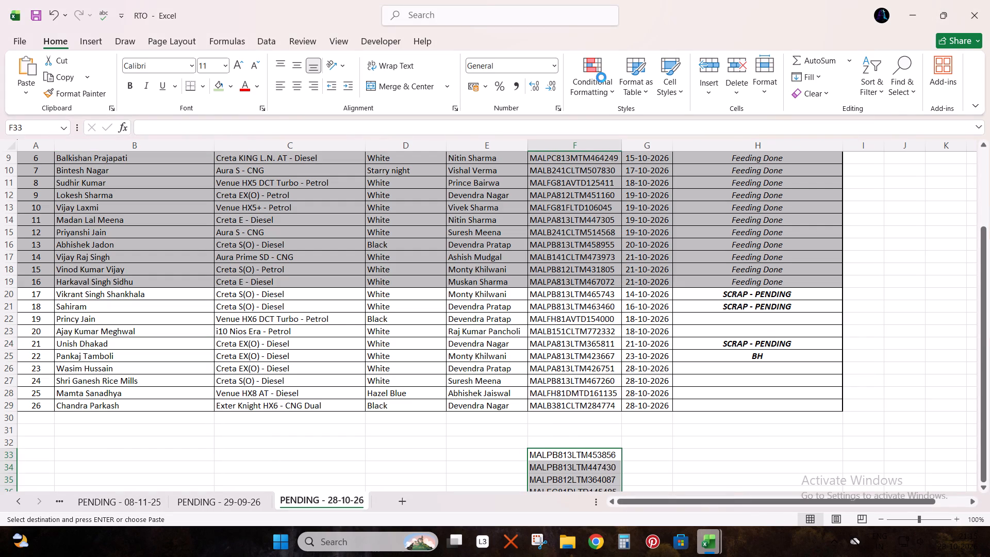
click(601, 77)
click(641, 120)
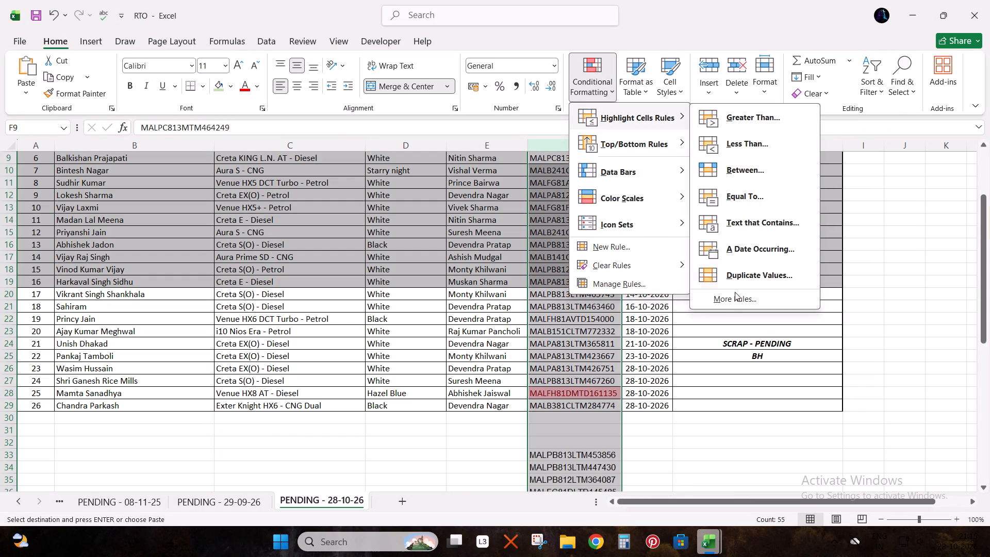
click(752, 269)
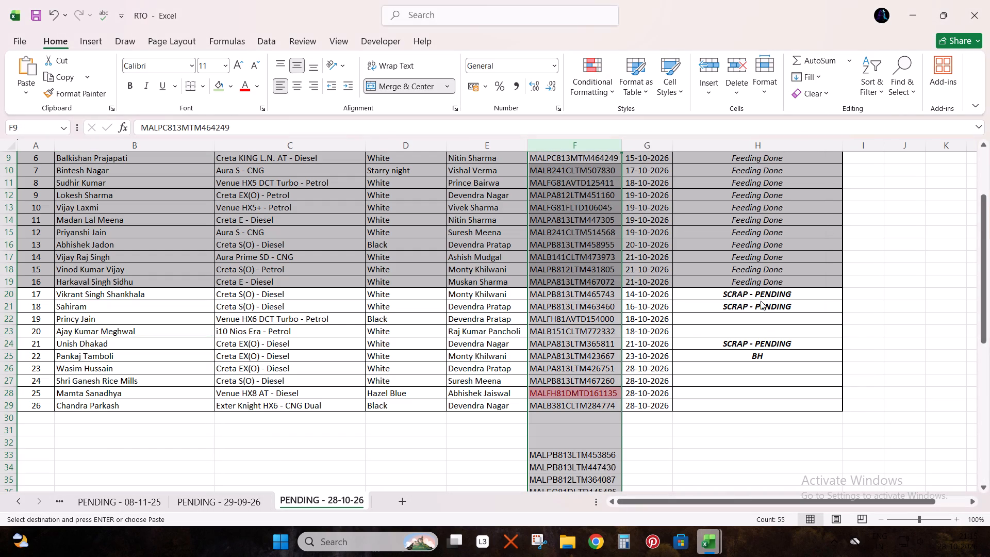
click(770, 290)
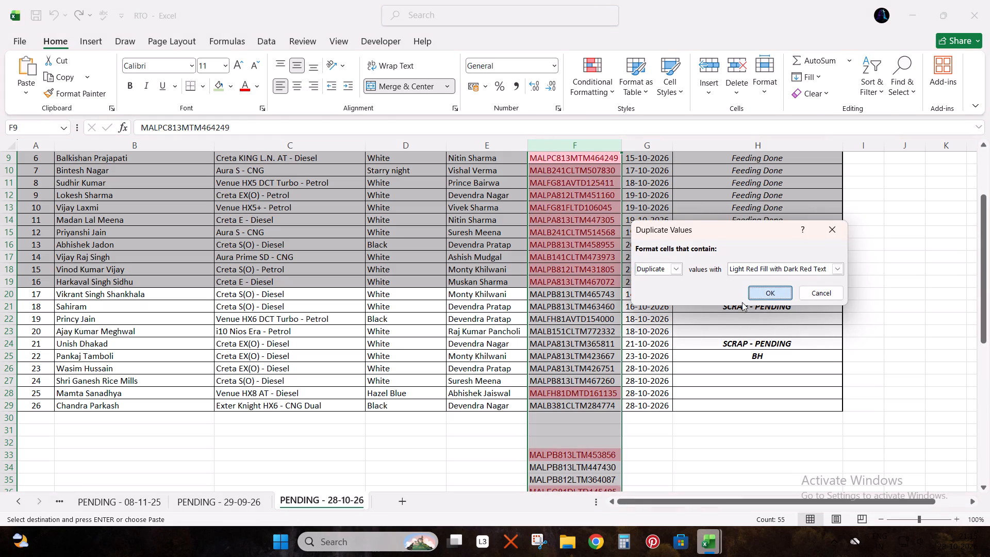
Check the highlighted VINs and move the matching Venue HX8 AT - Diesel row from row 28 to row 20, above the unshaded entries.
scroll(554, 412, down, 4)
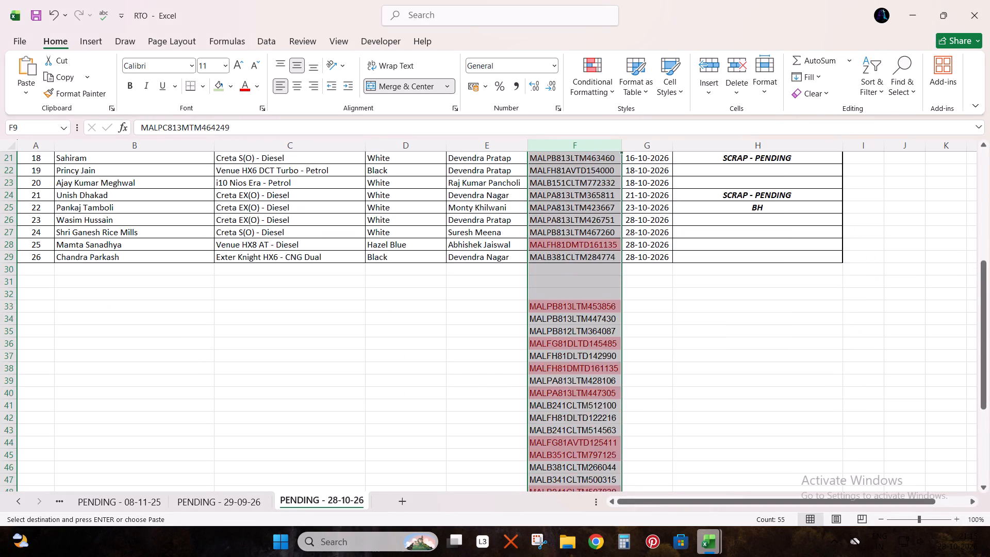
scroll(554, 412, down, 7)
scroll(554, 412, up, 8)
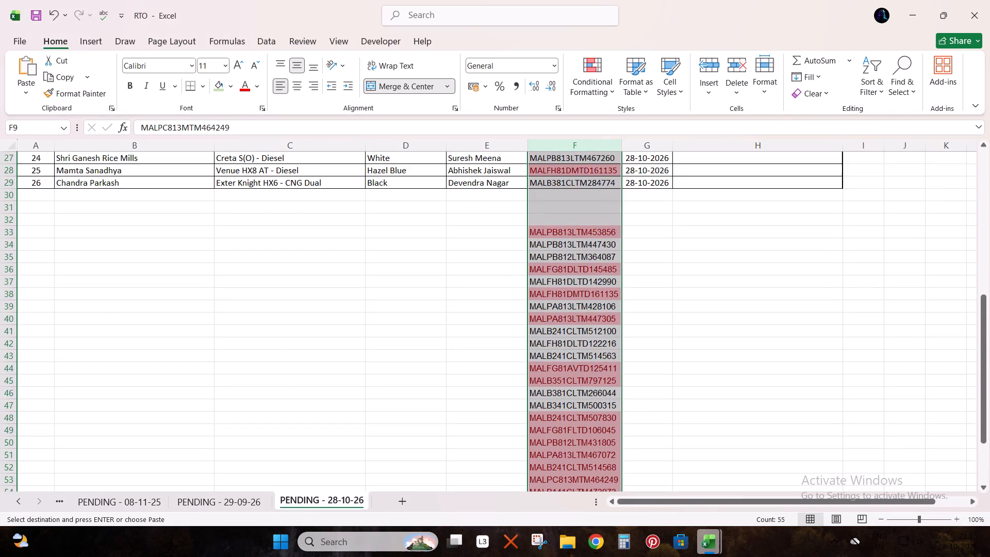
scroll(556, 411, up, 4)
click(572, 430)
key(shift+space)
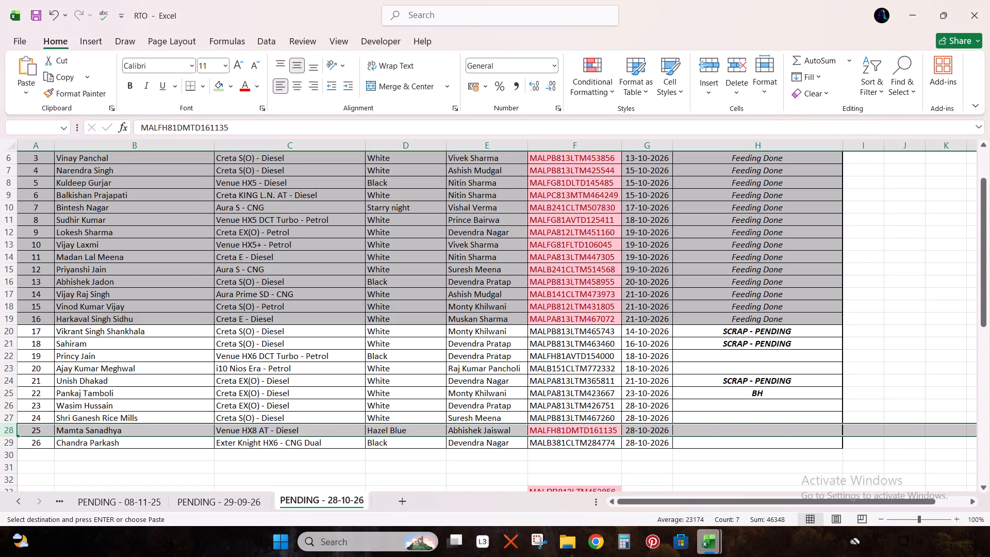
key(ctrl+x)
click(601, 336)
key(shift+space)
key(ctrl+plus)
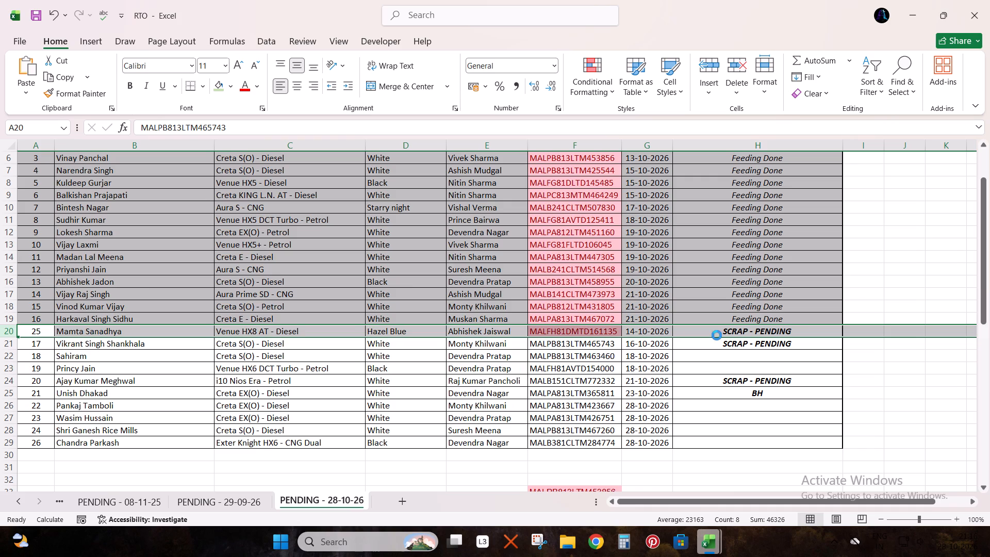
Fill the Feeding Done remark down into H20 and copy row 19's formatting onto row 20.
click(729, 331)
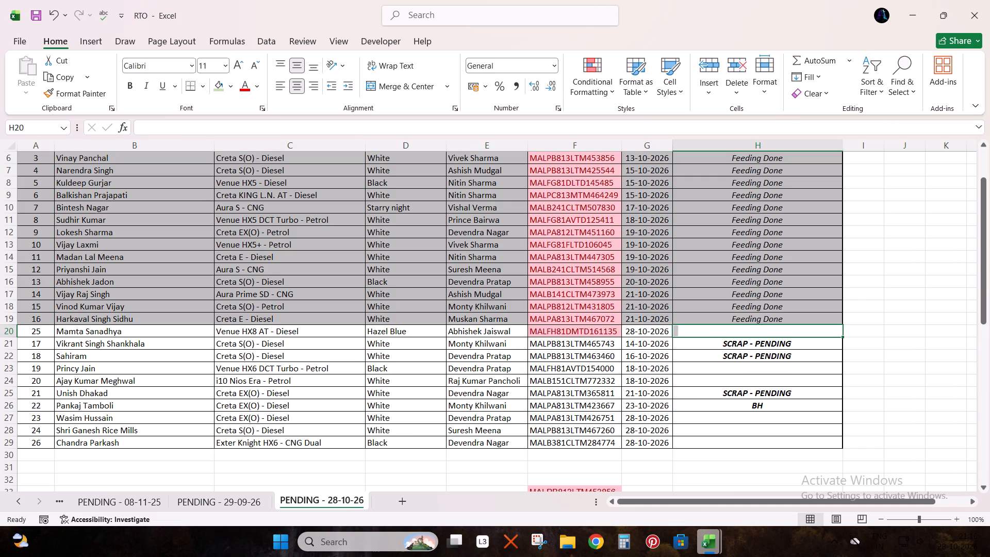
key(ctrl+d)
click(702, 319)
key(shift+space)
click(55, 87)
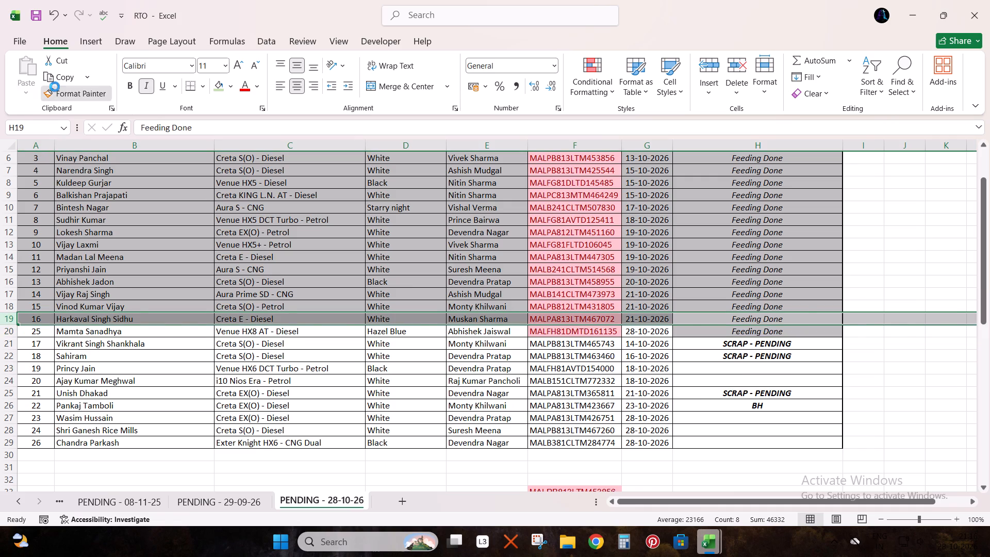
click(3, 333)
Renumber the serial numbers as 17, 18 and 19 in A20:A22 and extend the series down the rest of the list.
click(27, 332)
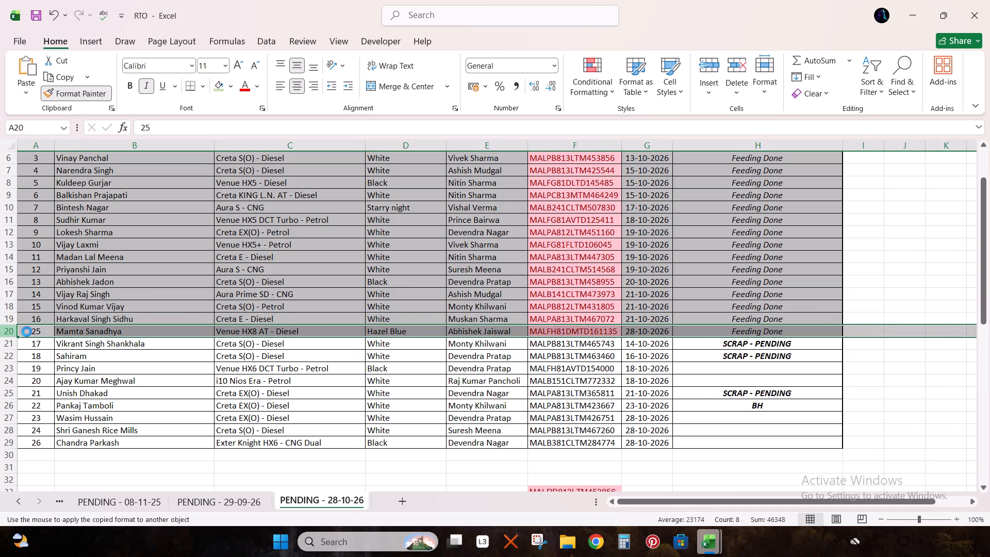
text(17)
key(Return)
text(18)
key(Return)
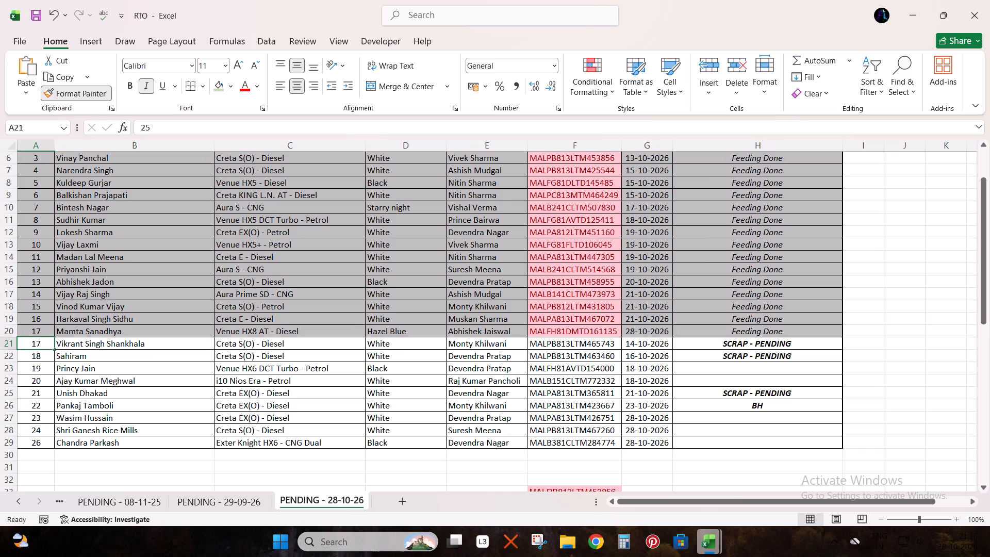
key(9)
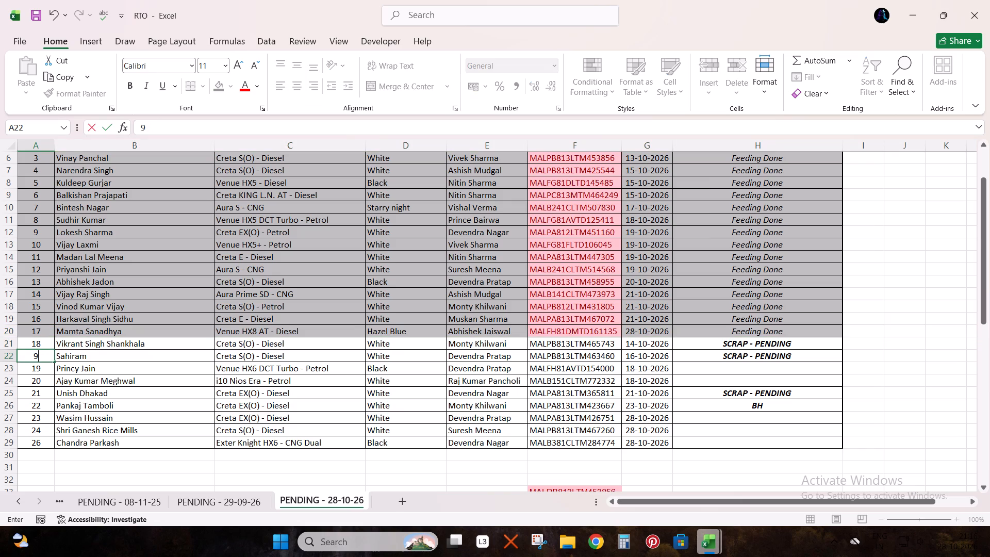
key(Escape)
text(19)
key(Up)
key(shift+Down)
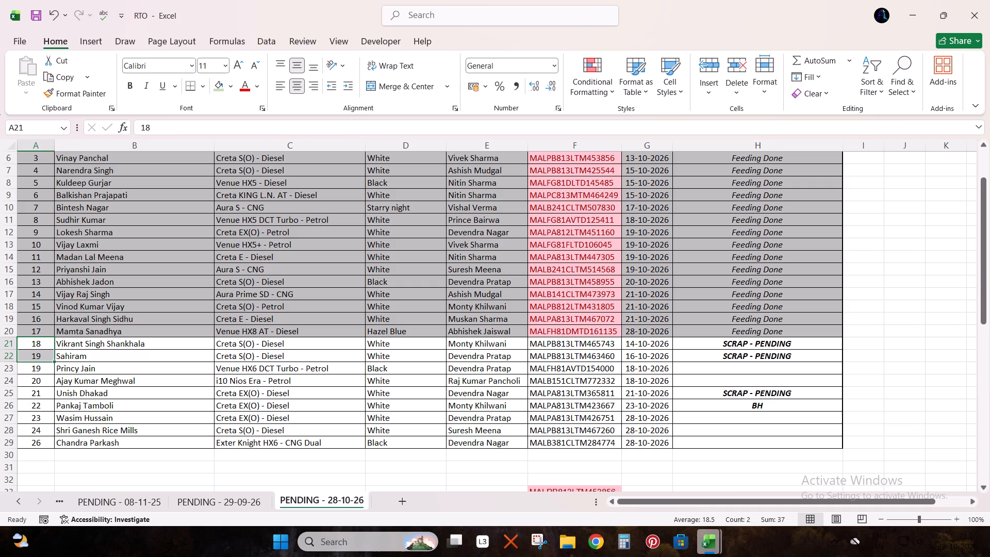
double_click(53, 361)
click(157, 384)
Delete the rows holding the pasted chassis numbers from row 33 downward and save the RTO workbook.
scroll(246, 402, down, 2)
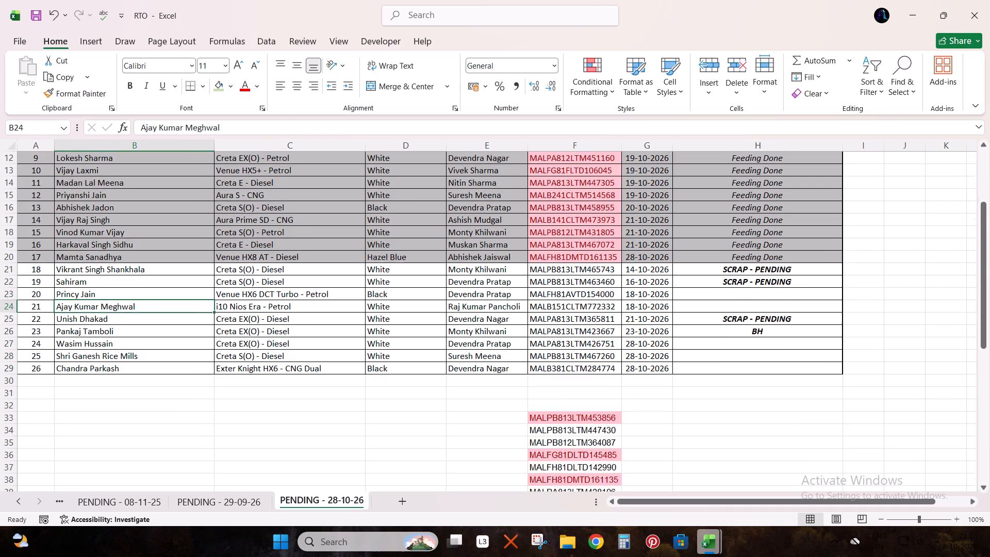
scroll(334, 422, down, 1)
click(556, 385)
key(ctrl+shift+Down)
key(shift+space)
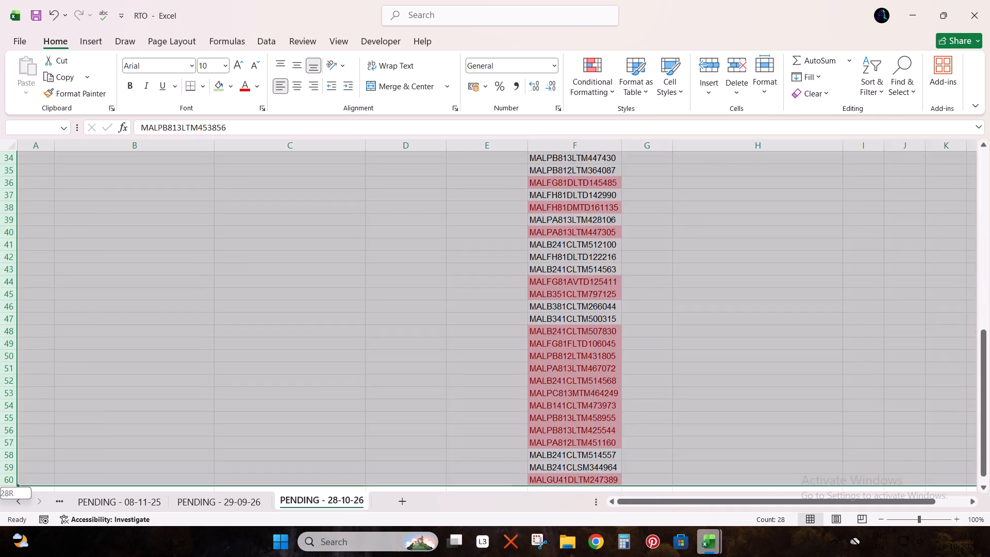
key(ctrl+minus)
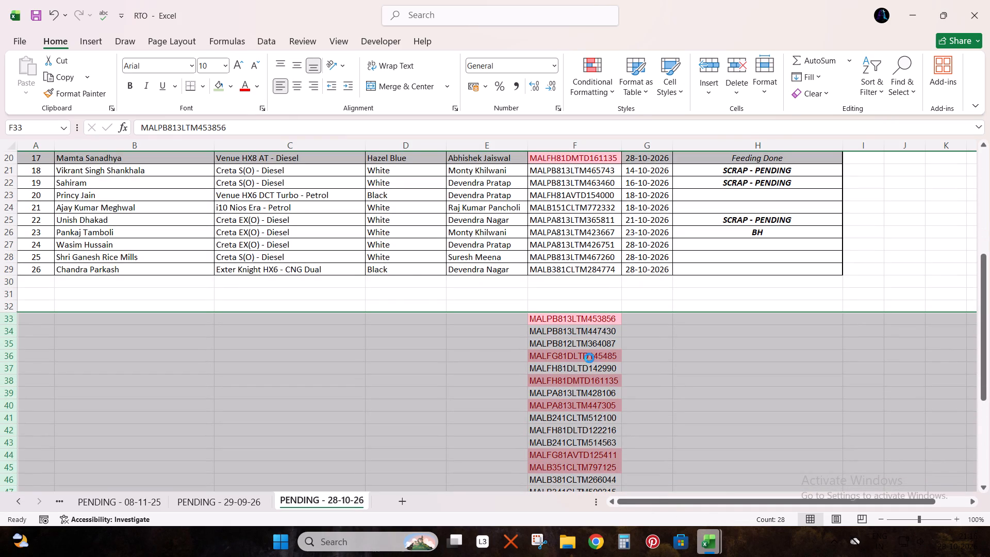
click(652, 245)
scroll(629, 277, up, 1)
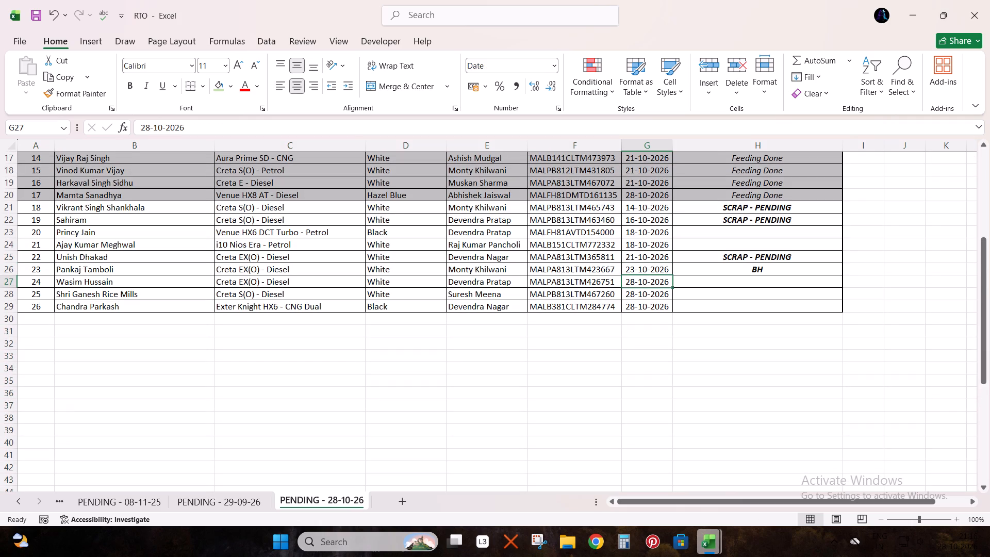
key(ctrl+s)
Find the VIN from F27 in the booking list's TOTAL BOOKING sheet, check its RTO and scrap cost columns, and return to the RTO workbook.
key(Left)
key(Left)
key(Right)
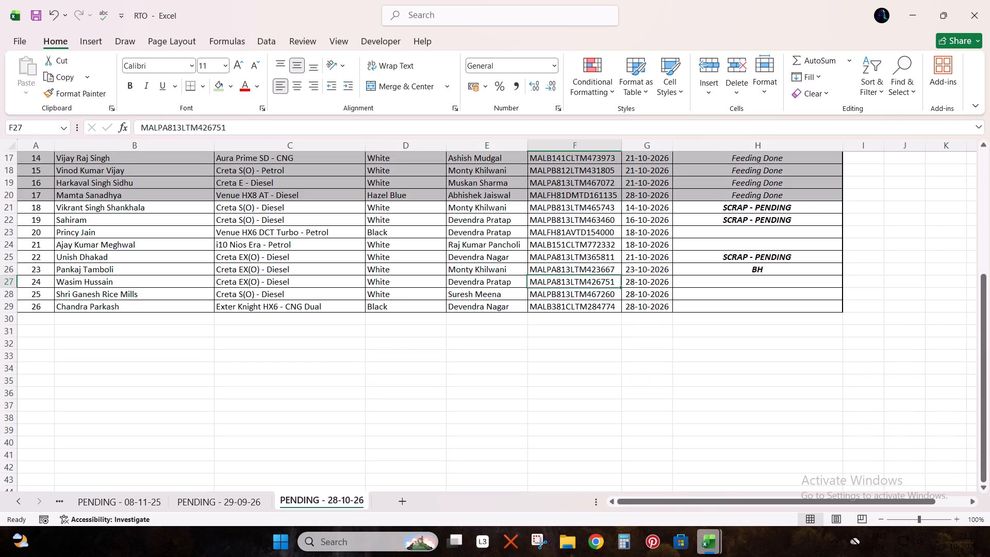
key(ctrl+c)
key(alt+Tab)
key(alt+Tab)
key(alt+Tab)
key(Right)
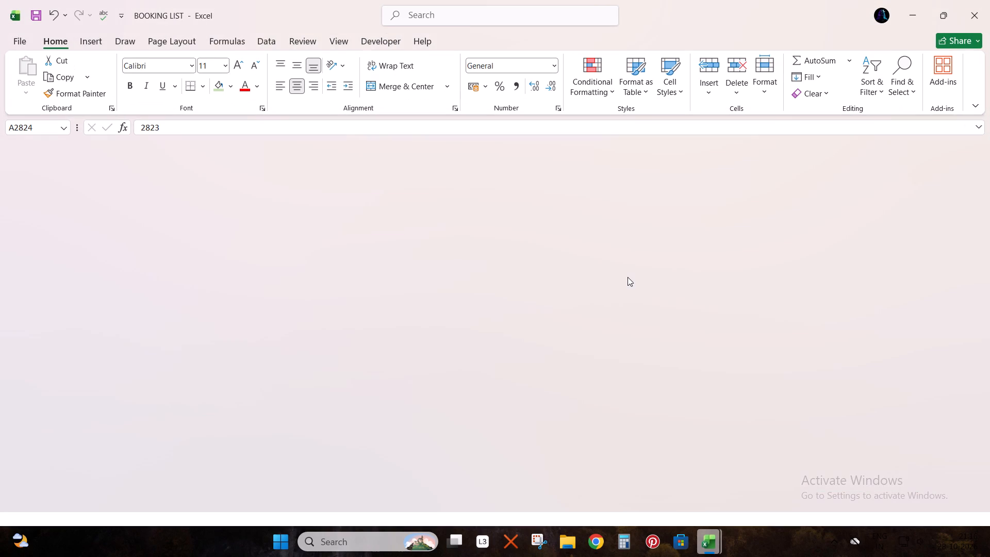
key(ctrl+f)
key(ctrl+v)
key(Return)
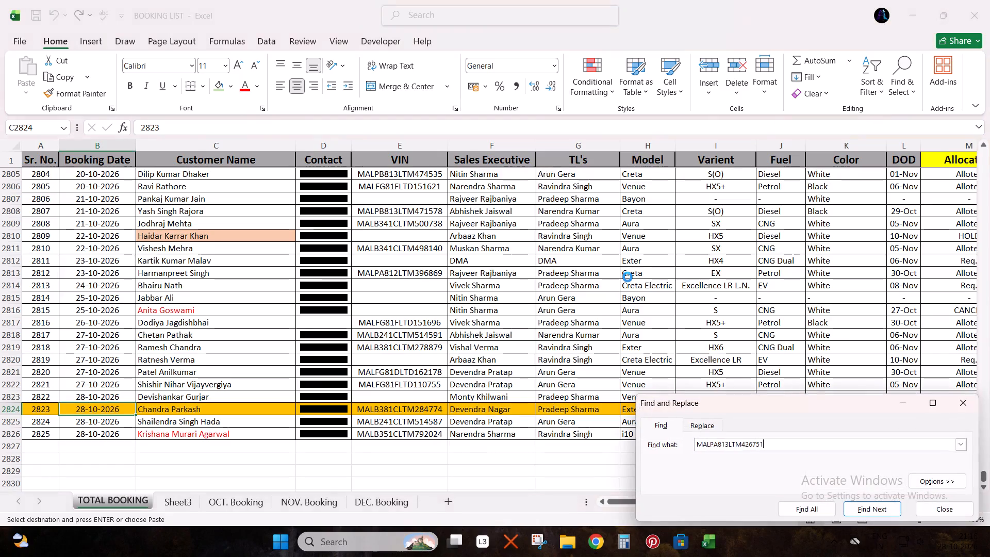
key(Escape)
key(ctrl+Right)
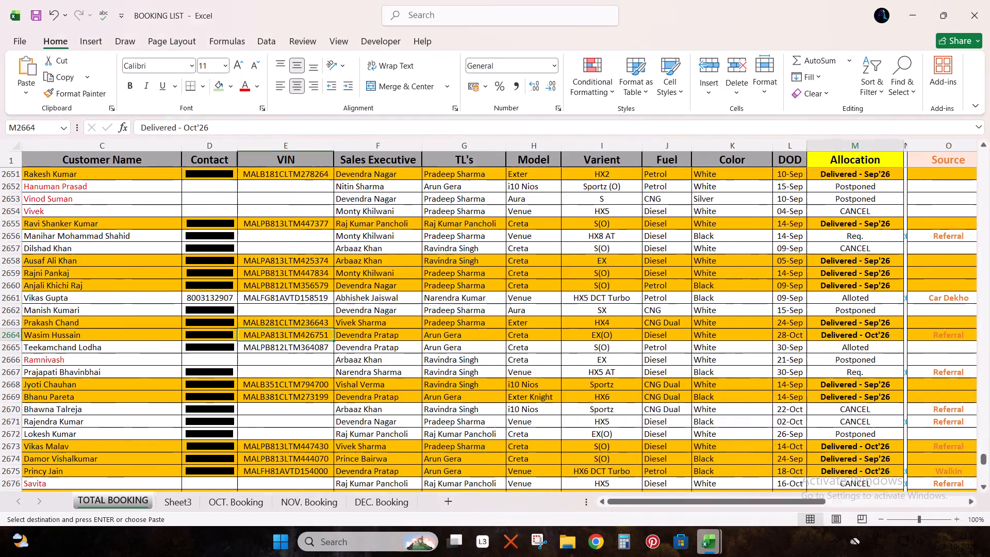
key(Right)
key(Right)
key(Right)
key(Right)
key(Right)
key(ctrl+Right)
key(Left)
key(Left)
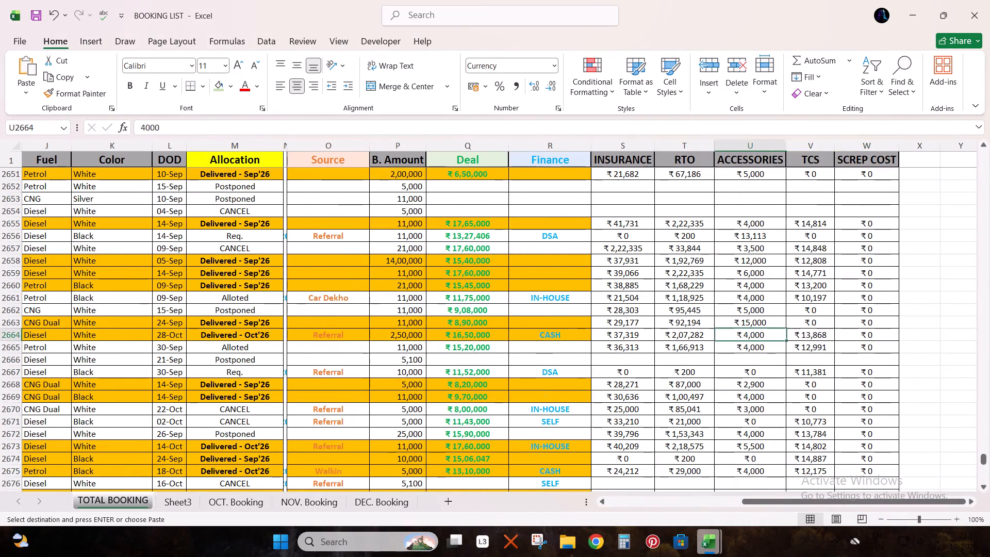
key(Left)
key(Left)
key(Right)
key(alt+Tab)
key(shift+space)
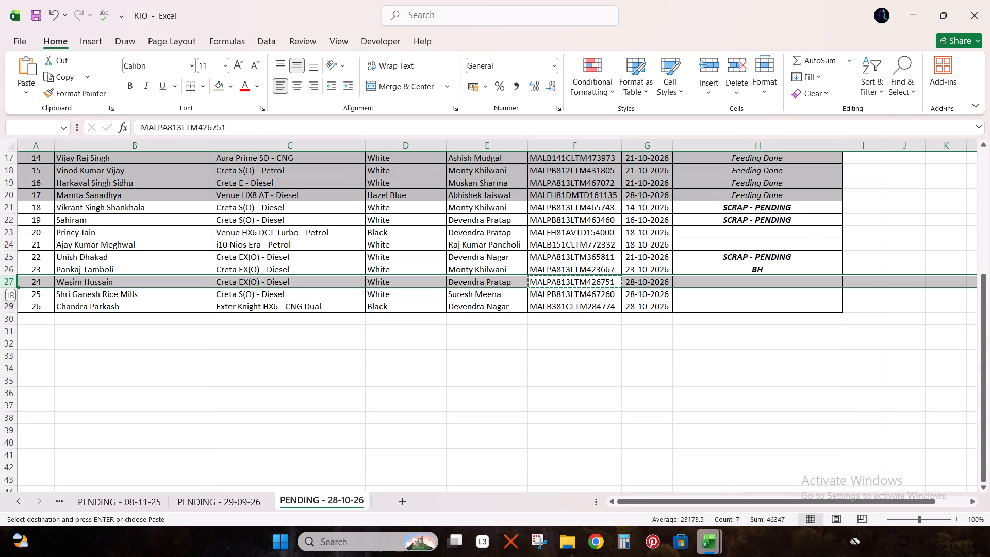
Find the VIN from F28 in the TOTAL BOOKING sheet and check its charges through the SCREP COST column.
key(Down)
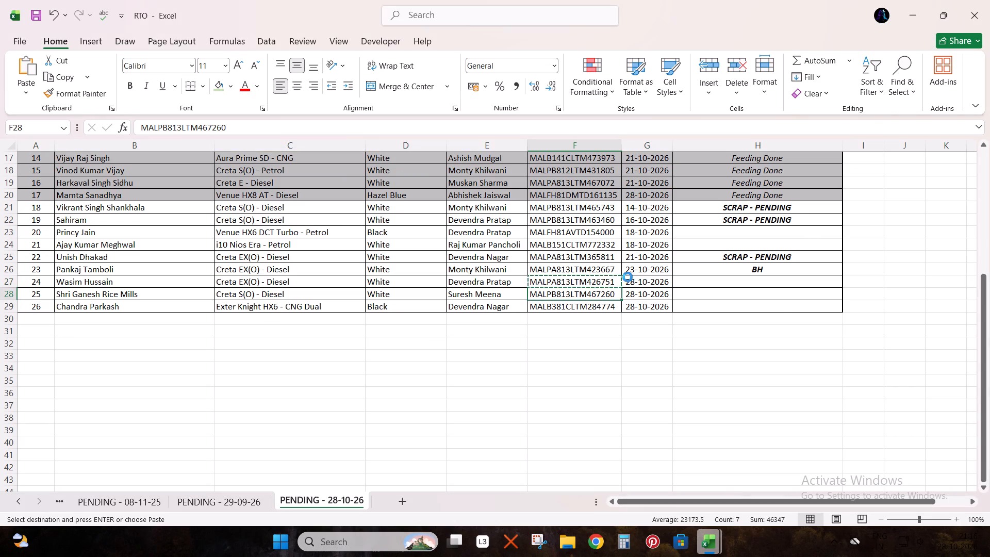
key(ctrl+c)
key(alt+Tab)
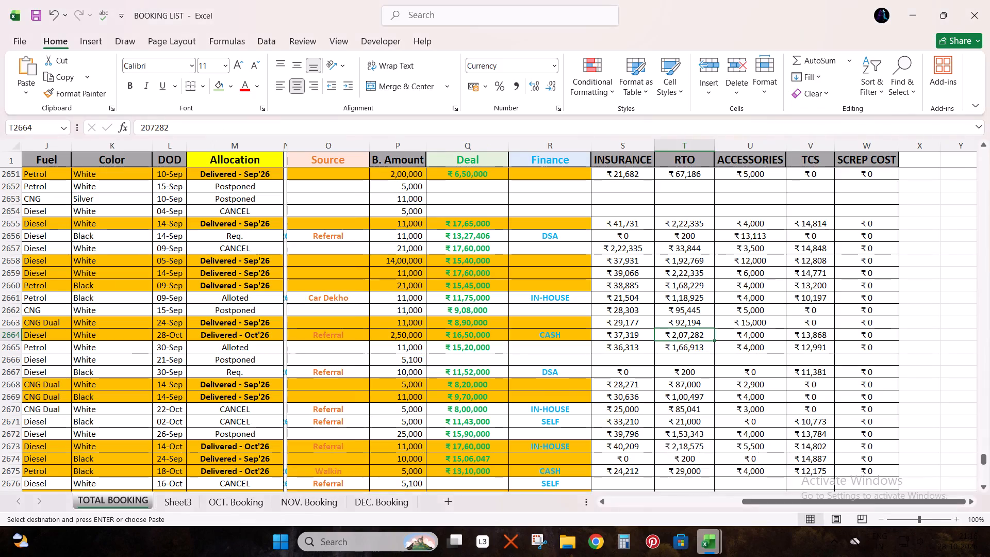
key(Right)
key(ctrl+f)
key(ctrl+v)
key(Return)
key(Escape)
key(ctrl+Right)
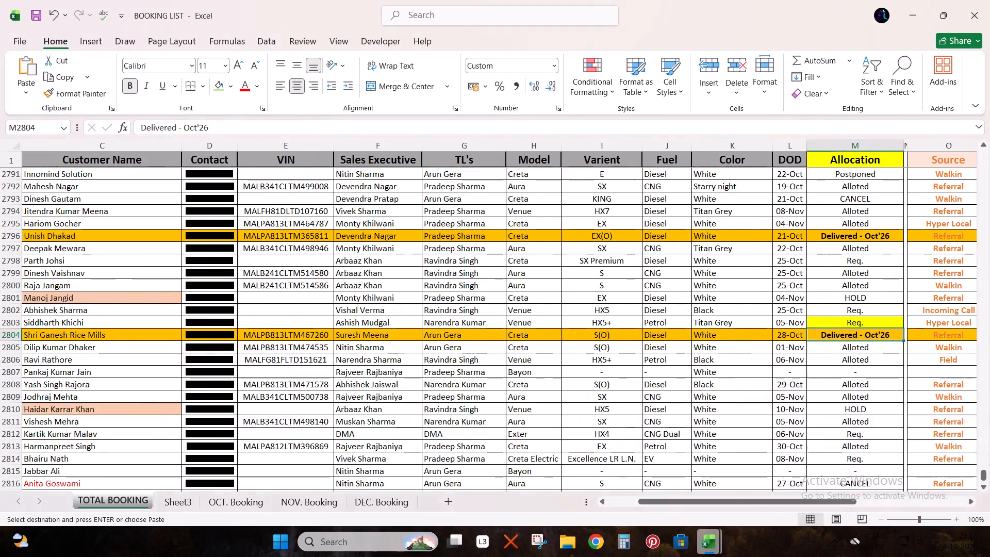
key(Right)
key(Right)
key(Right)
key(Right)
key(ctrl+Right)
key(Left)
key(Right)
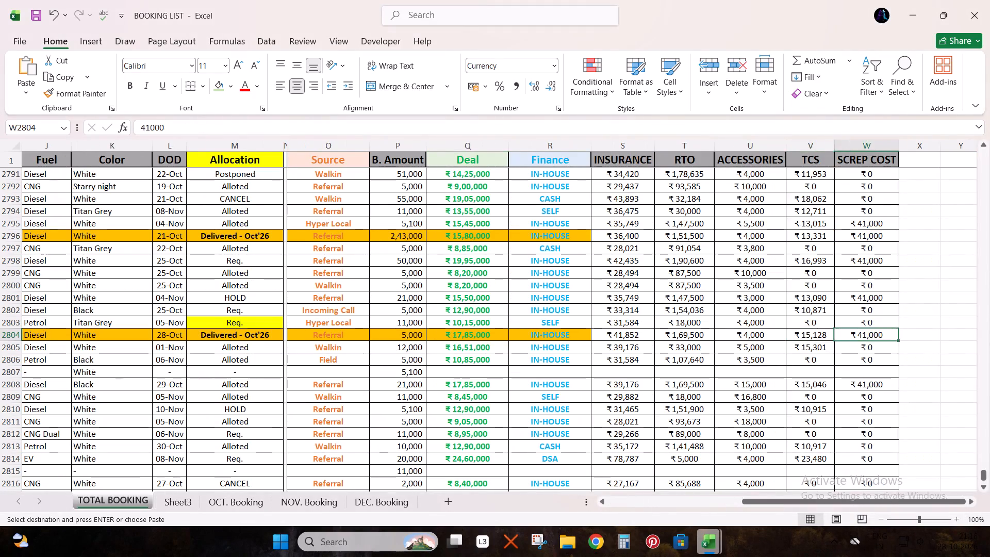
key(ctrl+Left)
key(ctrl+Left)
key(ctrl+Left)
key(ctrl+Left)
Switch back to the RTO workbook, enter the remark SCRAP - PENDING in H28 and save.
key(alt+Tab)
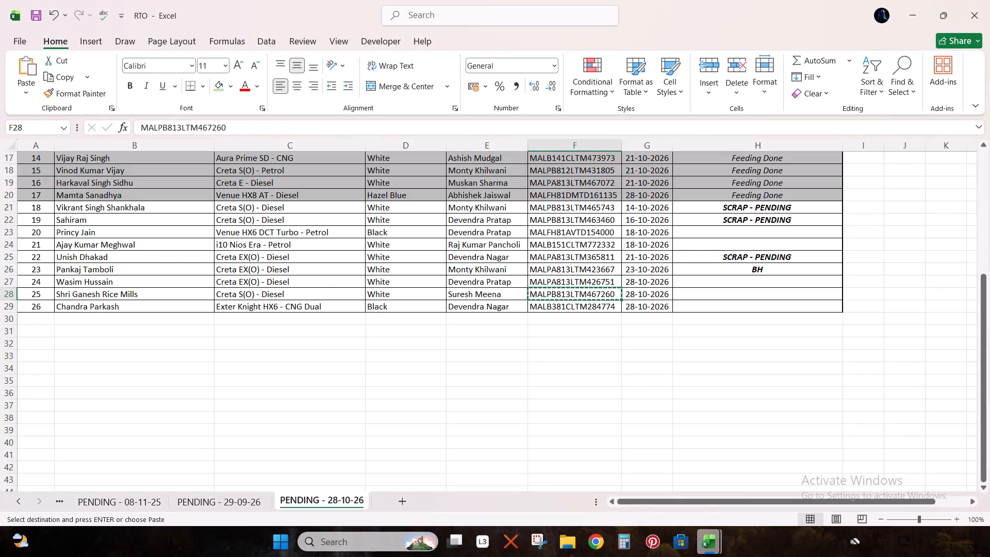
key(ctrl+Right)
key(Right)
text(sc)
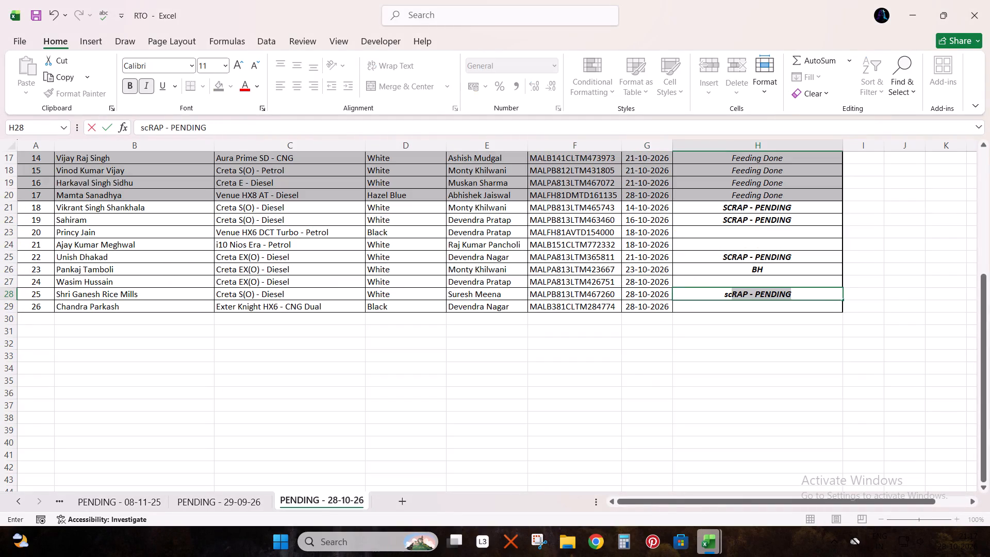
key(Down)
key(Left)
key(Left)
key(Up)
key(Up)
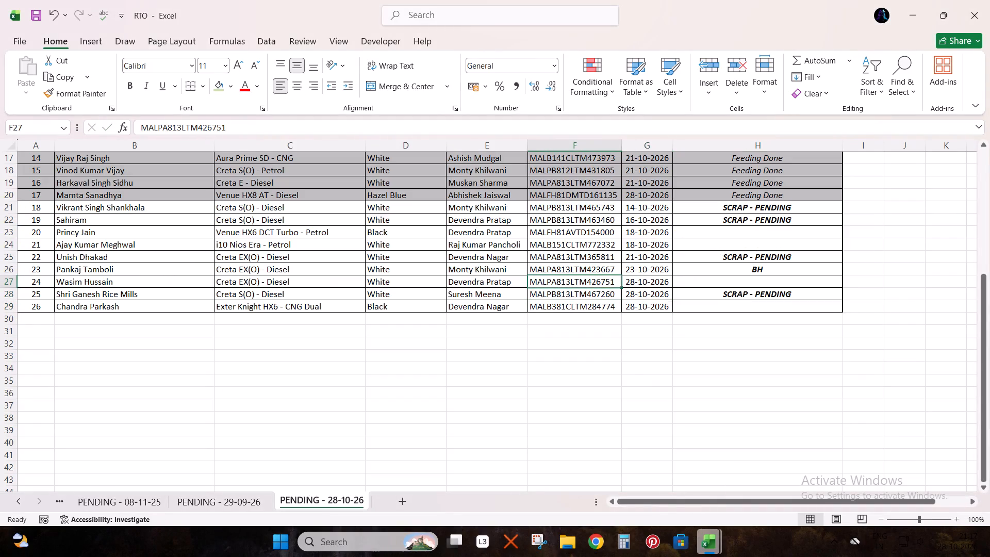
key(ctrl+s)
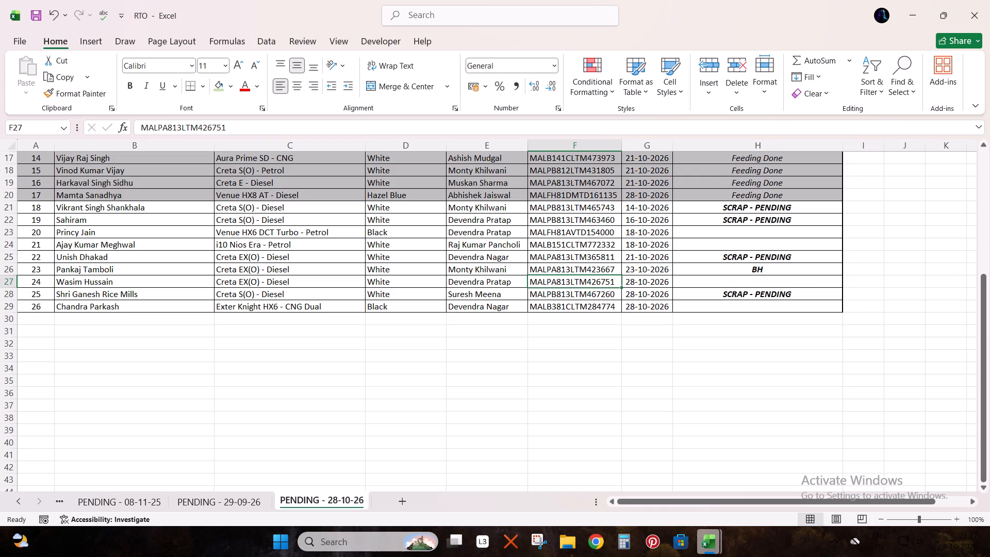
Update the count in the PENDING - 28-10-26 sheet's title so it reads PENDING - RTO (26).
scroll(386, 287, up, 4)
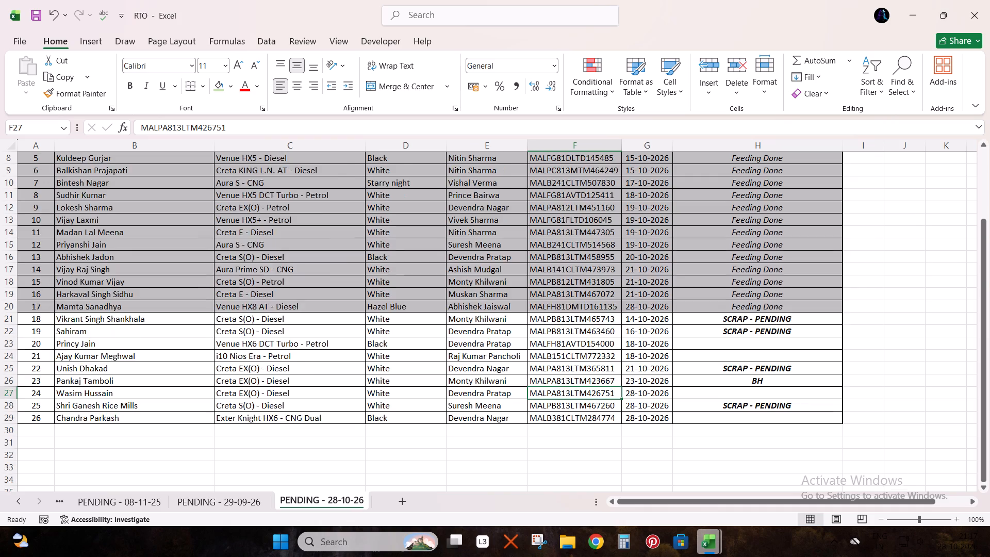
scroll(388, 286, up, 4)
click(368, 153)
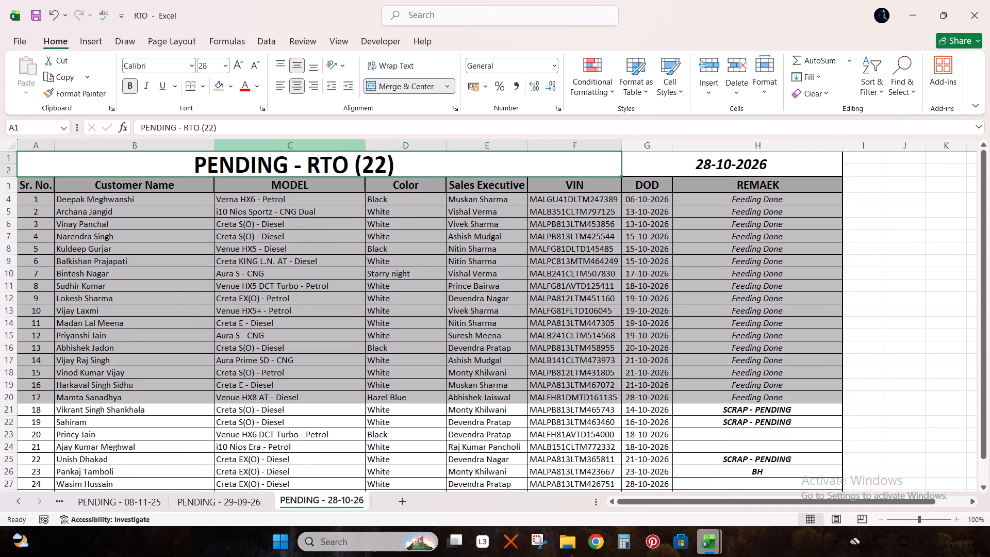
click(213, 127)
key(BackSpace)
key(6)
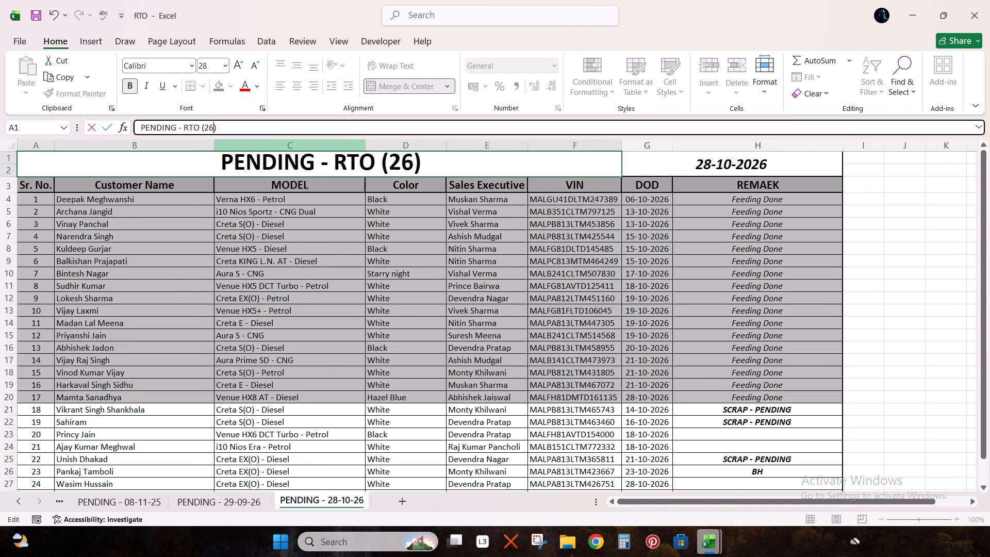
key(Return)
Select the customer names from B4 down to the last entry to verify the title's count, and save the RTO workbook.
key(Down)
key(Right)
key(Down)
key(ctrl+shift+Up)
key(ctrl+shift+Down)
key(Up)
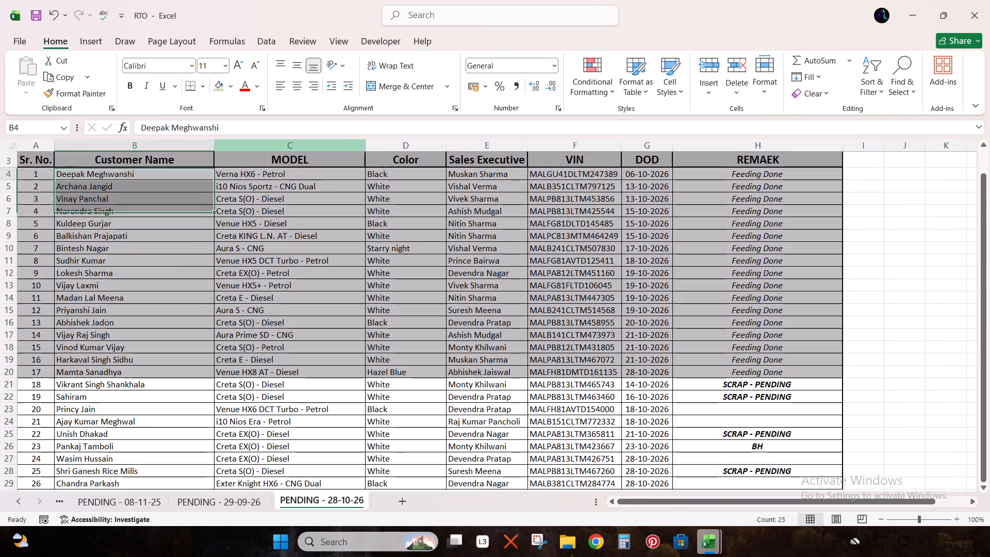
key(Up)
key(Down)
key(ctrl+shift+Down)
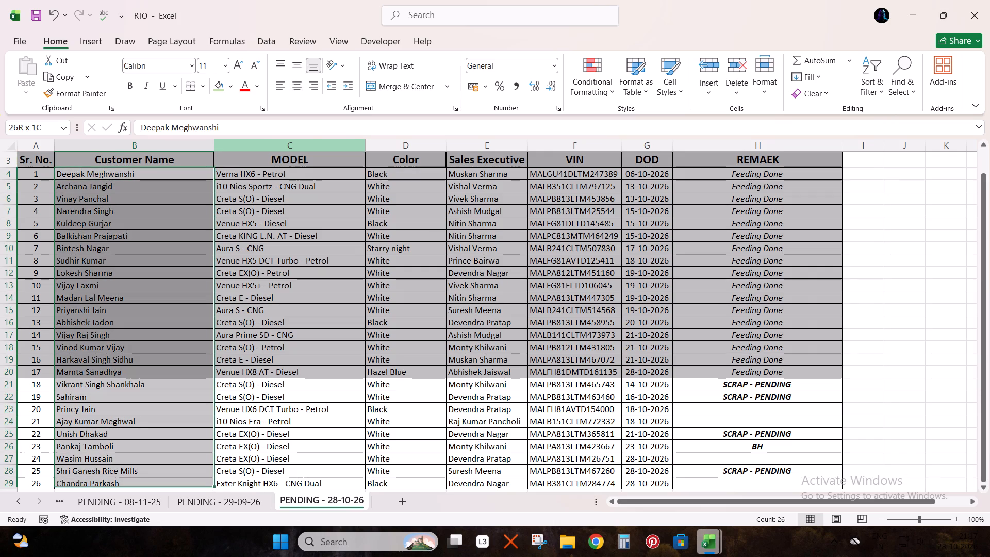
key(ctrl+s)
key(ctrl+Down)
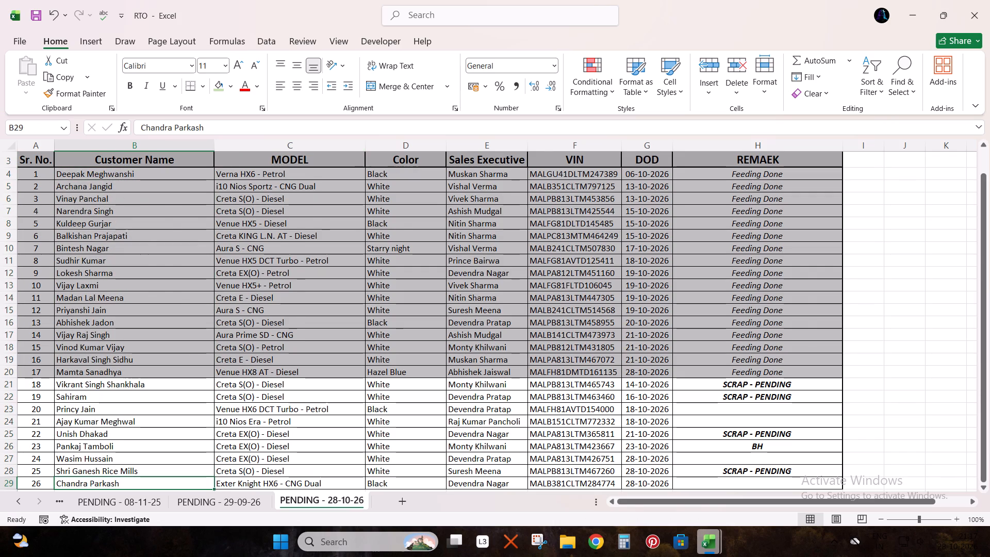
scroll(608, 334, down, 1)
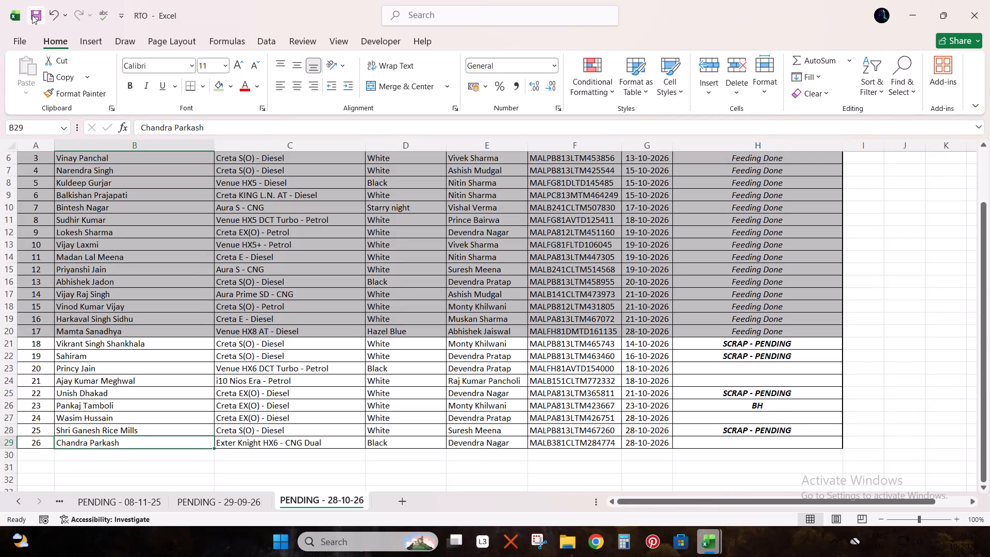
click(32, 15)
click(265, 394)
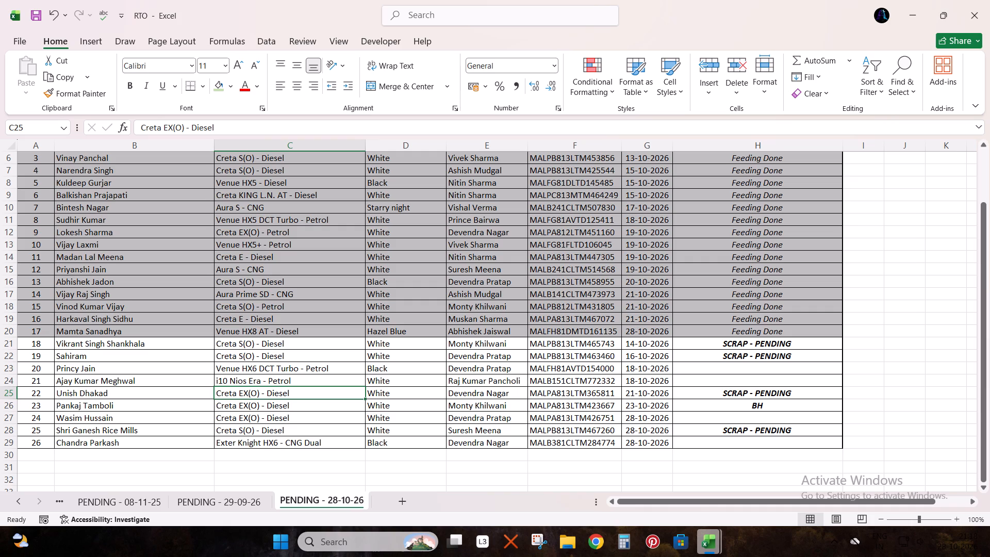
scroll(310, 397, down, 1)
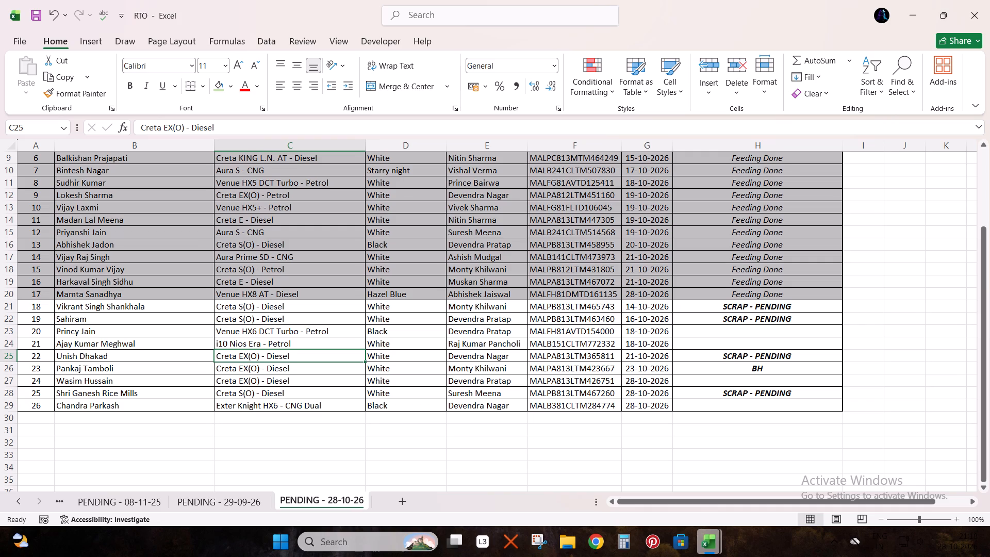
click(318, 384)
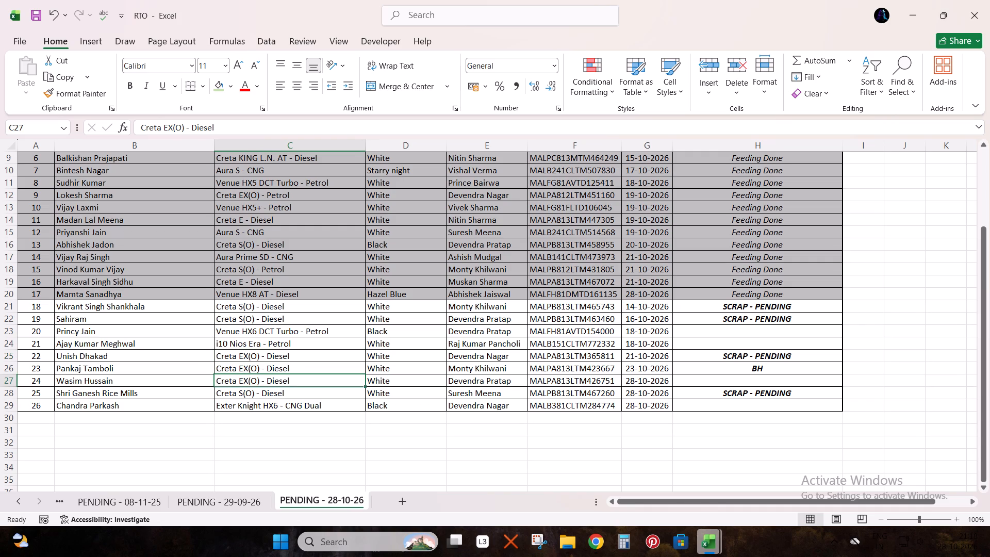
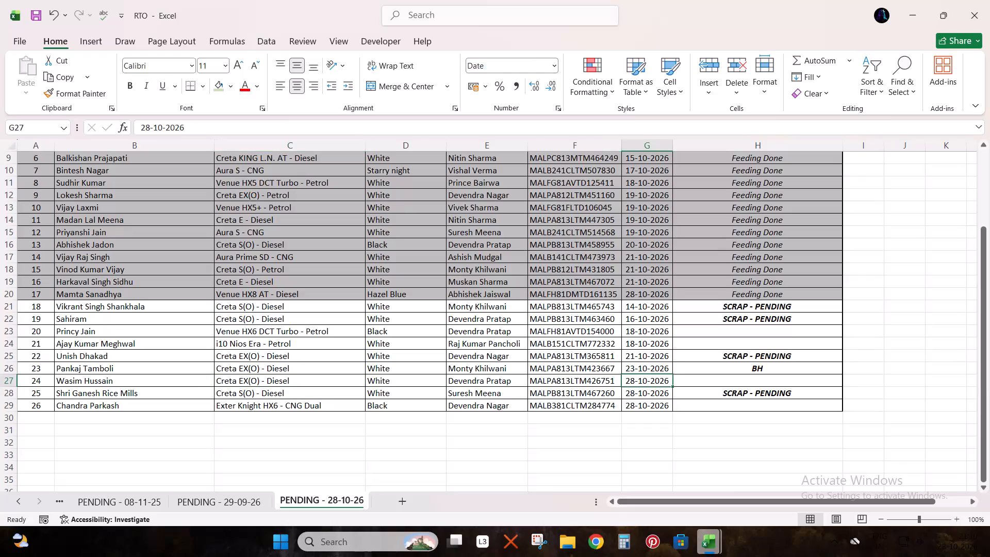
Enter the remark SCRAP - PENDING in H27 of the PENDING - 28-10-26 sheet and save the RTO workbook.
key(Right)
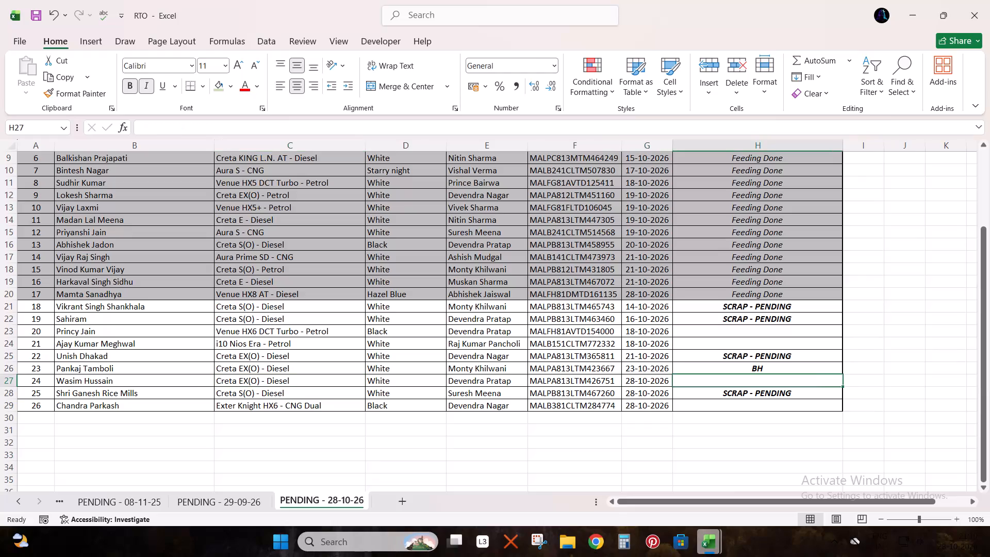
text(sc)
key(Down)
key(Left)
key(Up)
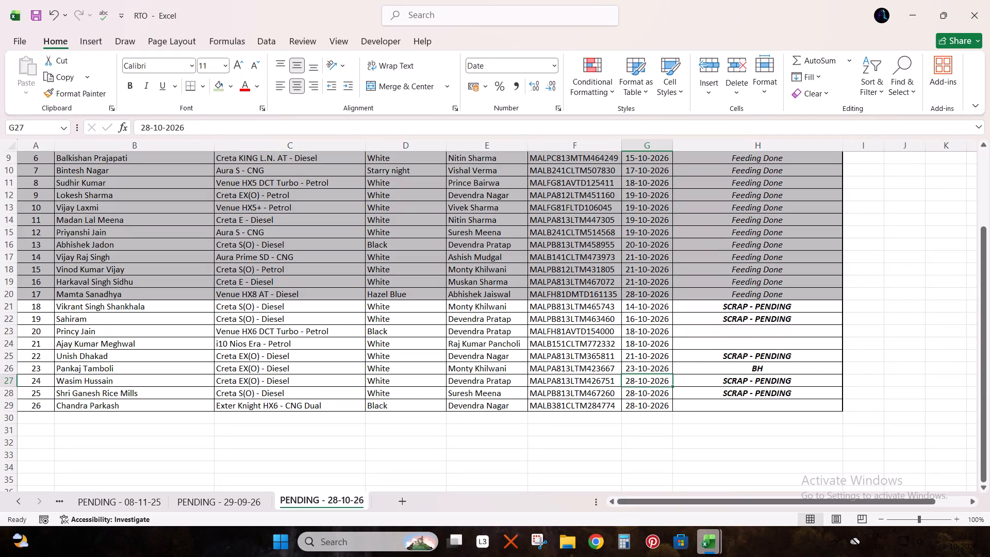
key(ctrl+s)
key(ctrl+Left)
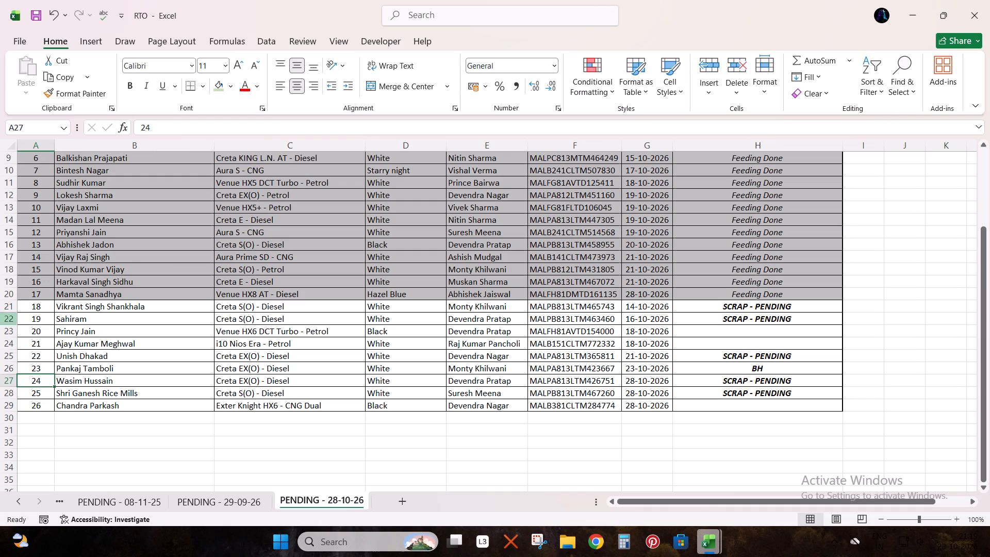
click(40, 11)
Select the customer names from B4 down to the last entry to check their count against the title.
key(Right)
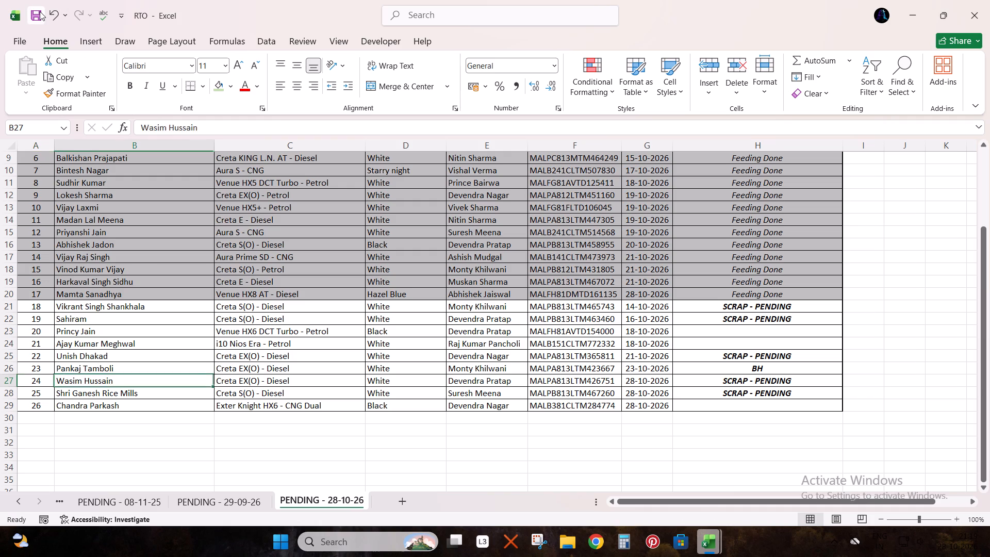
key(Up)
key(ctrl+Up)
key(Down)
key(ctrl+shift+Down)
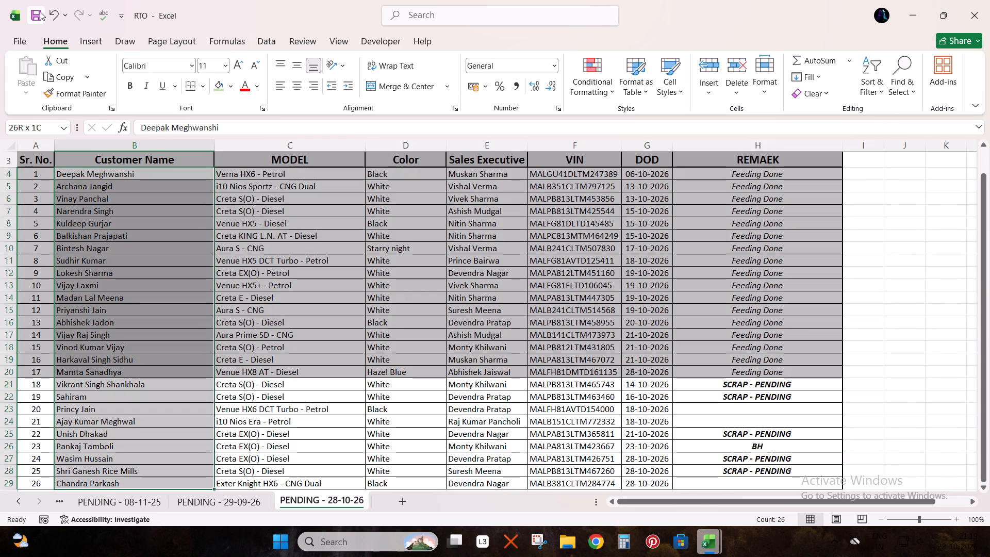
scroll(67, 61, down, 2)
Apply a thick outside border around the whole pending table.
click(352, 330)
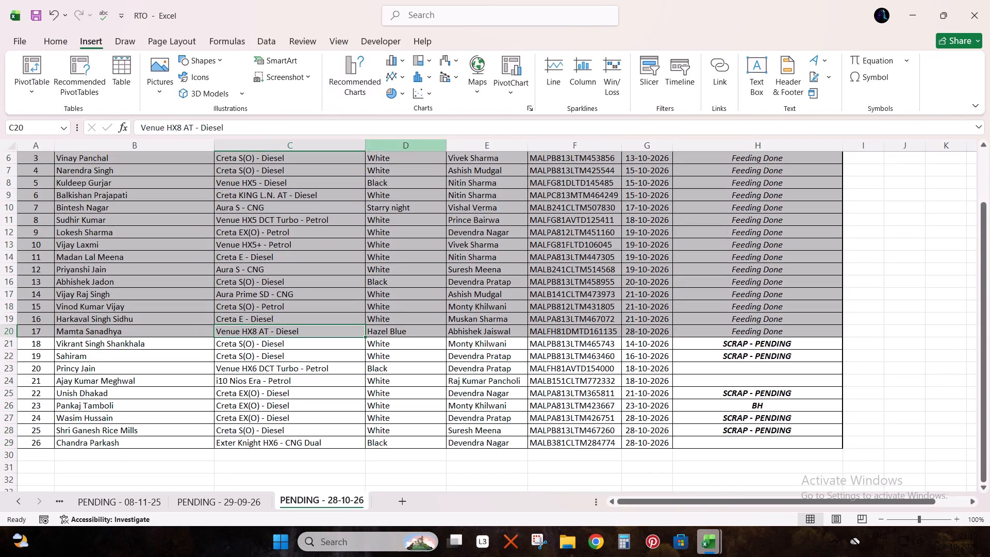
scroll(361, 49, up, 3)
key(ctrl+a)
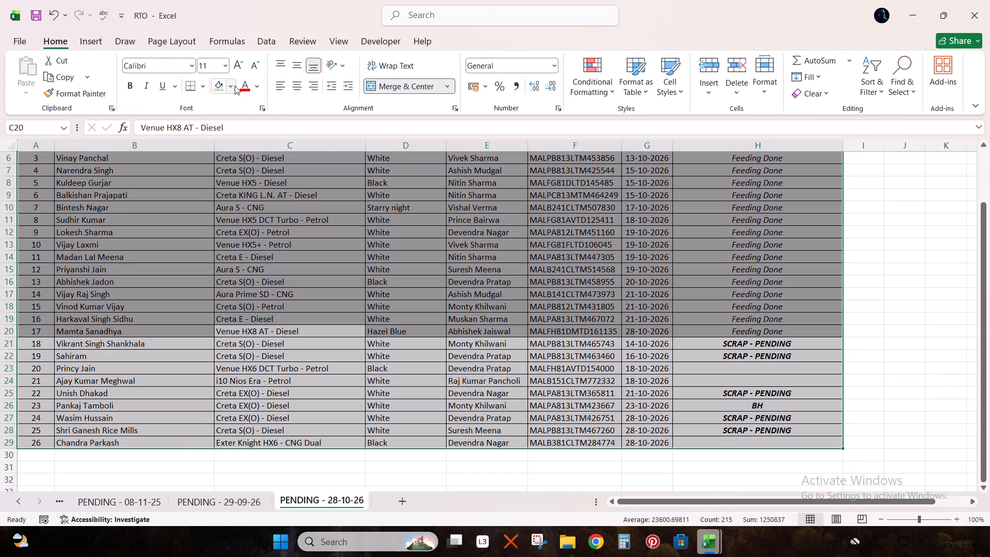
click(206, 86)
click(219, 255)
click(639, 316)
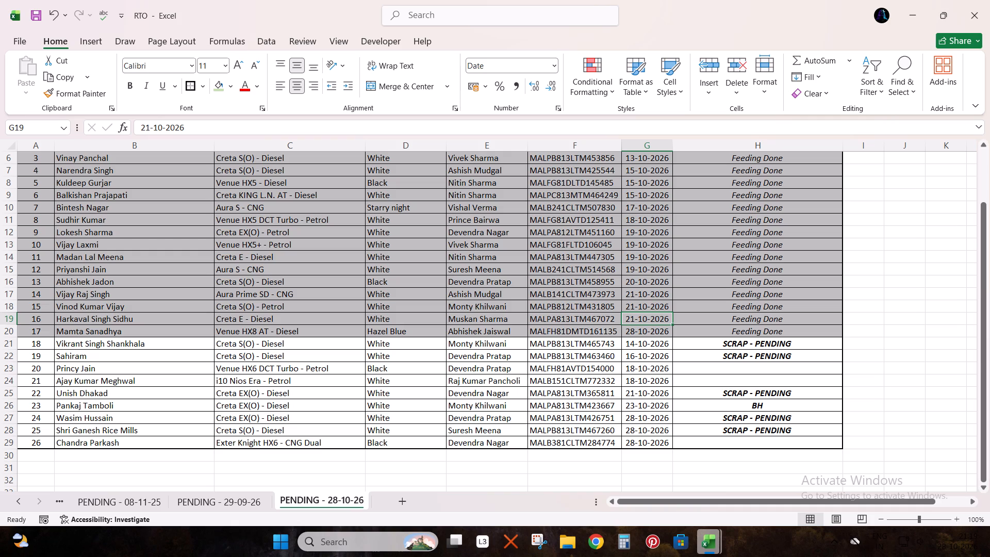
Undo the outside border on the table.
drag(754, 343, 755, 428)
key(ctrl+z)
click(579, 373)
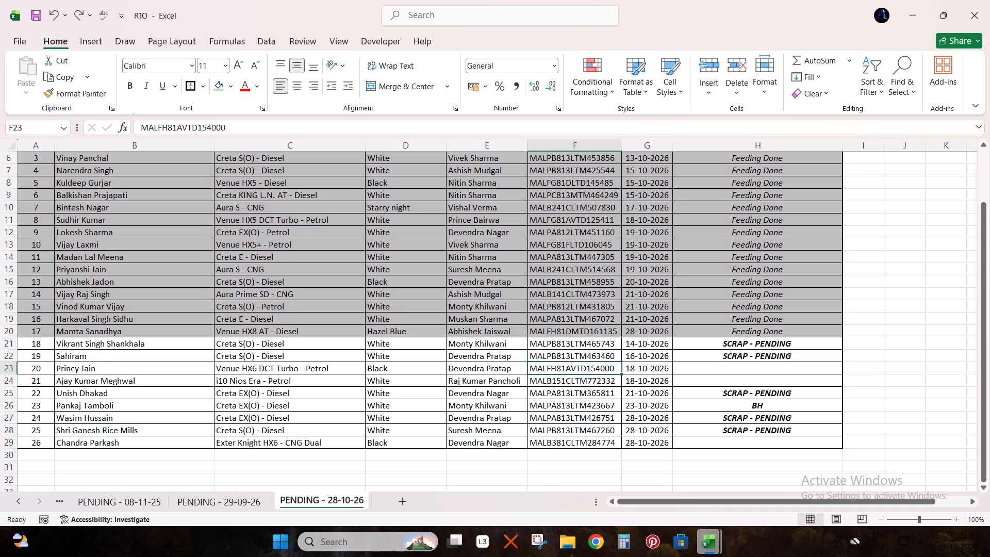
Sort the unshaded rows 21 to 29 by their remarks in Z to A order.
drag(741, 343, 744, 438)
key(shift+space)
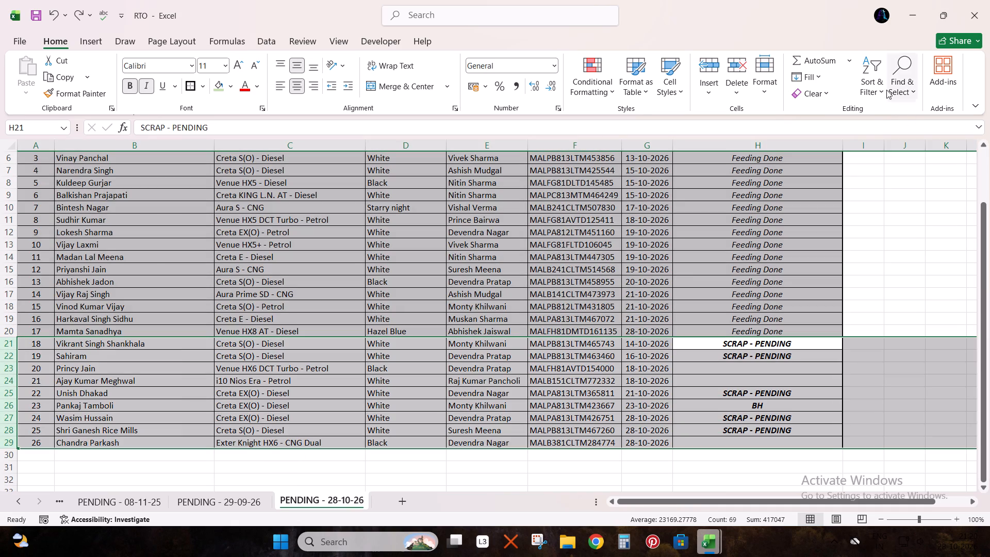
click(876, 88)
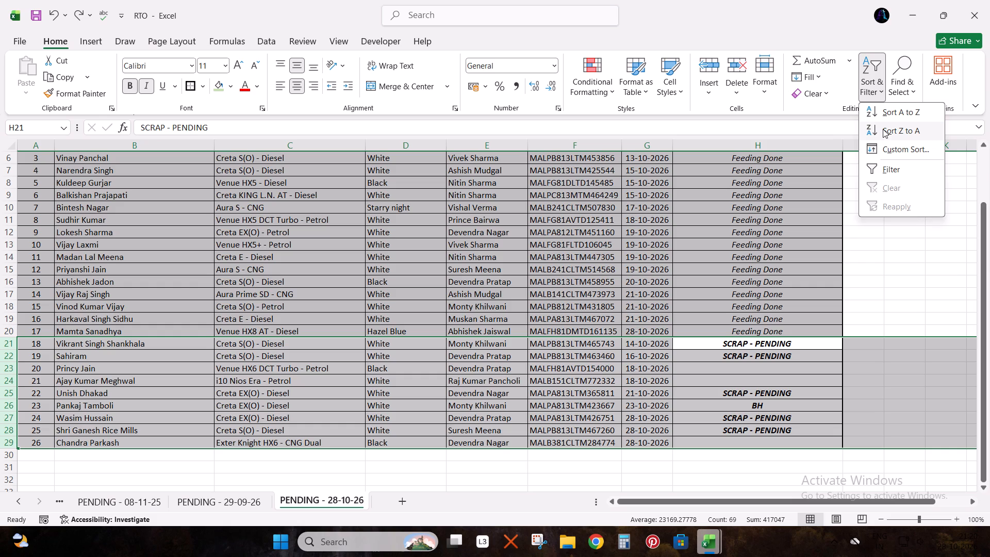
click(883, 129)
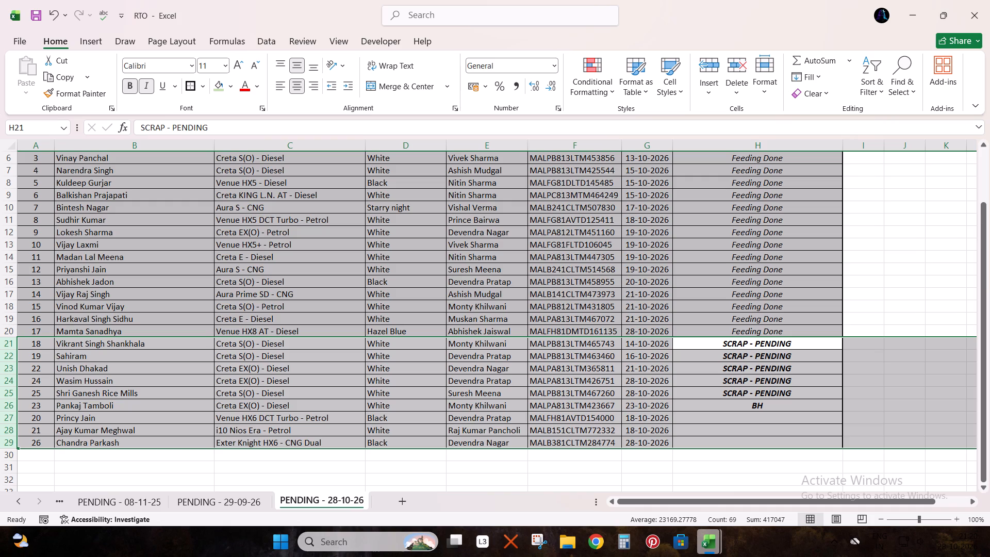
Renumber the serial numbers in A21:A29 consecutively from 18 to 26 by filling the series down.
drag(44, 343, 43, 358)
double_click(55, 360)
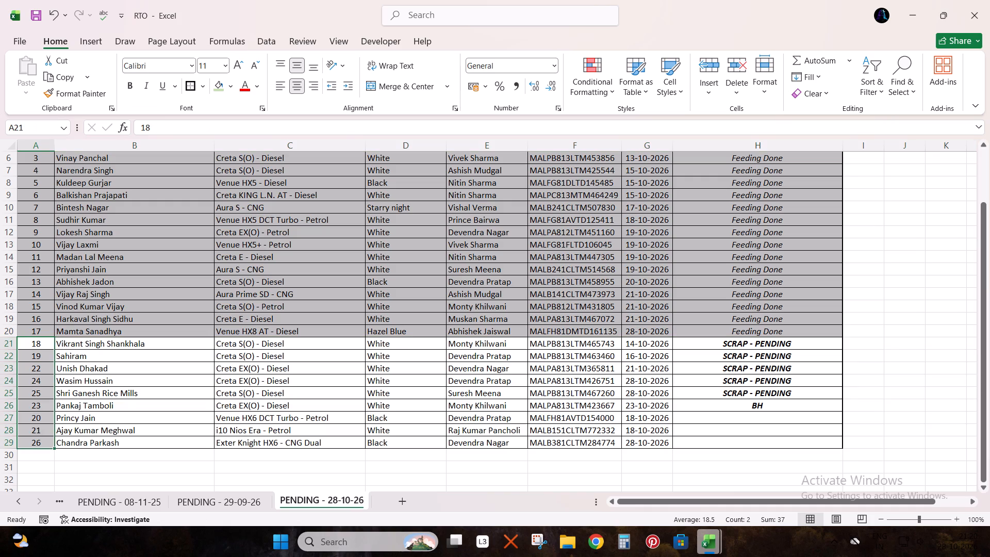
Apply a thick outside border around the whole pending table, look over the list and save the workbook.
click(174, 361)
key(ctrl+a)
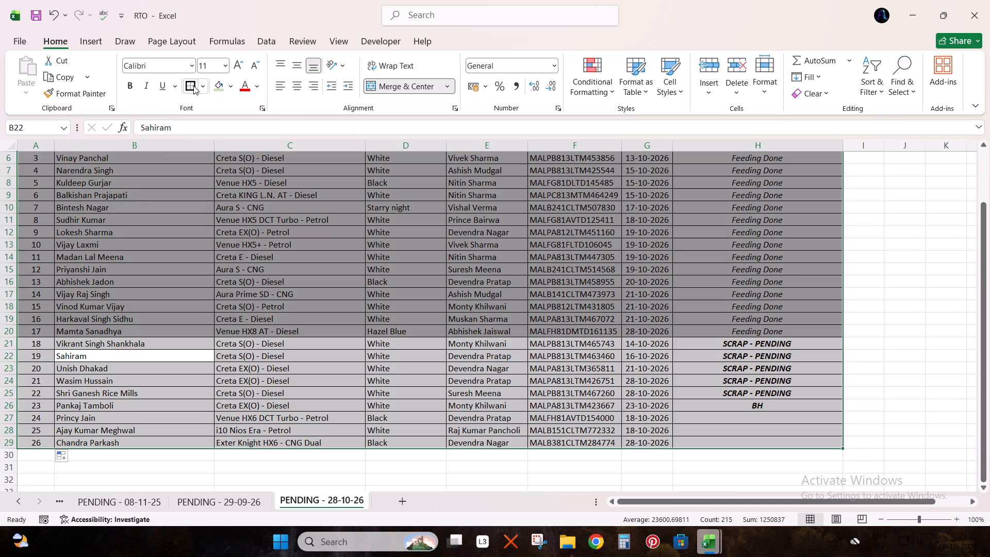
click(193, 86)
click(281, 308)
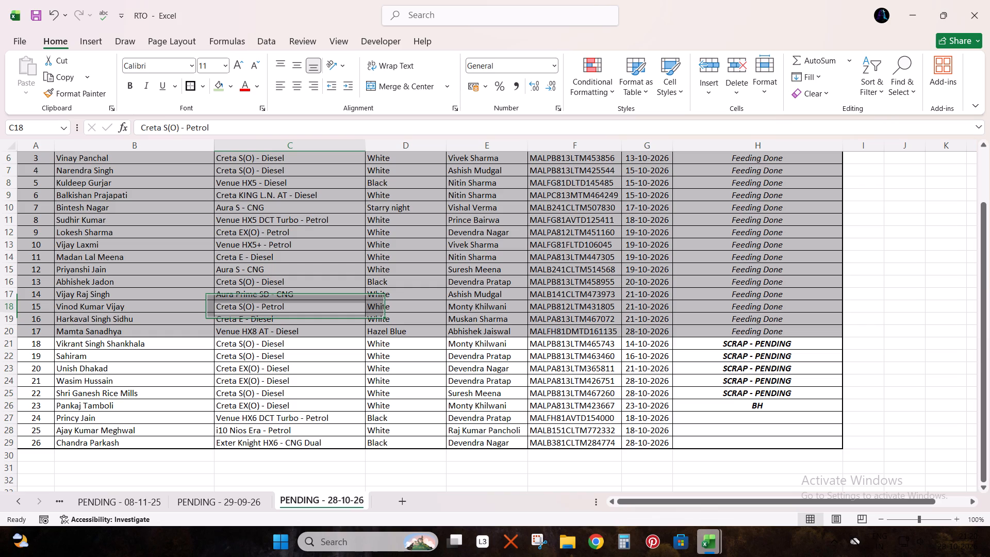
scroll(383, 364, up, 5)
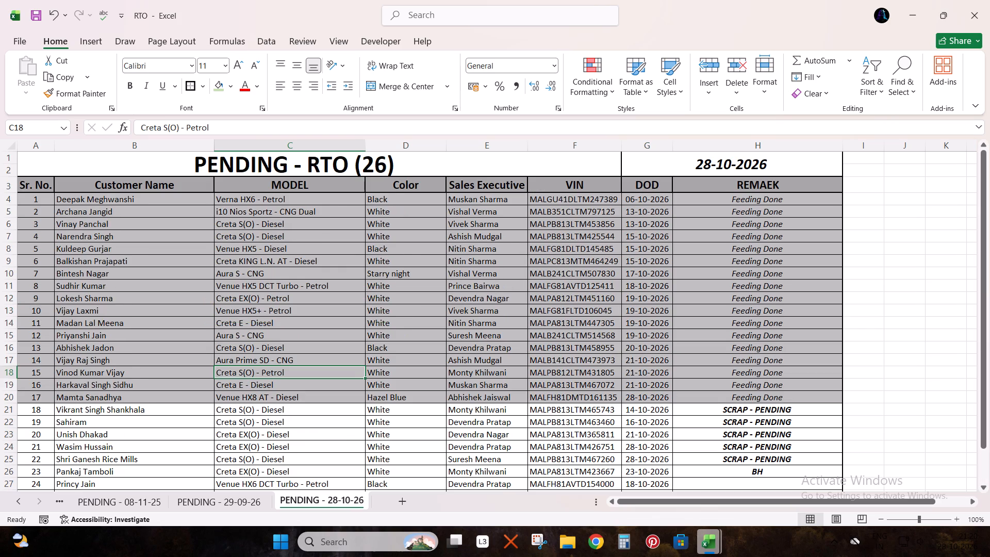
scroll(383, 364, down, 2)
scroll(383, 364, up, 4)
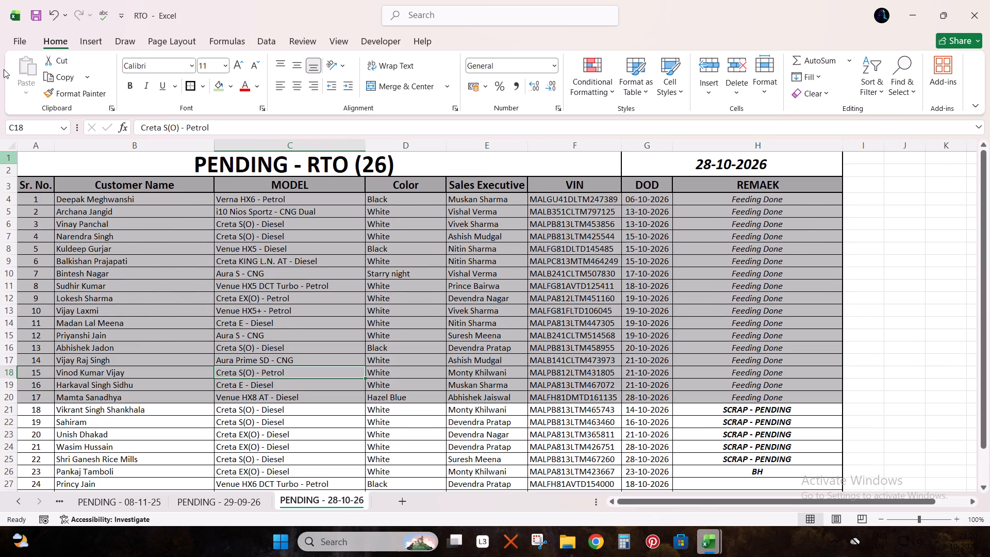
click(34, 16)
scroll(357, 399, down, 1)
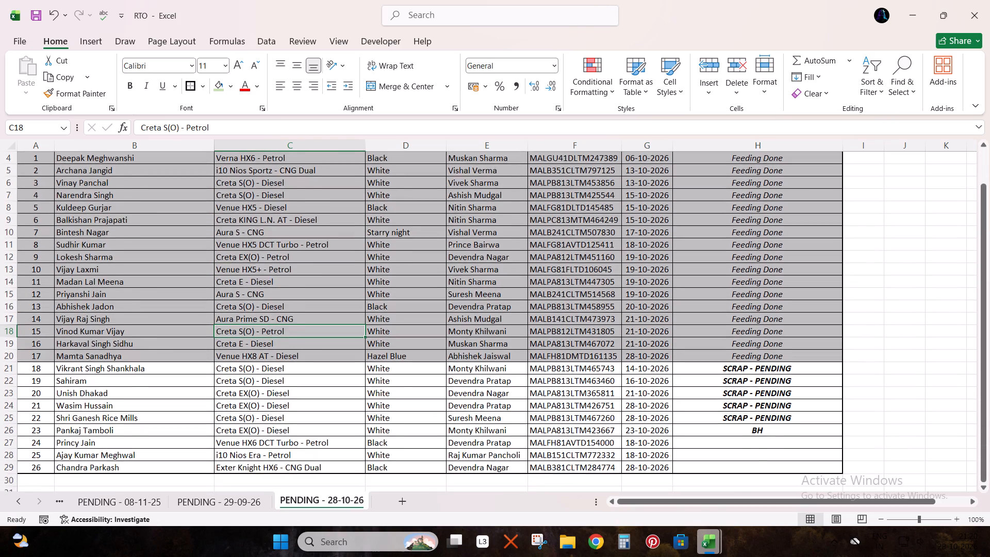
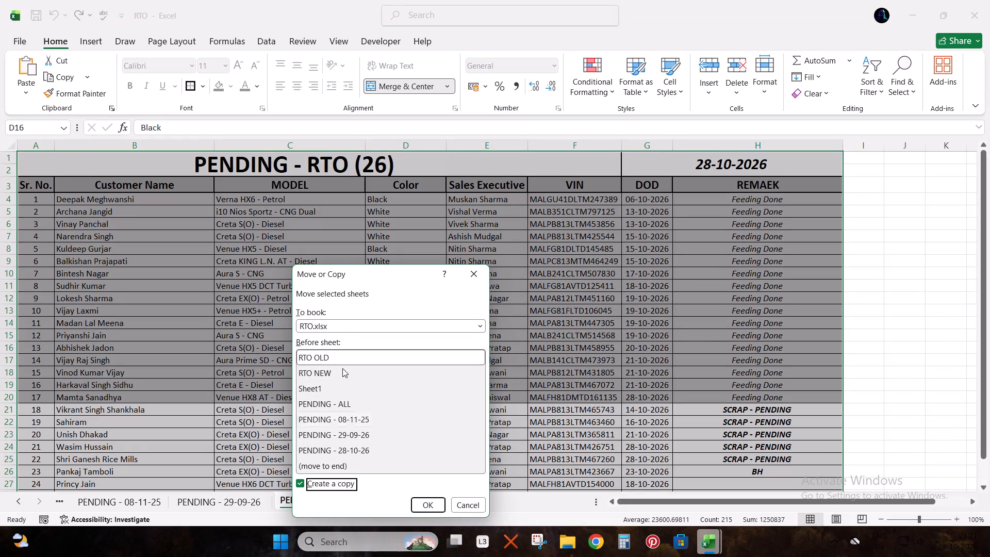
Copy the PENDING - 28-10-26 sheet into a new workbook.
click(339, 325)
click(327, 337)
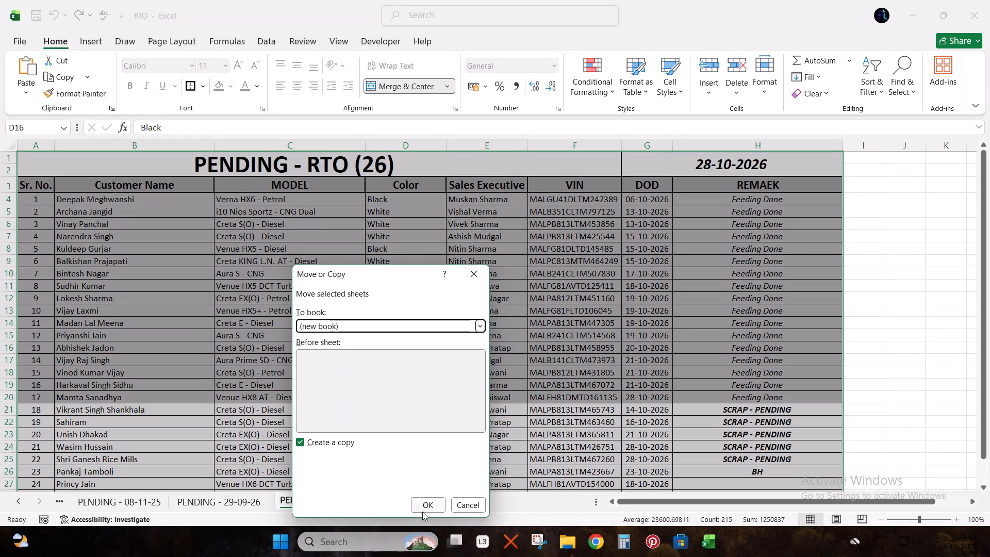
click(425, 509)
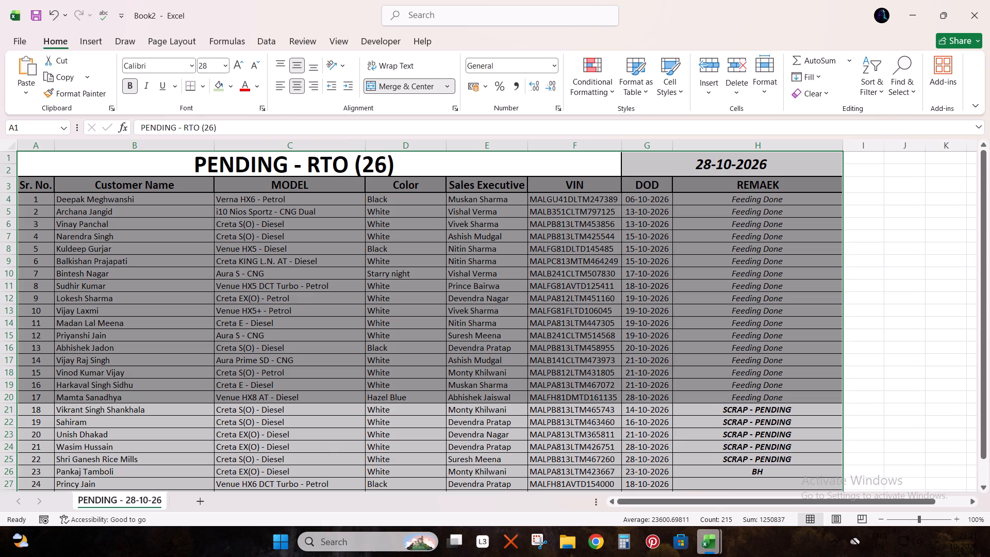
Save the new workbook to the Desktop as RTO PENDENCY, look over the list, save again and close it.
key(ctrl+s)
key(ctrl+v)
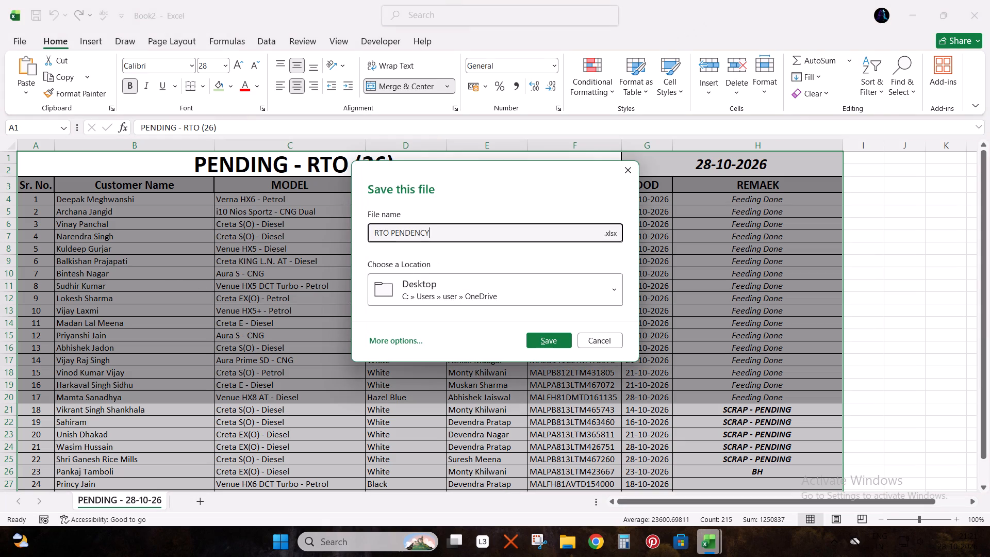
click(551, 338)
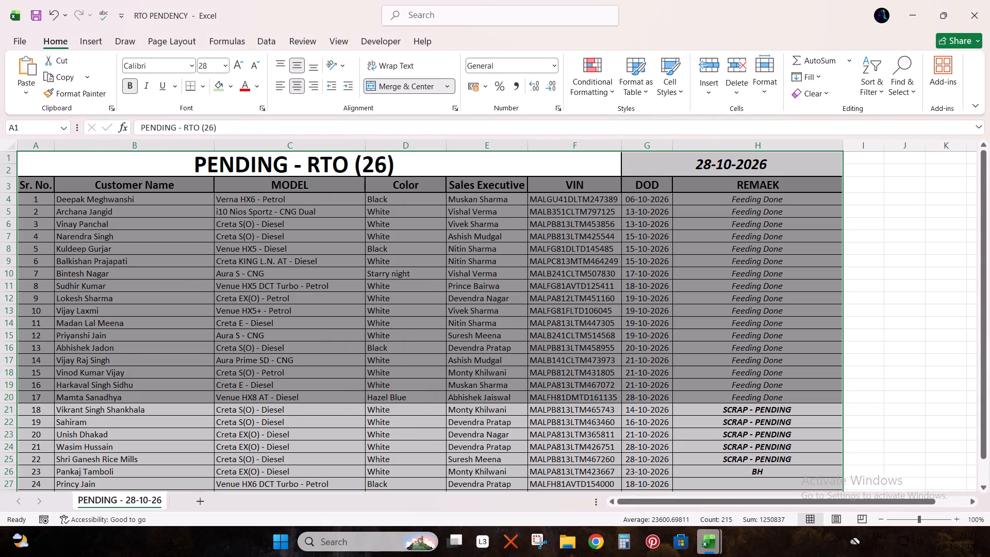
scroll(311, 378, down, 1)
scroll(311, 378, up, 4)
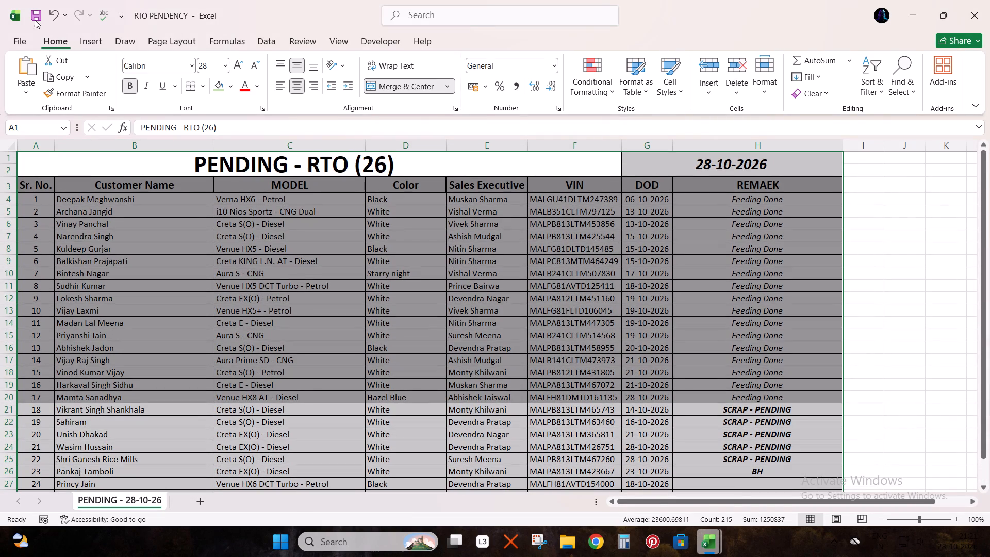
click(33, 17)
click(989, 0)
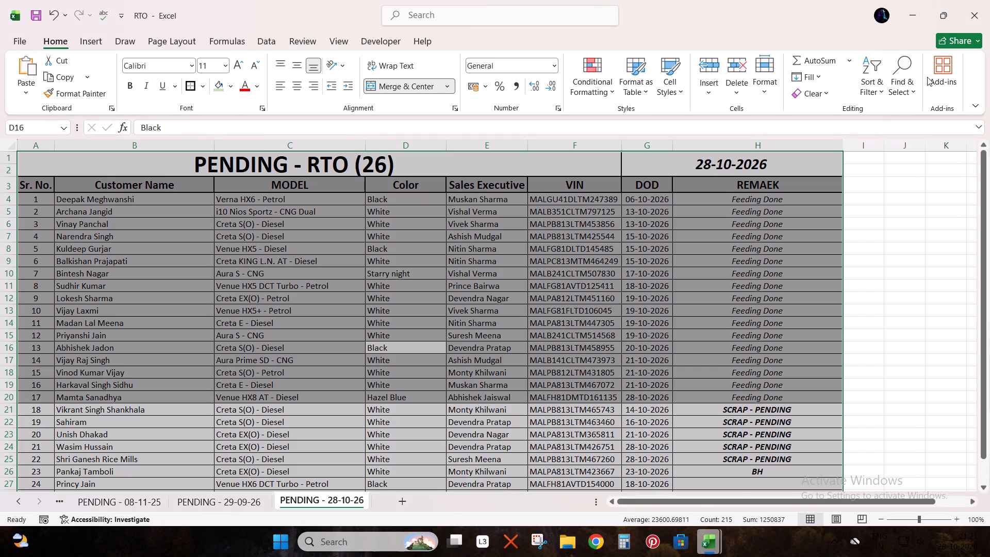
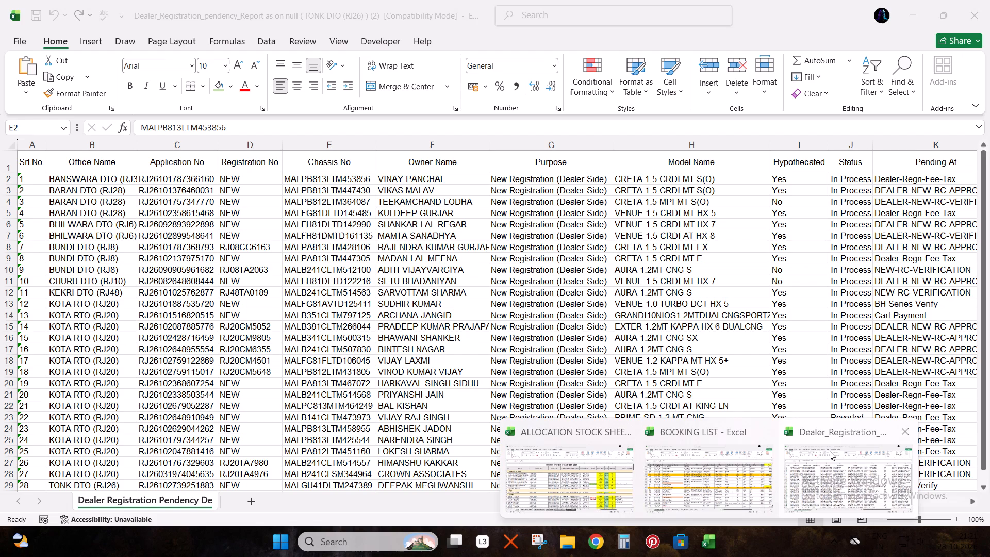
Close the Dealer_Registration pendency report workbook.
click(830, 451)
click(989, 0)
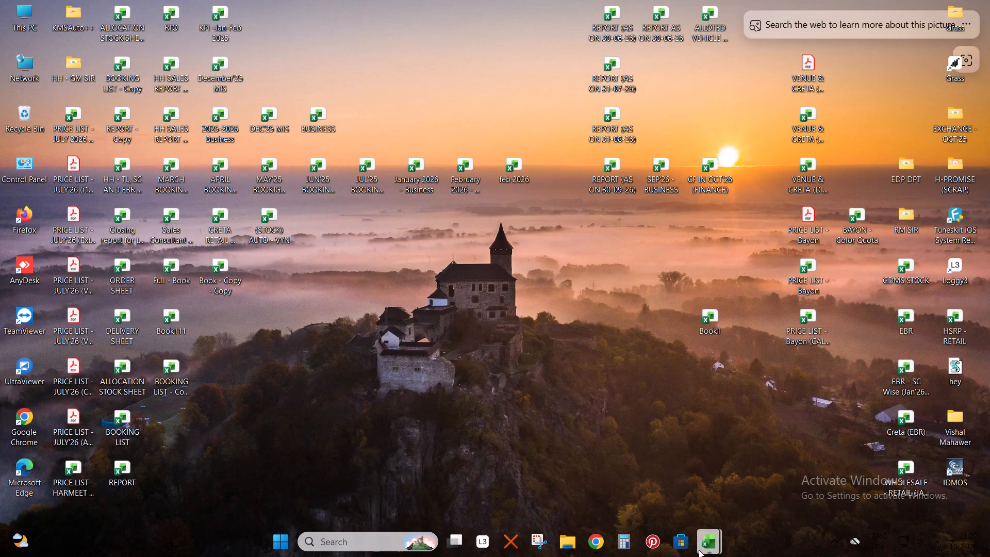
Look over the latest entries on the TOTAL BOOKING sheet of BOOKING LIST, and switch to the ALLOCATION STOCK SHEET workbook.
click(699, 550)
click(756, 485)
scroll(284, 418, down, 3)
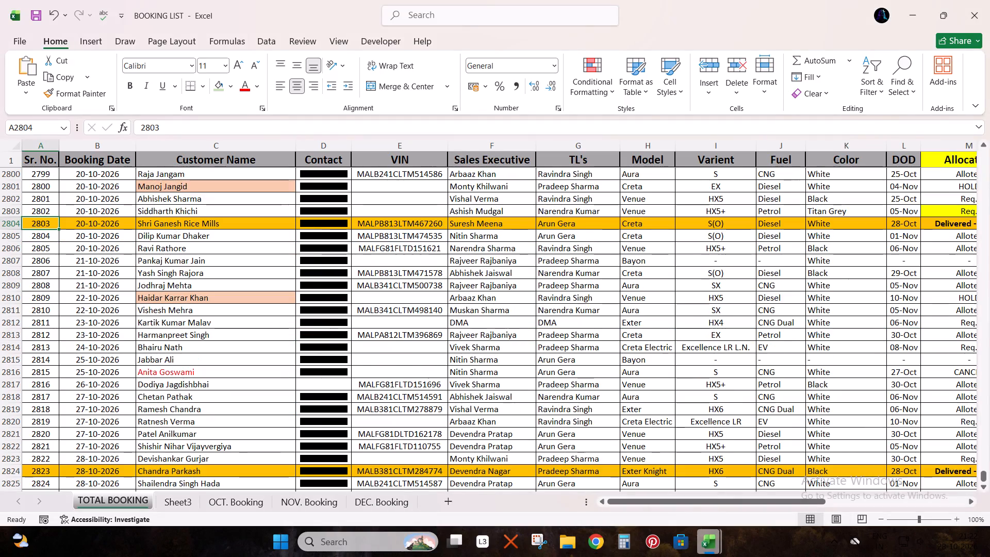
click(708, 536)
click(597, 466)
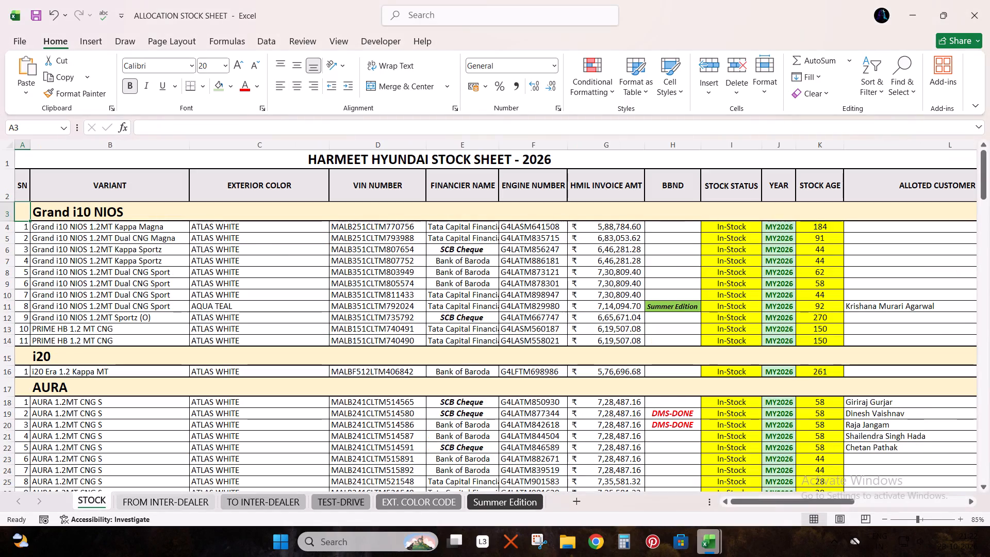
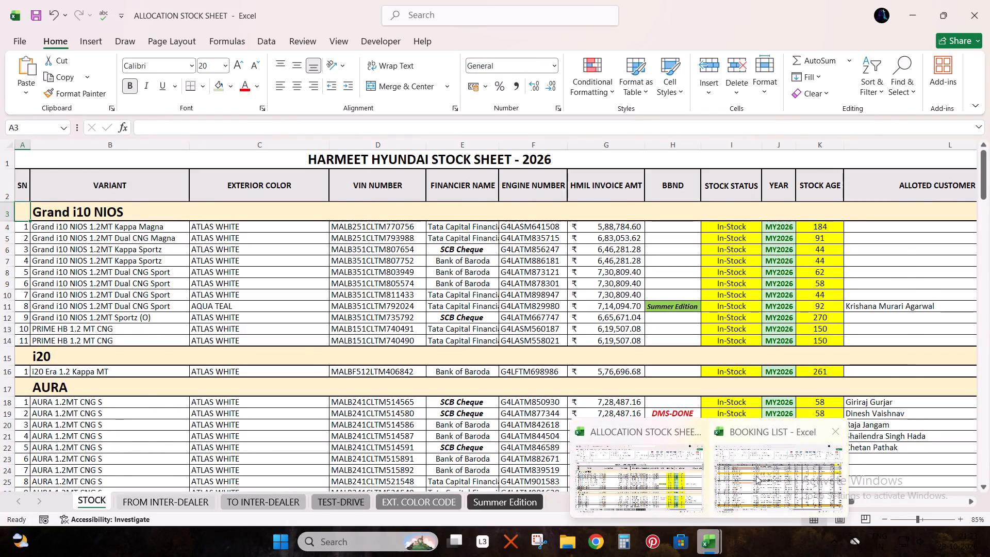
Look over the latest bookings across the columns of the TOTAL BOOKING sheet in BOOKING LIST, and save the workbook.
click(756, 471)
scroll(246, 421, down, 3)
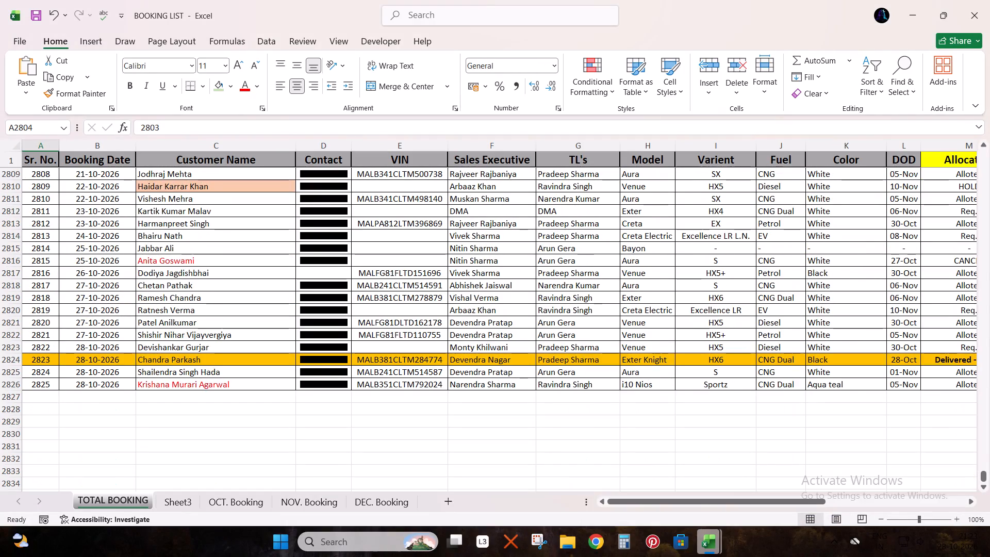
drag(624, 501, 702, 500)
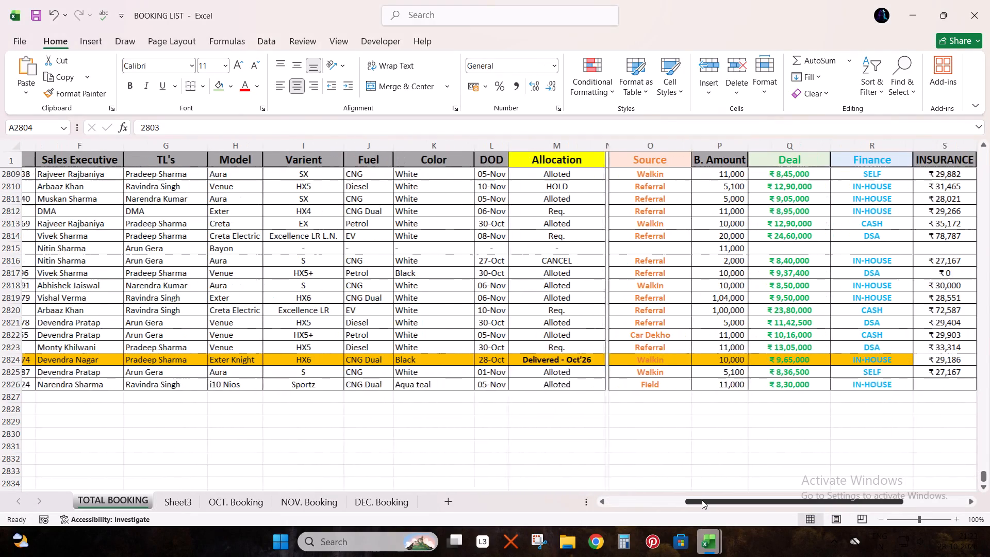
drag(702, 500, 733, 494)
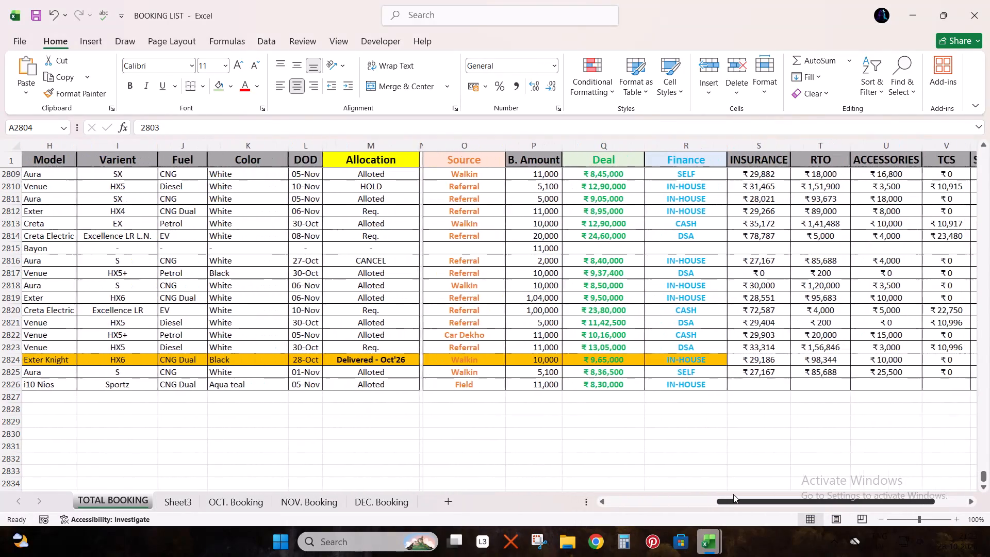
drag(733, 494, 550, 494)
click(31, 14)
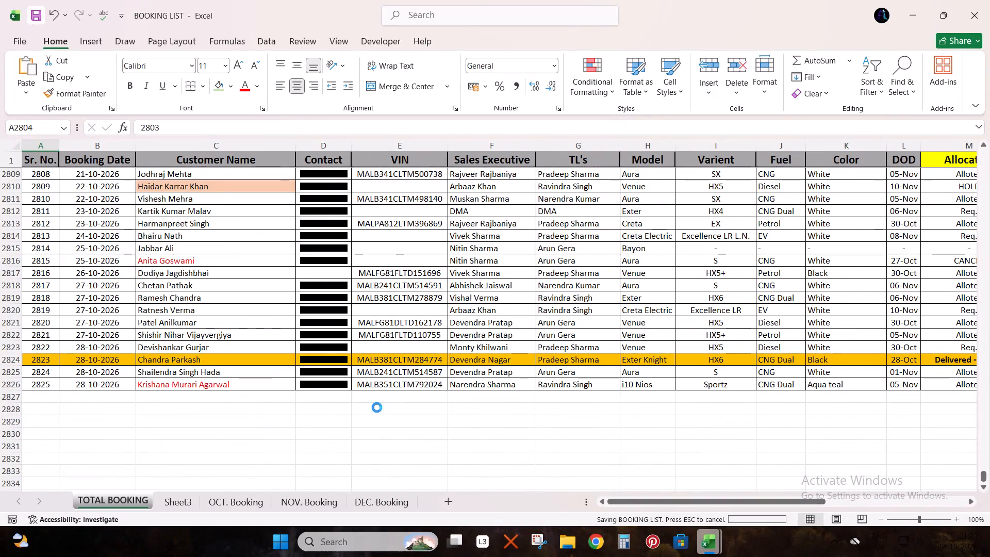
Examine the vehicle rows of the STOCK sheet in ALLOCATION STOCK SHEET down to IONIQ 5, and return to cell A3.
click(711, 533)
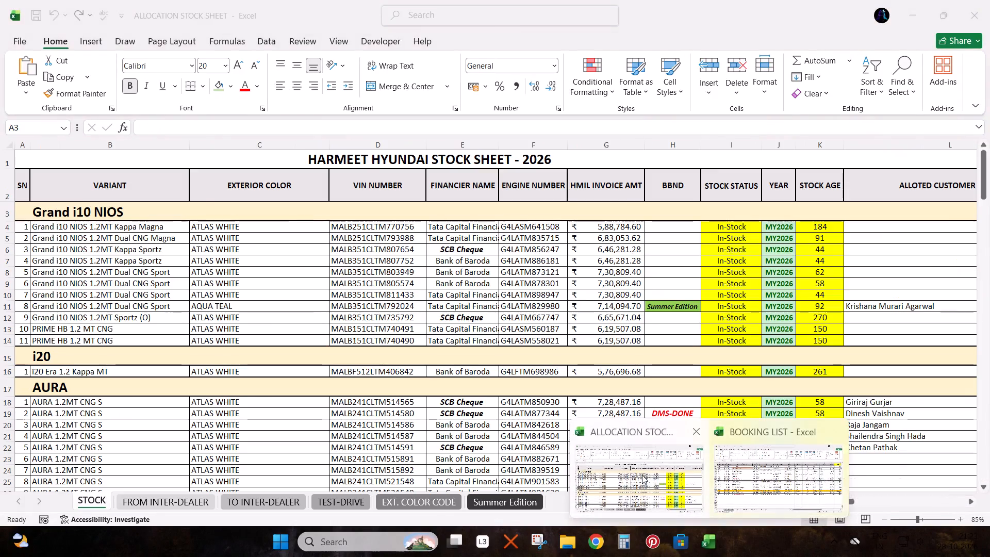
click(642, 475)
scroll(213, 370, down, 14)
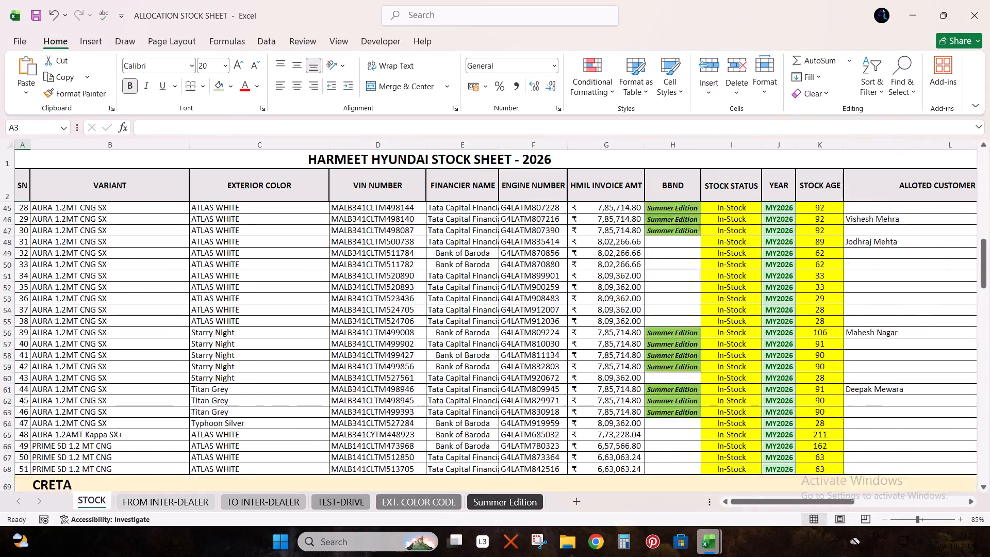
scroll(213, 370, down, 4)
scroll(213, 370, up, 1)
scroll(213, 370, down, 18)
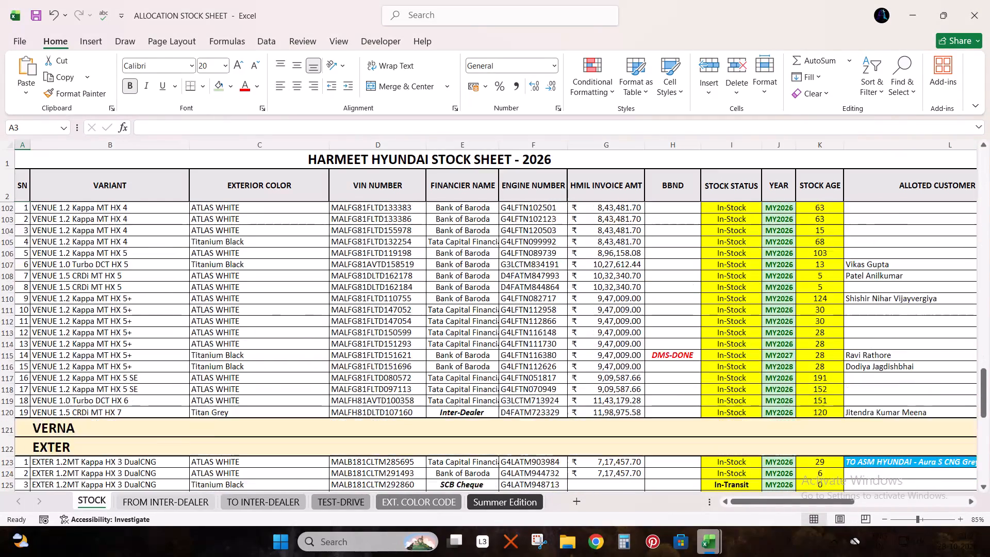
scroll(213, 370, down, 8)
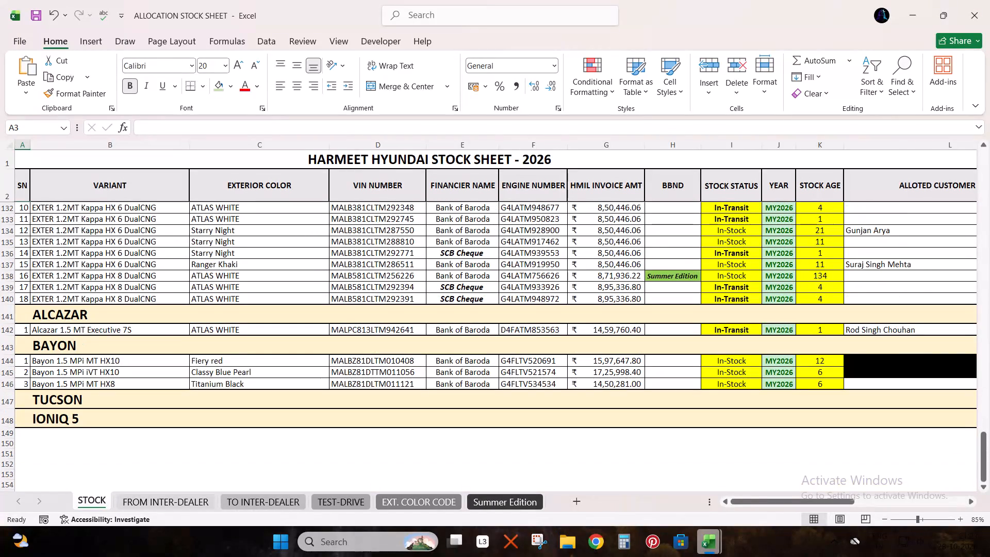
click(100, 184)
key(Left)
key(Down)
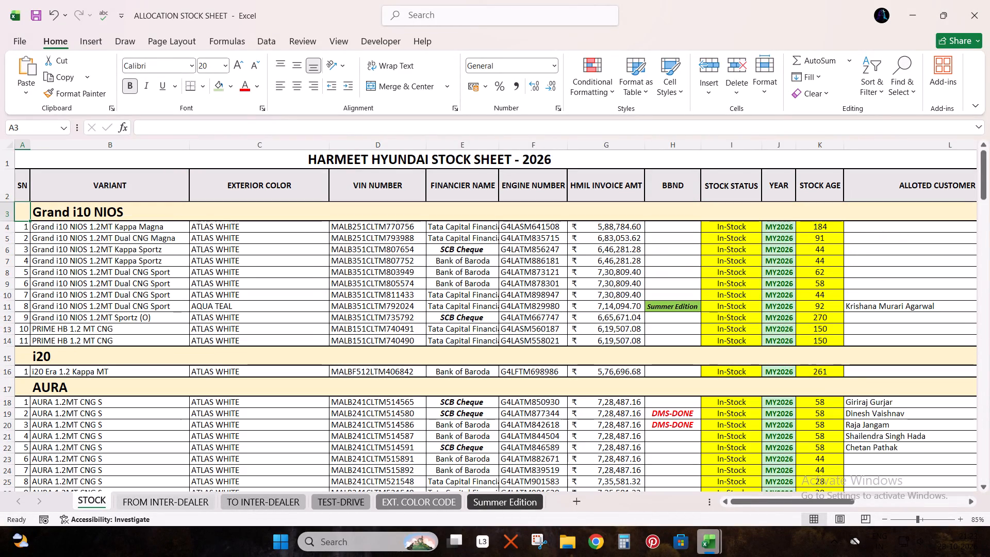
Show the desktop.
click(989, 556)
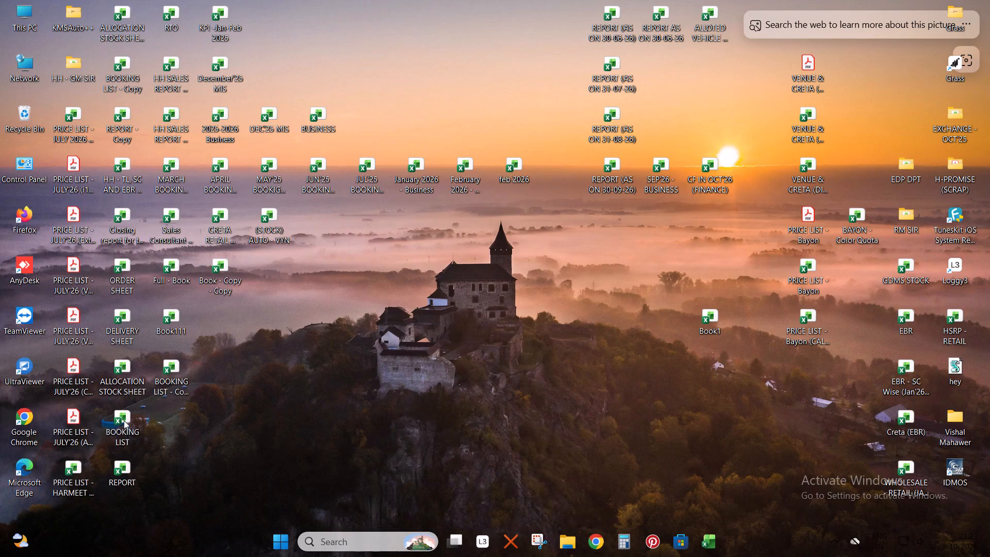
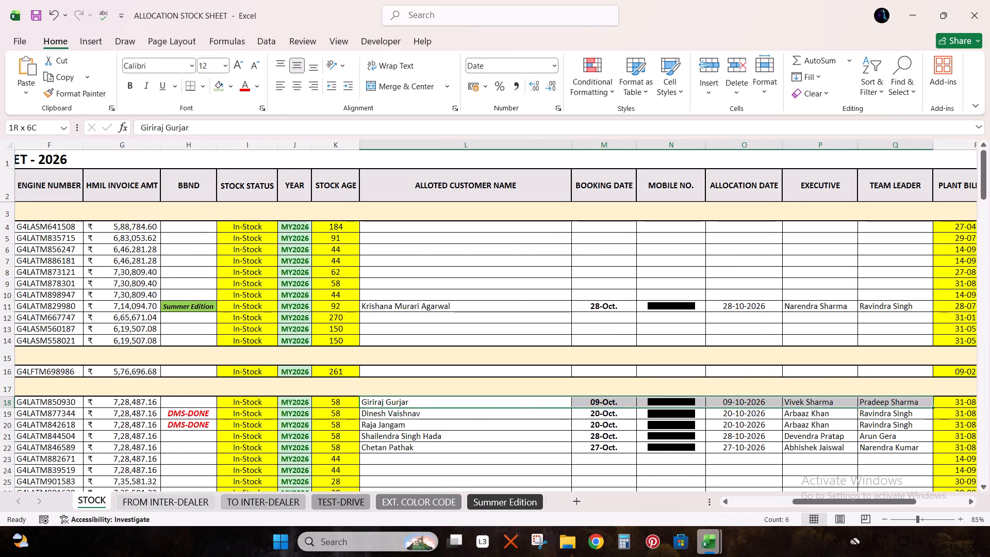
Clear the allotment details from customer name through team leader for the first AURA vehicle, row 18 of the STOCK sheet.
key(Delete)
Select the VIN number of the same AURA 1.2MT CNG S vehicle in cell D18.
key(Left)
key(ctrl+Left)
key(ctrl+Left)
key(ctrl+Left)
key(ctrl+Left)
key(Right)
key(Right)
key(Right)
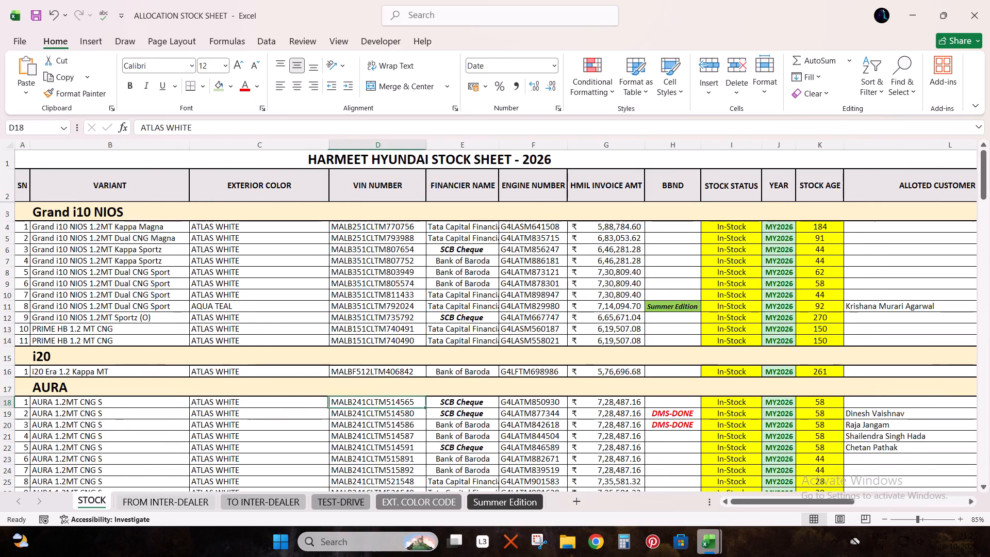
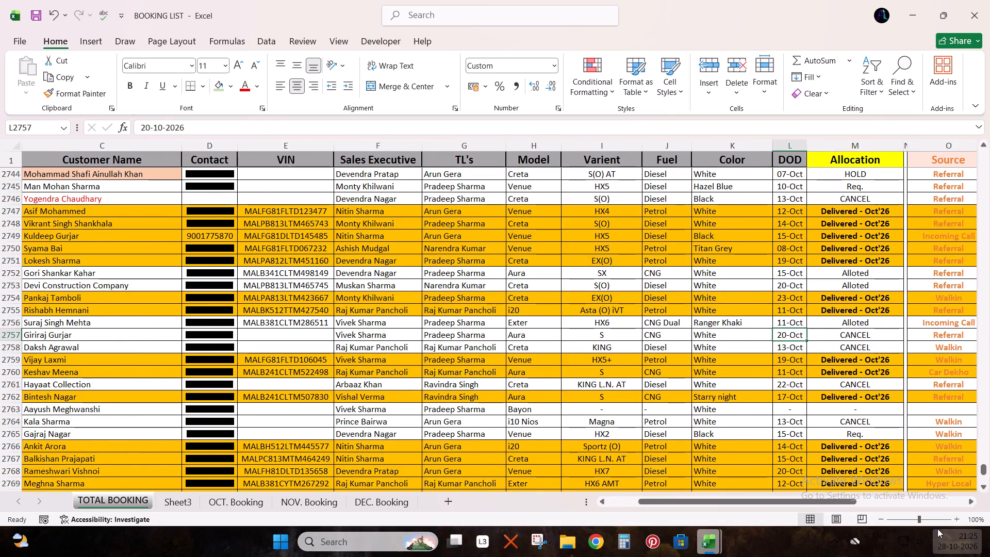
Set the DOD of the cancelled white Aura S CNG booking in row 2757 to 28-10.
text(28-10)
key(Return)
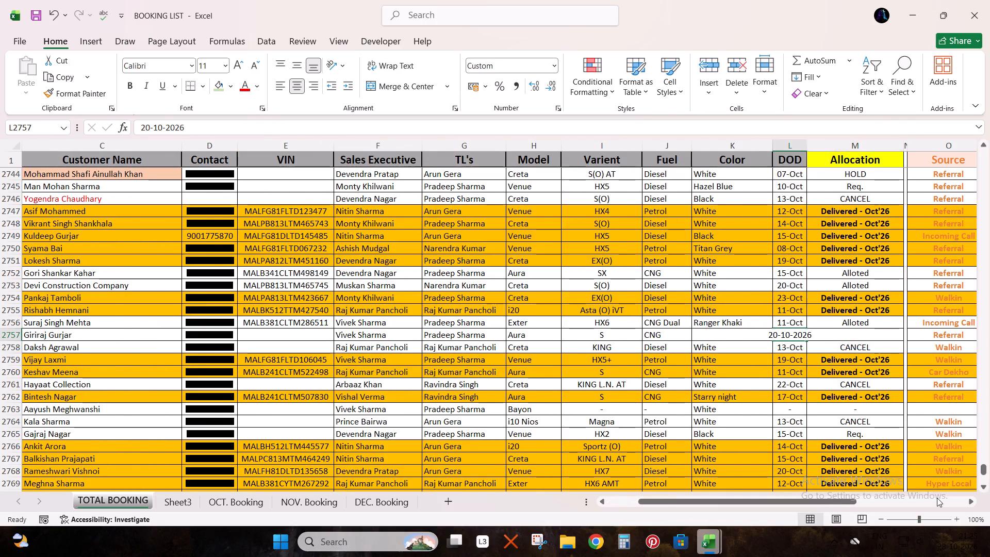
key(Up)
key(Right)
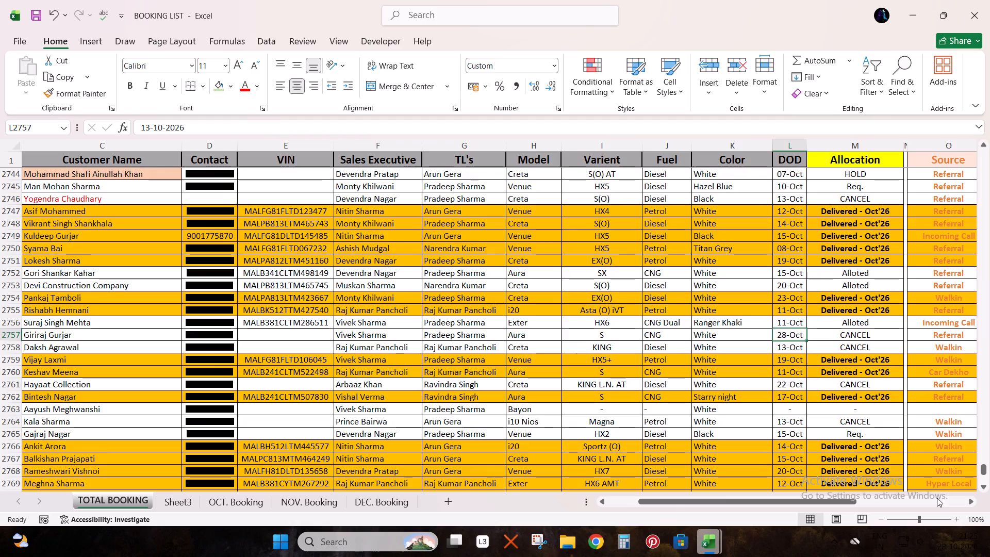
key(Left)
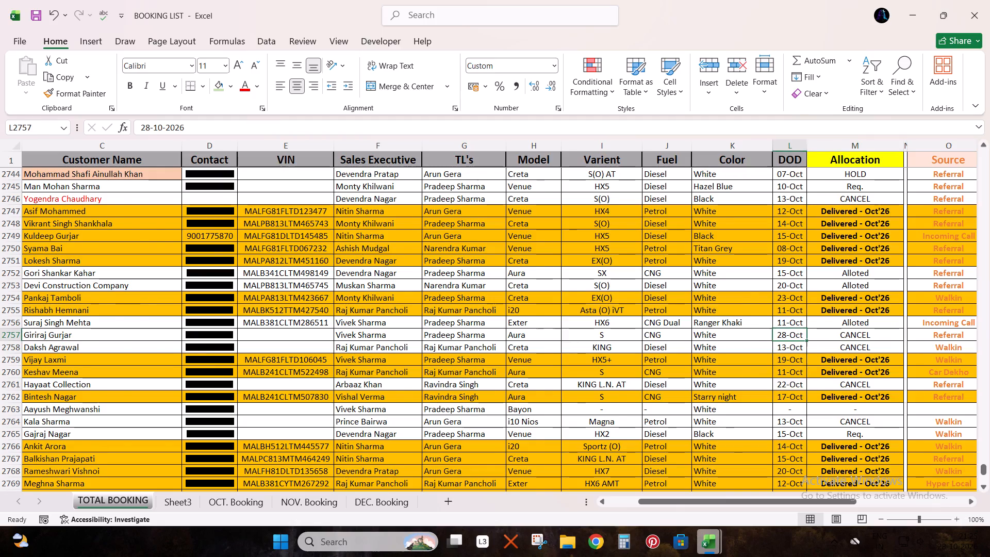
Return to the start of row 2757 and save the BOOKING LIST workbook.
key(ctrl+Left)
key(ctrl+Left)
key(ctrl+Left)
key(ctrl+Left)
key(ctrl+s)
Switch to the WhatsApp Business window in Google Chrome.
key(alt+Tab)
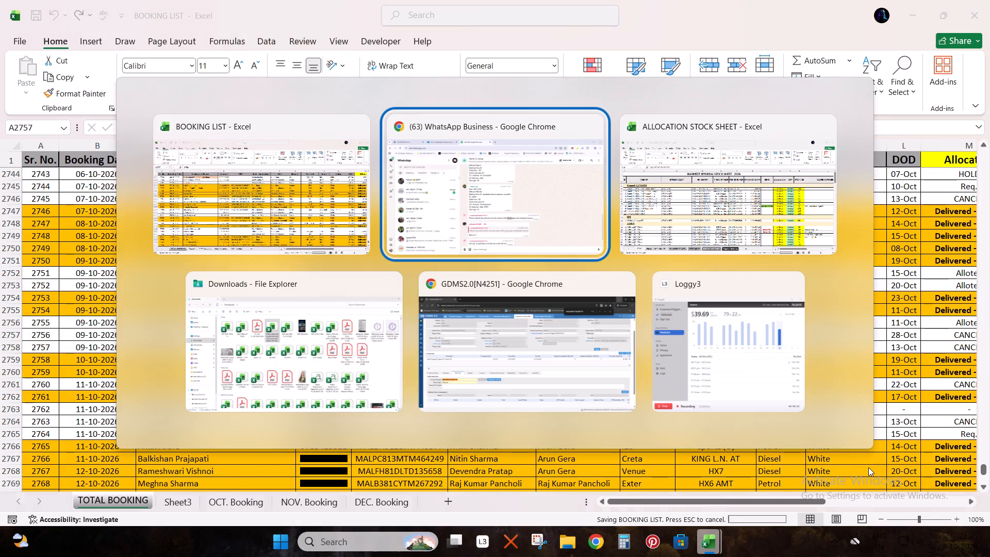
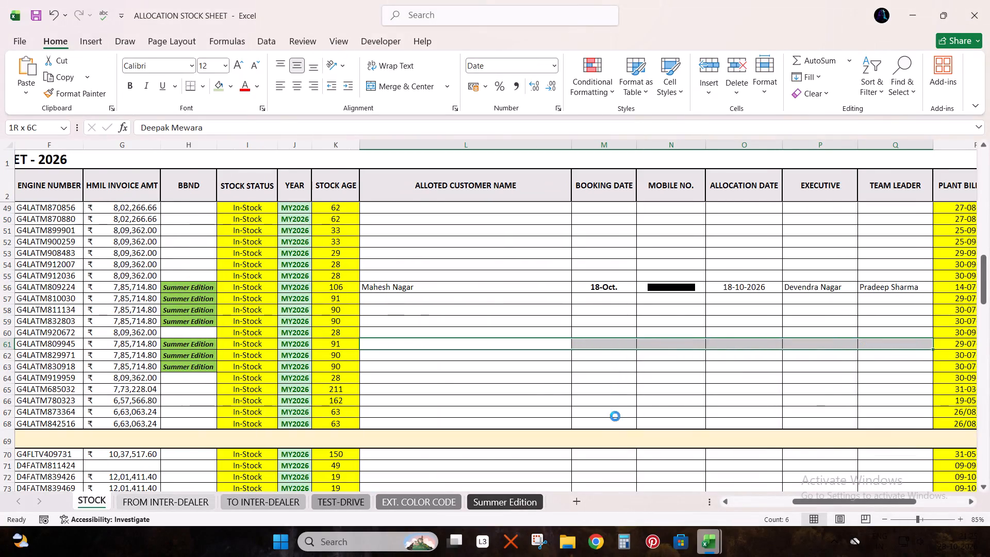
Copy the VIN number of the Titan Grey AURA 1.2MT CNG SX in row 61 of the STOCK sheet.
key(ctrl+Left)
key(ctrl+Left)
key(ctrl+Left)
key(ctrl+Left)
key(shift+space)
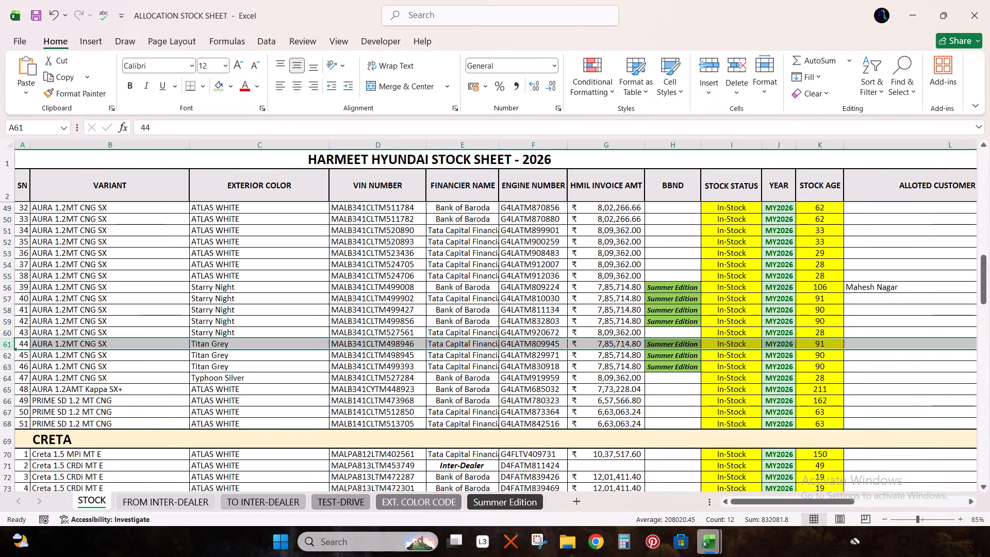
key(Right)
key(Right)
key(Right)
key(ctrl+c)
Switch to the BOOKING LIST workbook, find the booking with the copied VIN and clear its VIN cell.
key(alt+Tab)
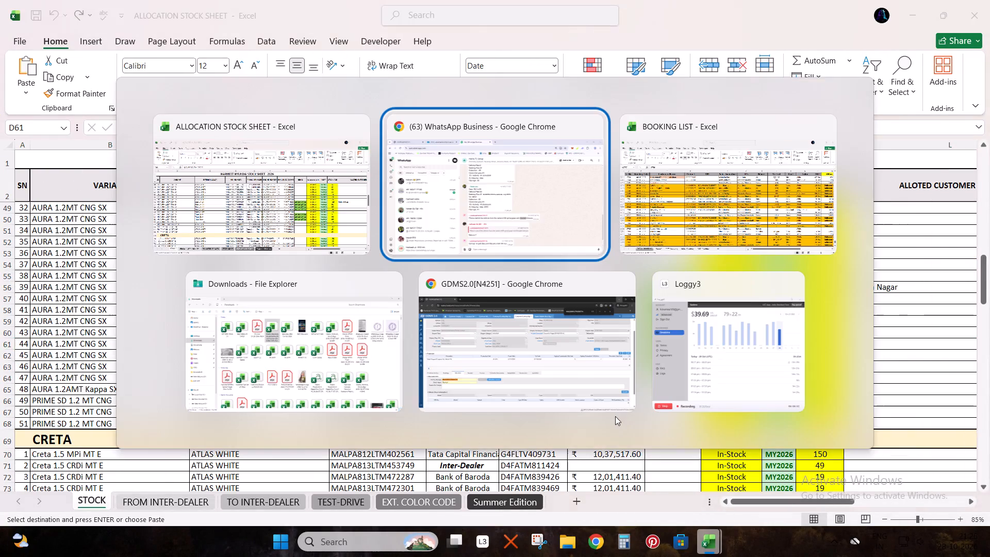
key(alt+Tab)
key(Right)
key(ctrl+f)
key(ctrl+v)
key(Return)
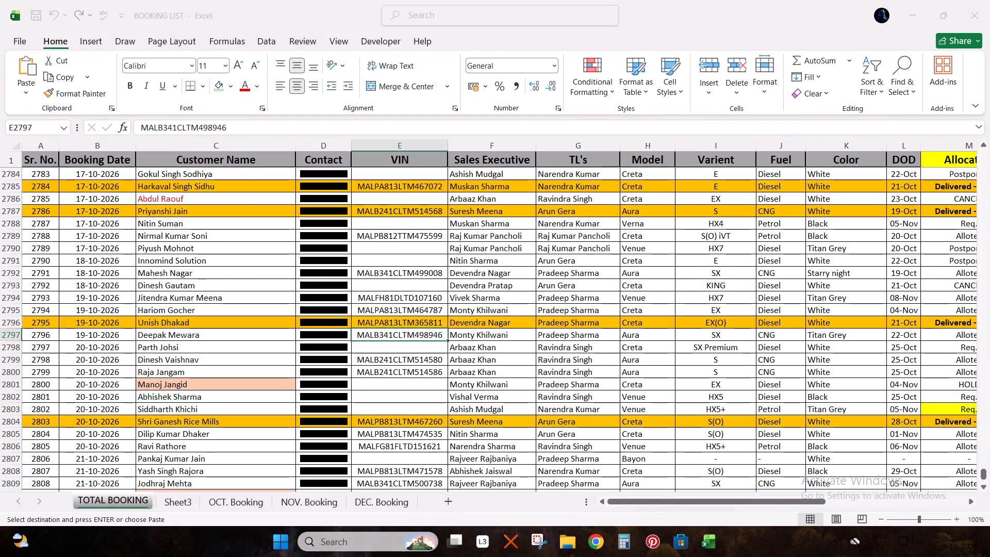
key(Escape)
key(Delete)
Mark the Titan Grey Aura SX CNG booking in row 2797 as CANCEL and set its DOD to 28-10.
key(ctrl+Right)
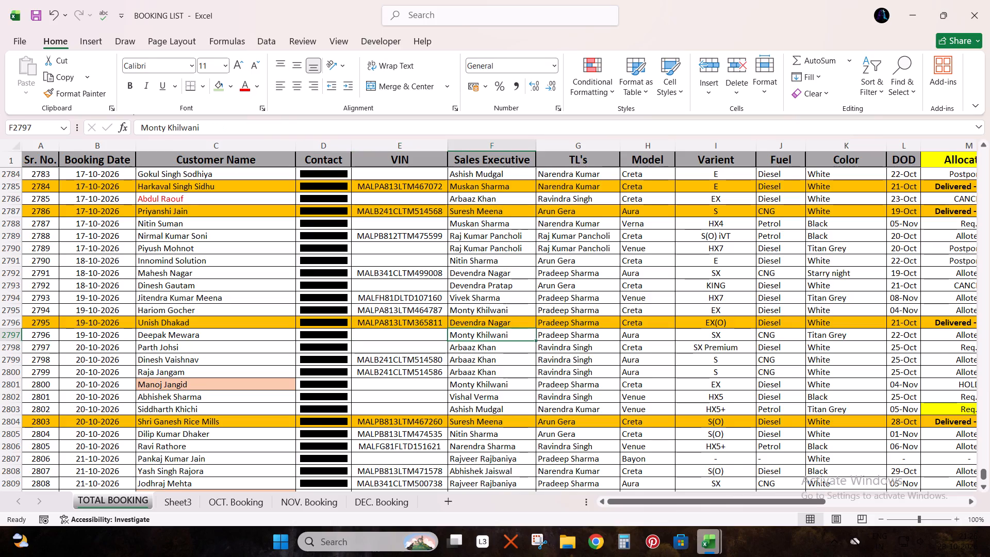
key(Right)
key(ctrl+Right)
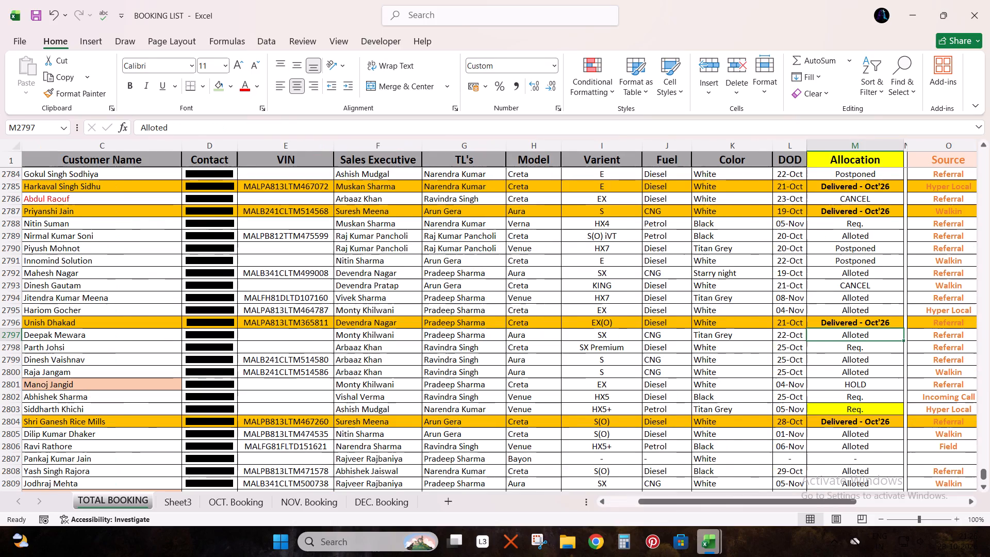
key(c)
key(Left)
text(28-)
text(10)
key(Return)
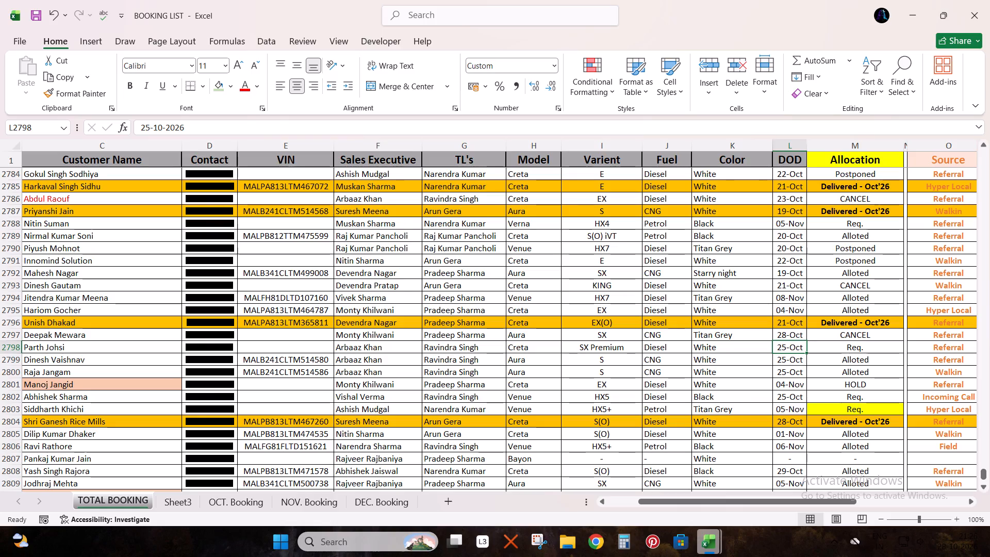
Save the BOOKING LIST workbook.
key(Up)
key(ctrl+s)
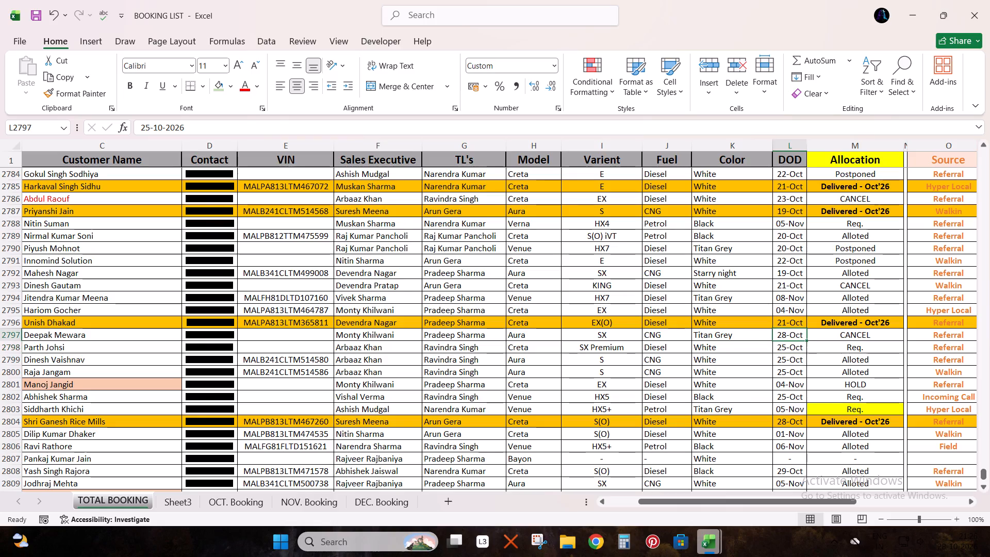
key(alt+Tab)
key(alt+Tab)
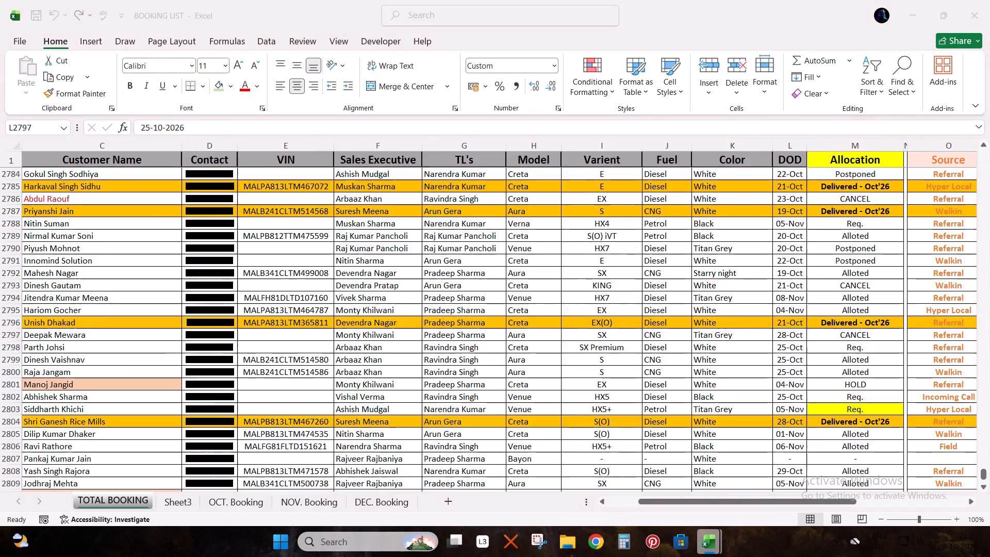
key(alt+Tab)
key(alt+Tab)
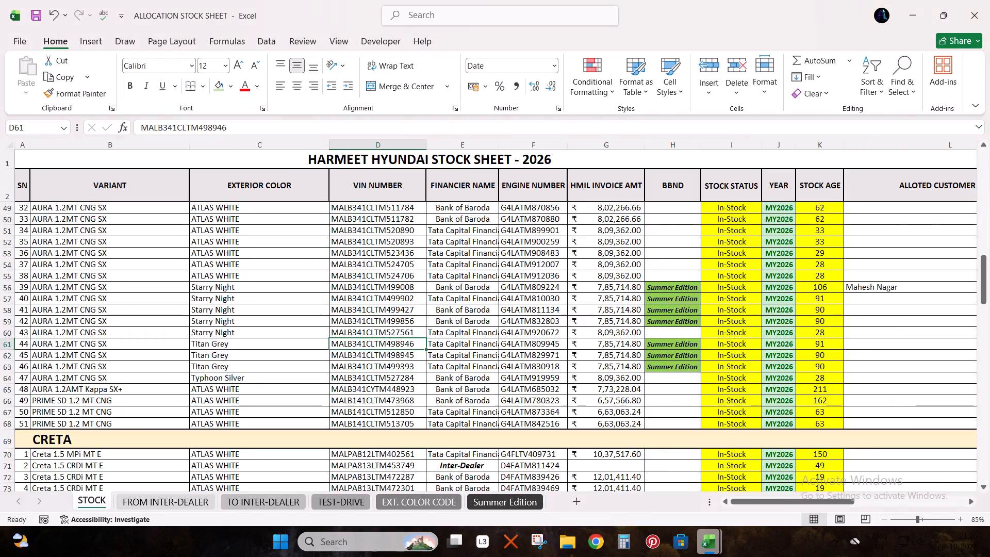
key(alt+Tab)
Return to the start of row 2797 in the BOOKING LIST.
key(shift+space)
key(ctrl+Left)
key(ctrl+Left)
key(ctrl+Left)
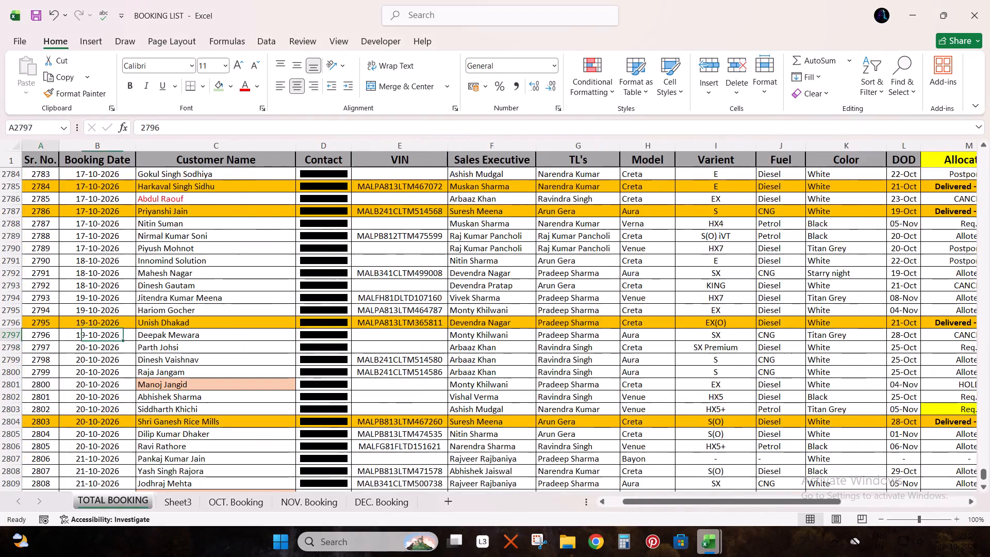
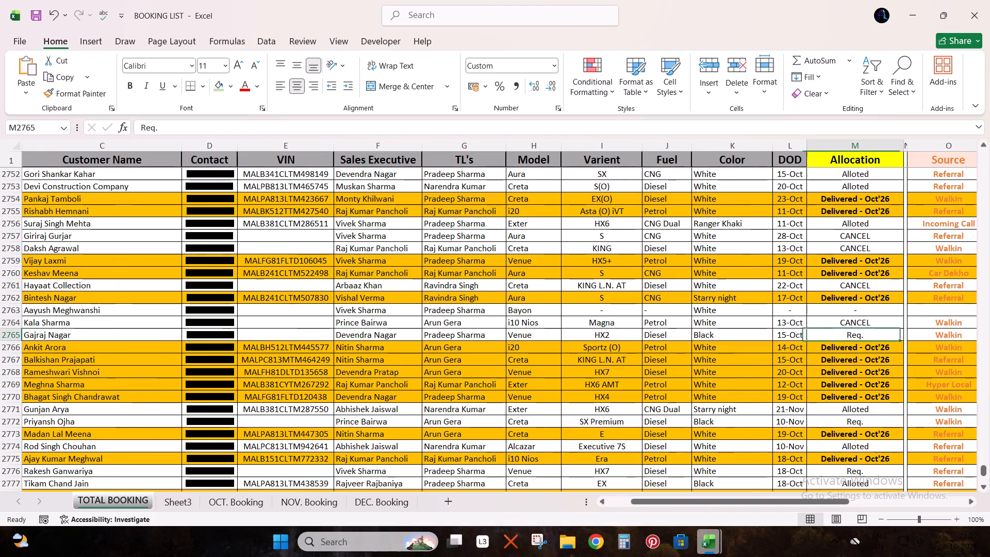
Set the Allocation status of the black Venue HX2 diesel booking in row 2765 to postponed.
text(po)
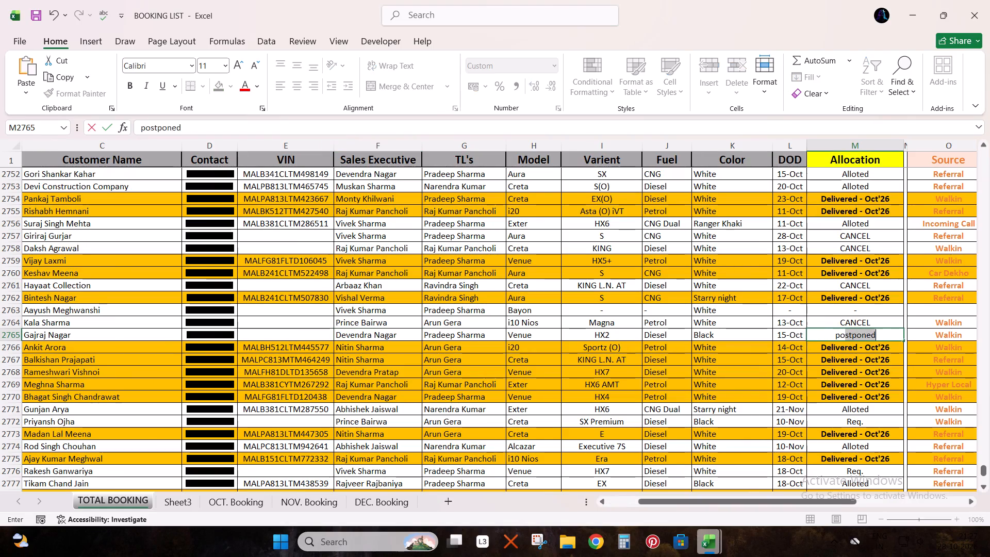
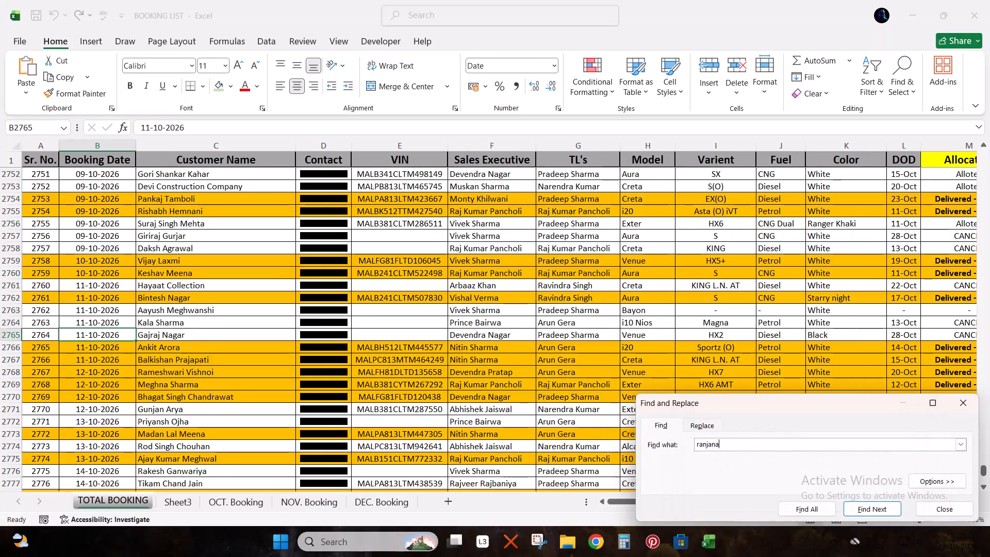
Find the white Venue HX2 petrol booking dated 18-05-2026 by customer name and set its Allocation in row 2344 to CANCEL.
key(Right)
key(m)
key(Return)
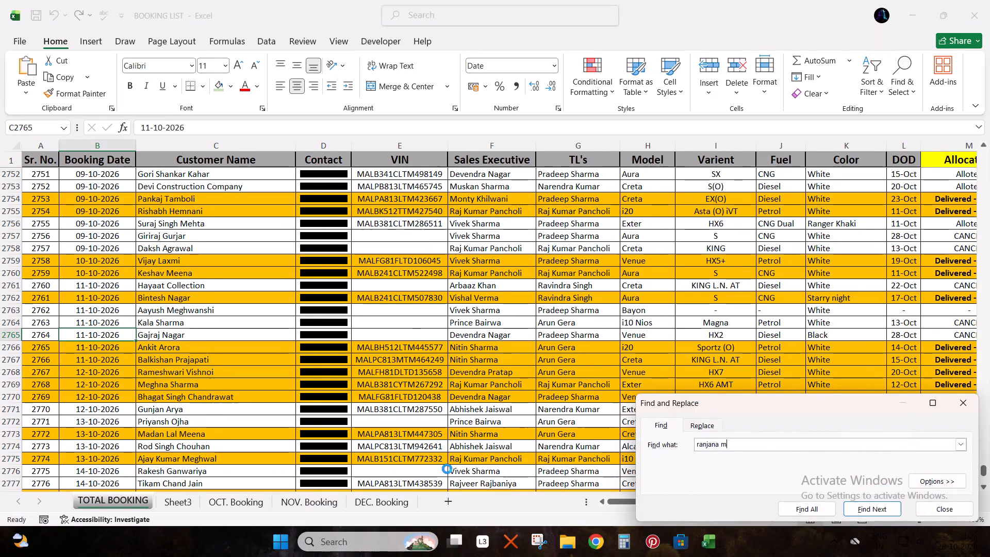
key(Return)
key(Return)
key(Return)
key(Escape)
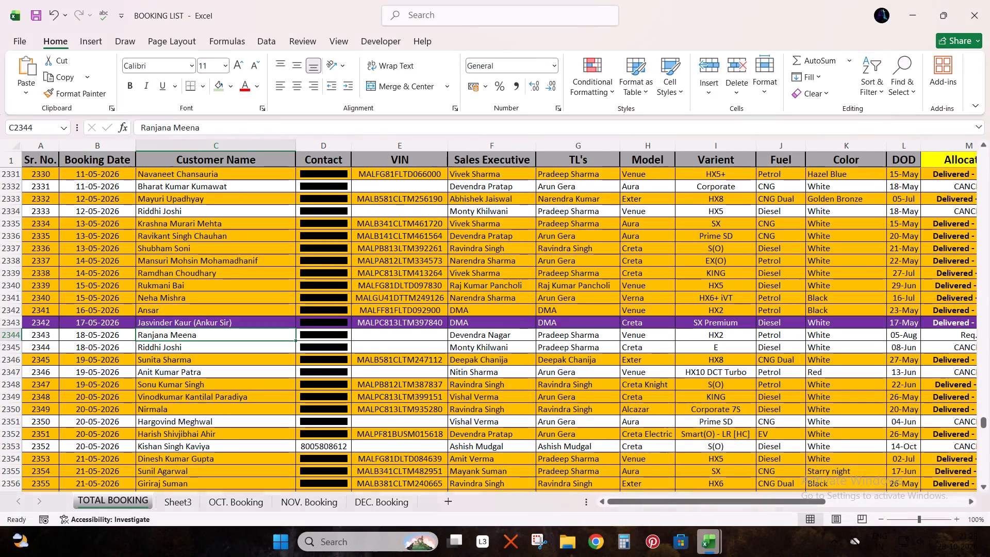
key(ctrl+Right)
key(shift+space)
key(ctrl+Right)
key(Right)
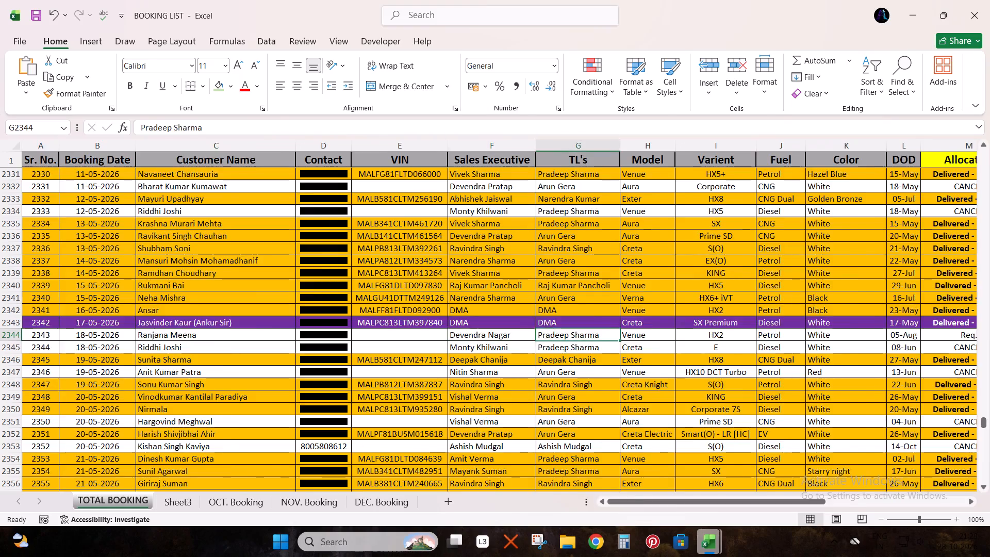
key(ctrl+Right)
key(Left)
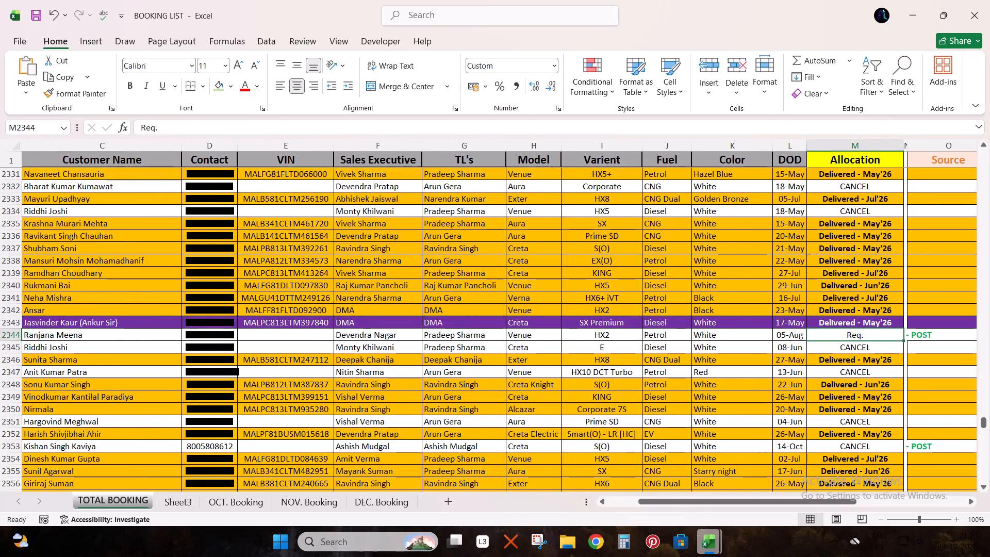
key(c)
key(Left)
Set the DOD of the cancelled Venue HX2 petrol booking in row 2344 to 28-10.
text(28-)
text(10)
key(Return)
key(Up)
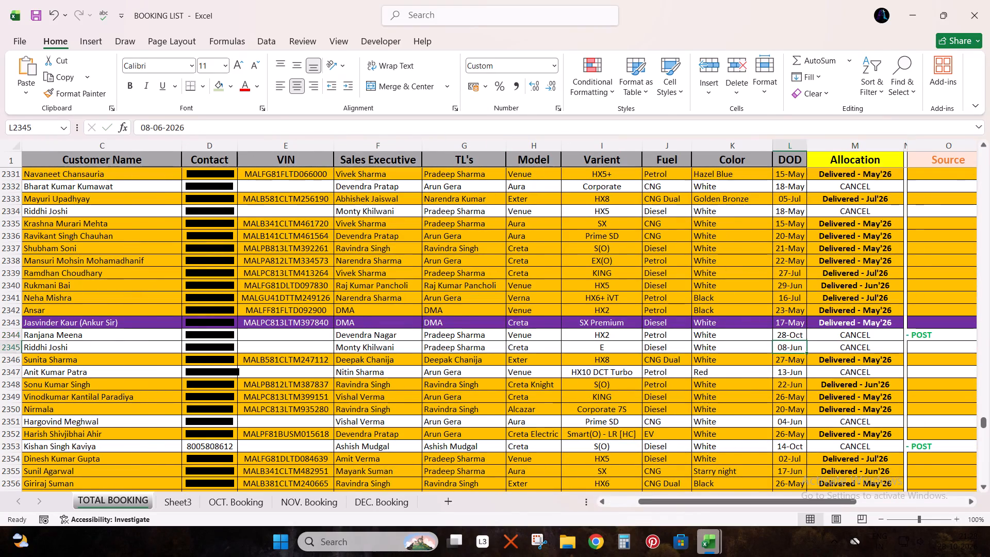
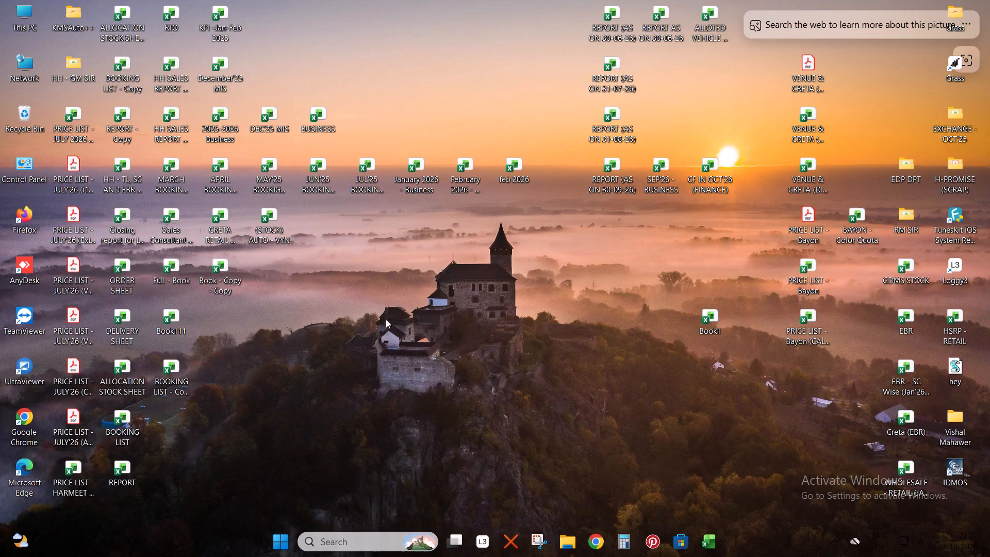
Permanently delete the BOOKING LIST copy located beside the ALLOCATION STOCK SHEET file on the desktop, and refresh the desktop.
right_click(409, 256)
click(463, 297)
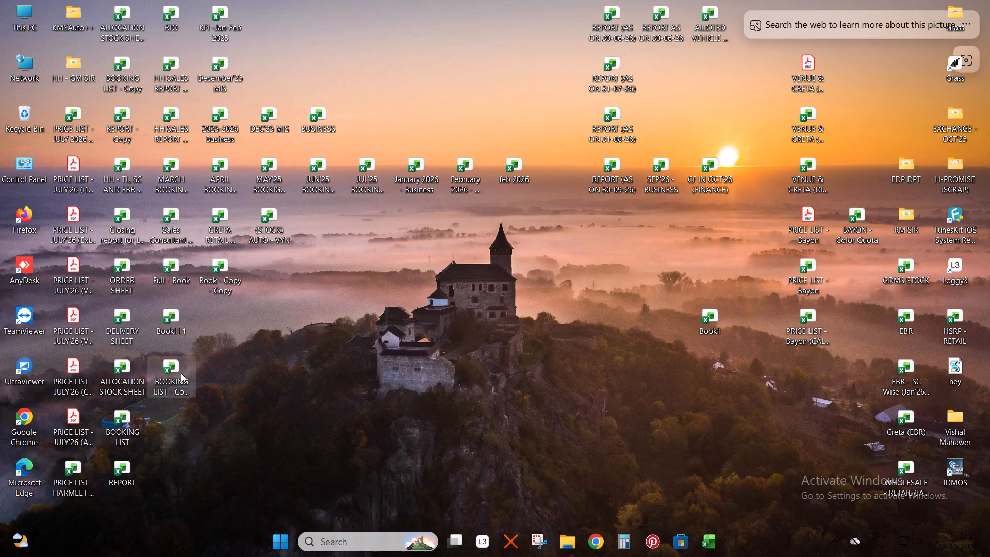
click(181, 373)
key(shift+Delete)
key(Return)
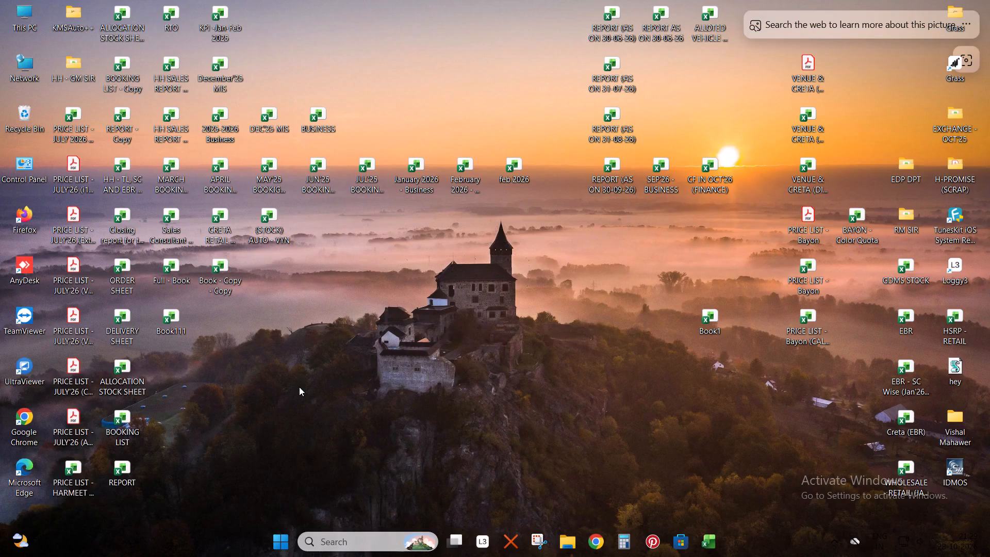
right_click(353, 259)
click(395, 306)
Open the Book - Copy - Copy workbook from the desktop.
double_click(220, 270)
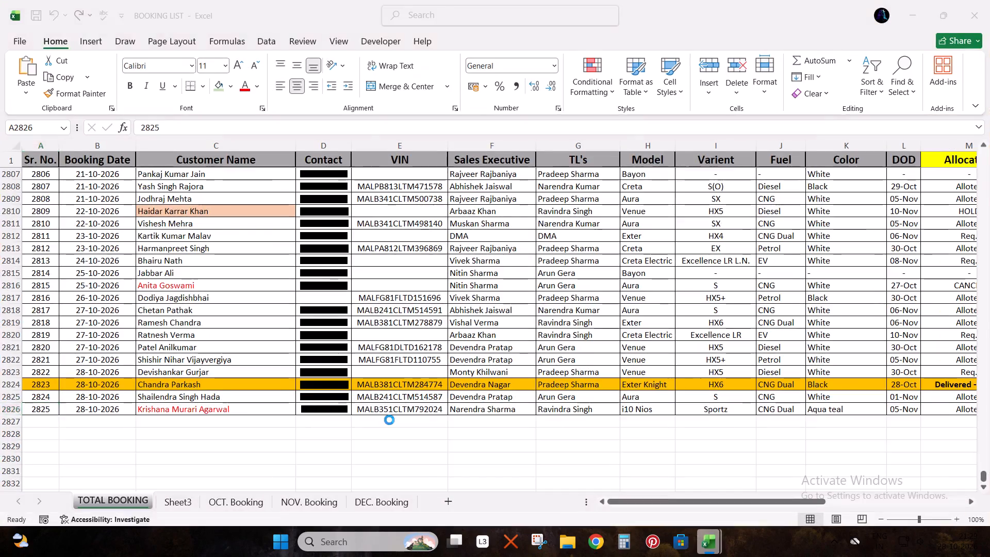
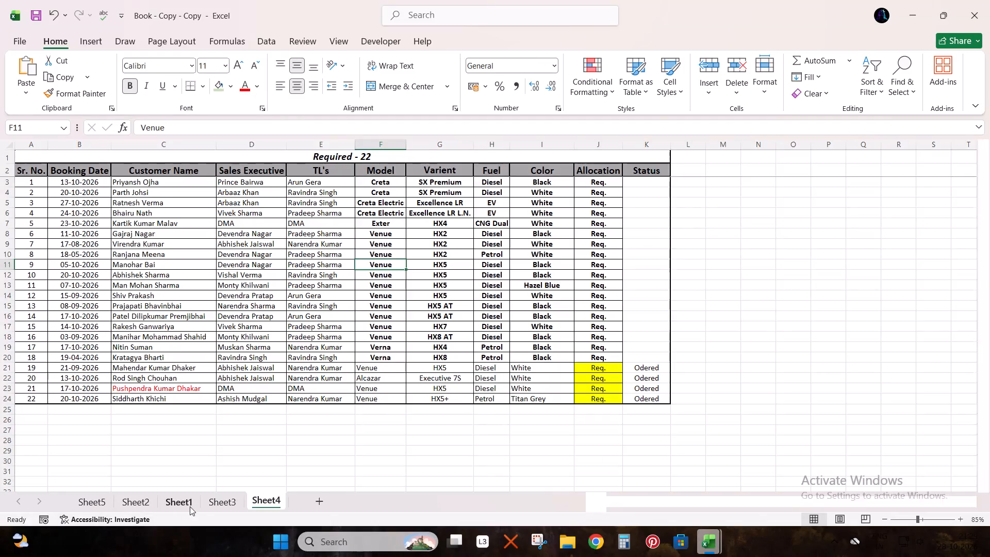
Switch from the Book - Copy - Copy workbook to the TOTAL BOOKING sheet of the BOOKING LIST workbook.
key(alt+Tab)
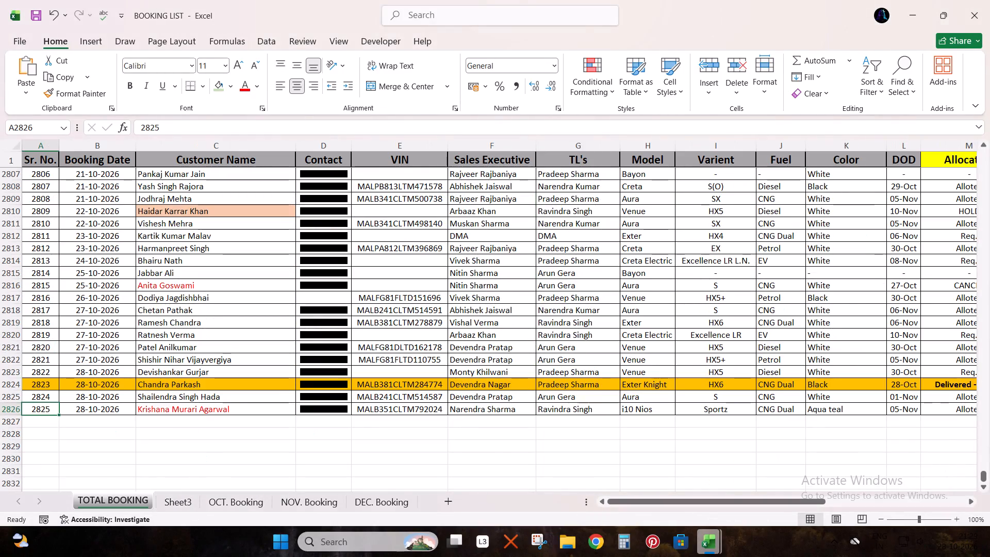
key(alt+Tab)
key(alt+Tab)
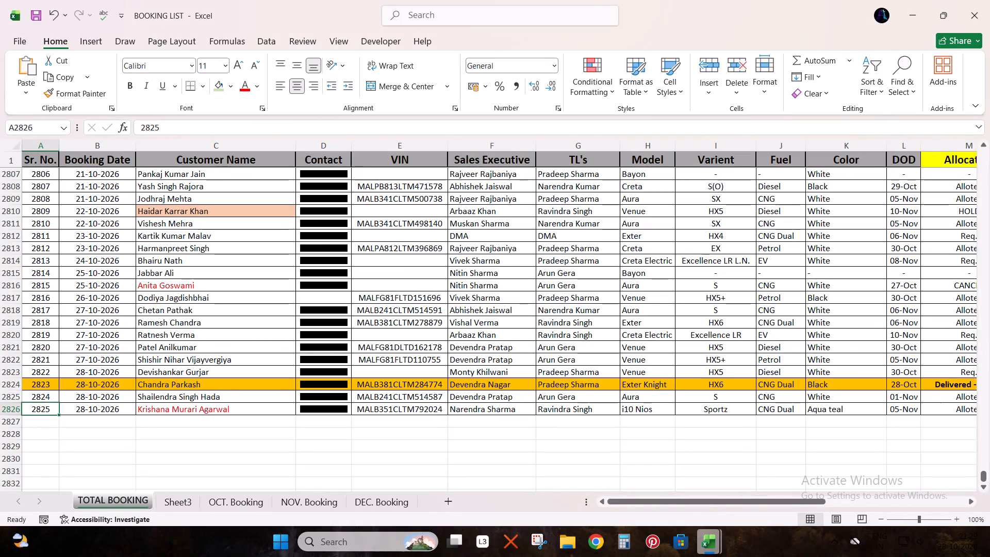
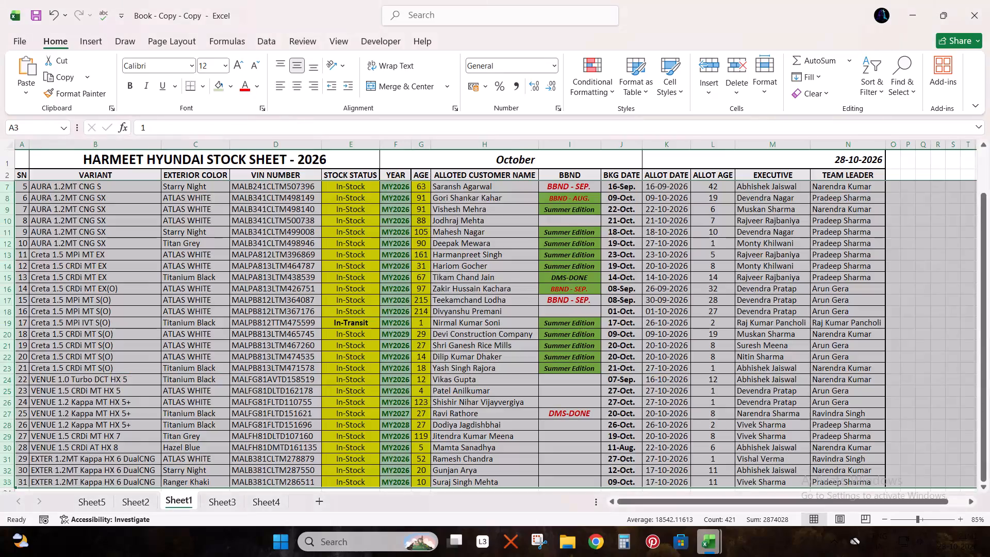
Switch from the Book - Copy - Copy workbook to the TOTAL BOOKING sheet of the BOOKING LIST workbook.
key(alt+Tab)
key(alt+Tab)
key(alt+Tab)
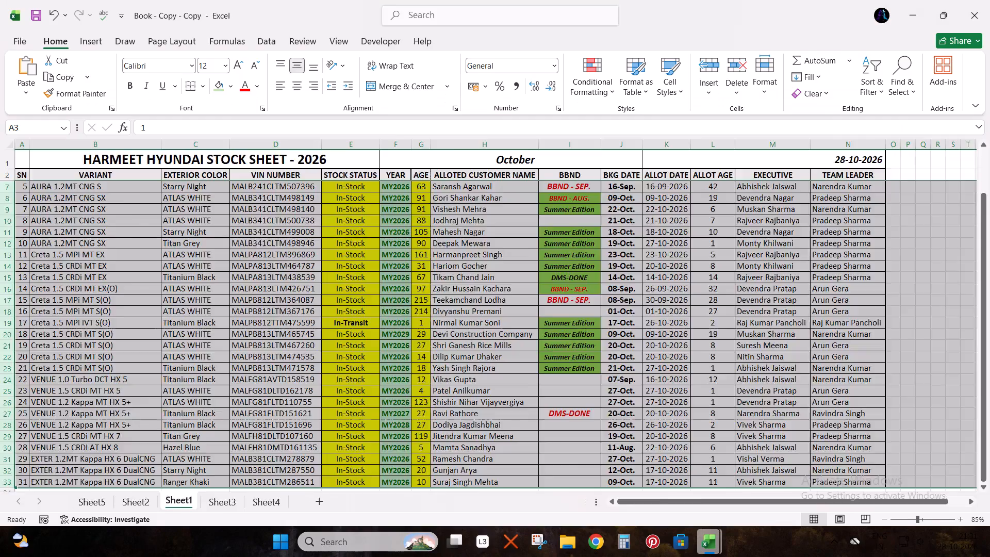
Turn on filtering for the TOTAL BOOKING header row and filter the Allocation column to only Alloted bookings.
click(951, 155)
key(ctrl+shift+l)
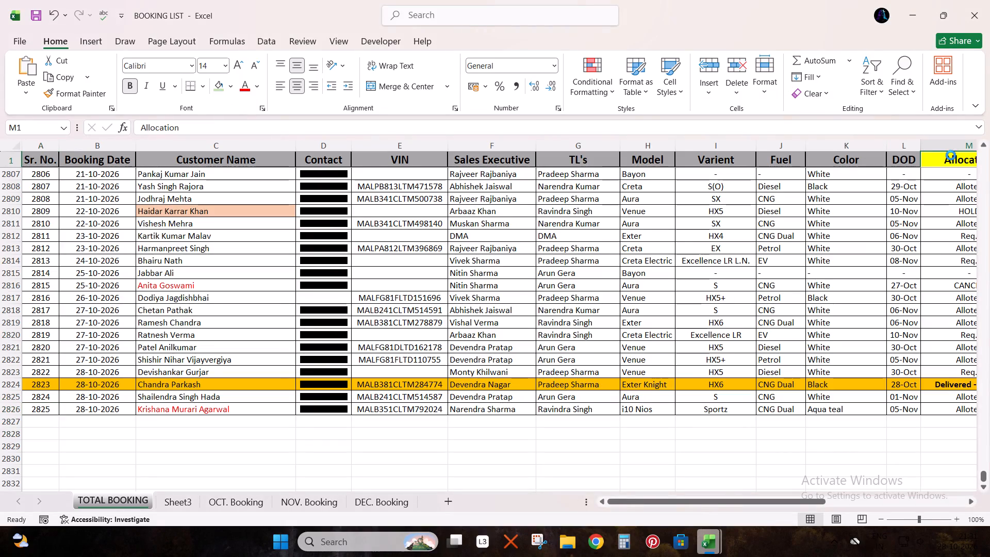
key(alt+Down)
key(Down)
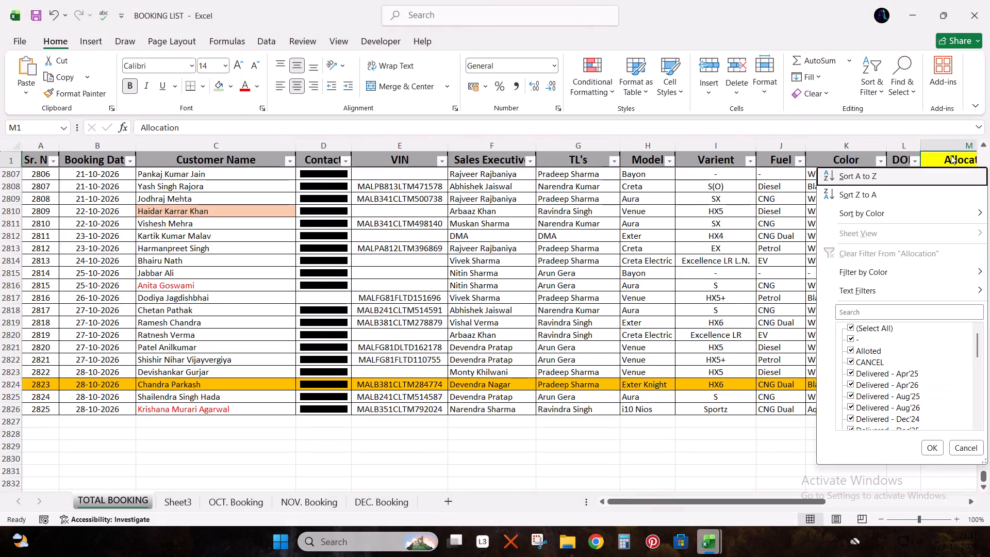
key(Down)
key(Down)
key(Down)
key(Down)
key(Down)
key(Down)
key(Down)
key(Down)
key(Down)
key(Up)
key(space)
key(Down)
key(Down)
key(space)
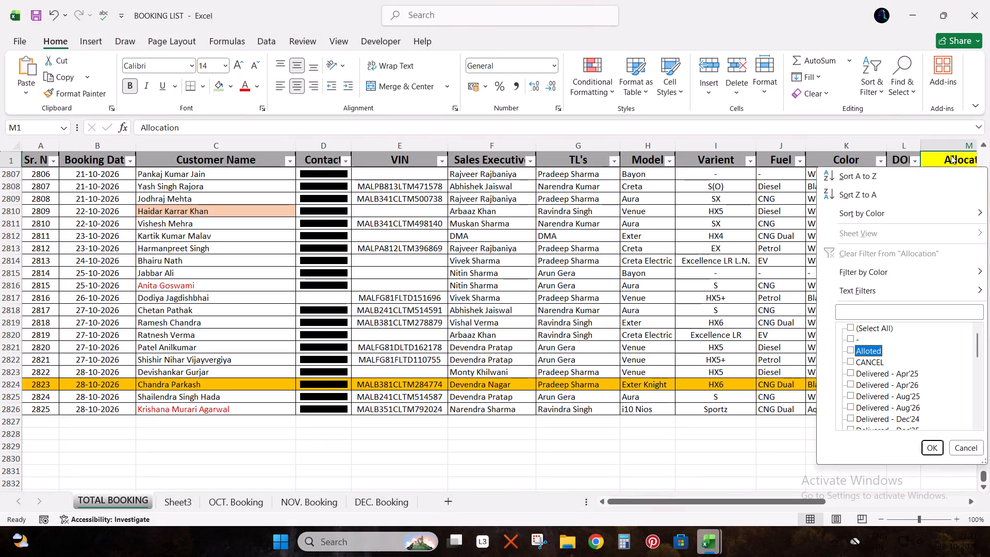
key(Return)
key(Down)
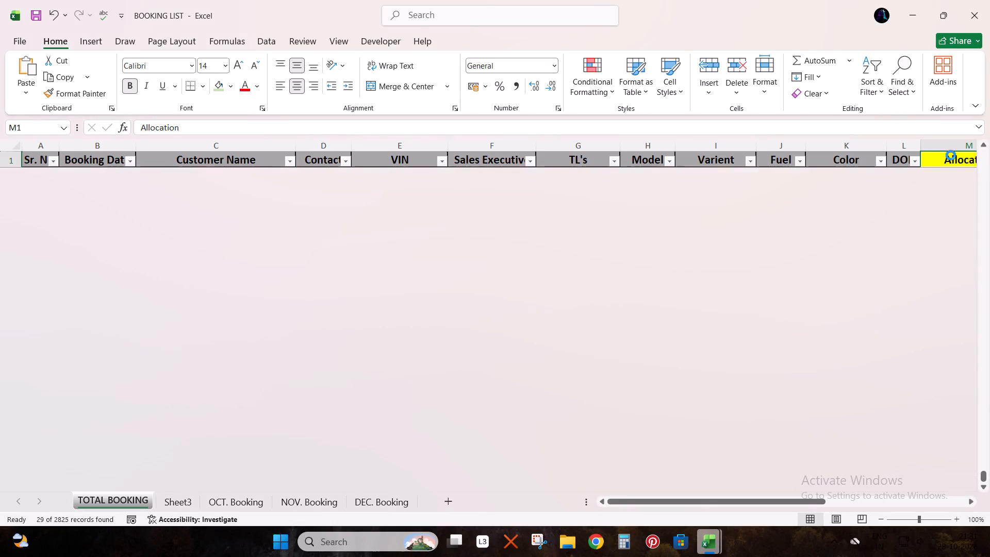
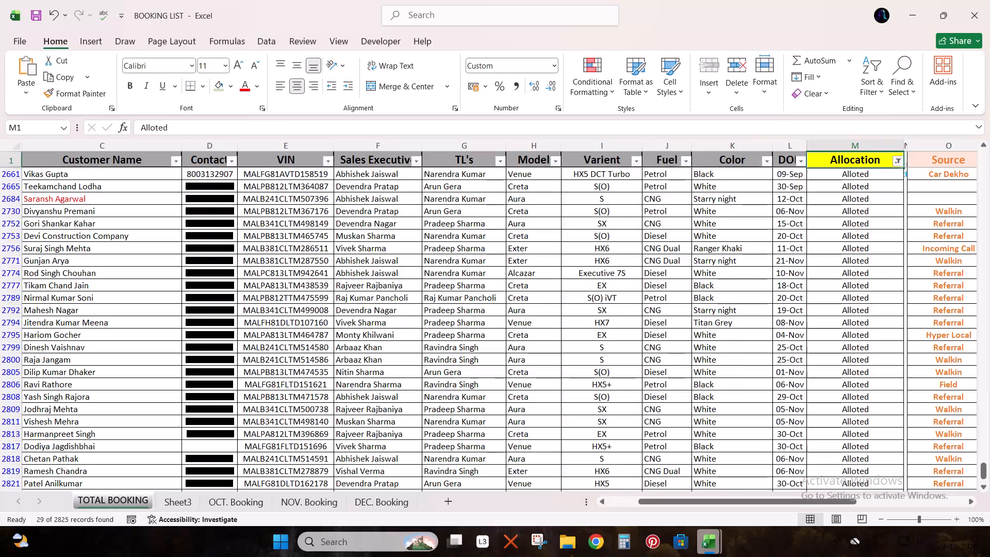
Select the filtered Alloted entries in the Allocation column to check how many there are.
key(ctrl+shift+Down)
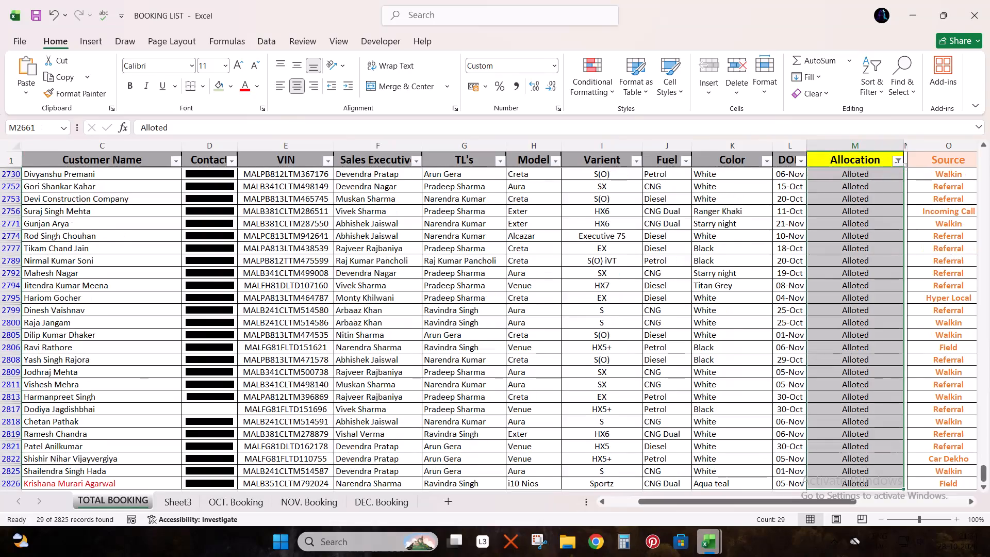
In the ALLOCATION STOCK SHEET workbook, filter ALLOTED CUSTOMER NAME to exclude TEST-DRIVE (DEMO), all the "TO ... HYUNDAI" dealer entries and blanks.
key(alt+Tab)
key(alt+Tab)
key(alt+Tab)
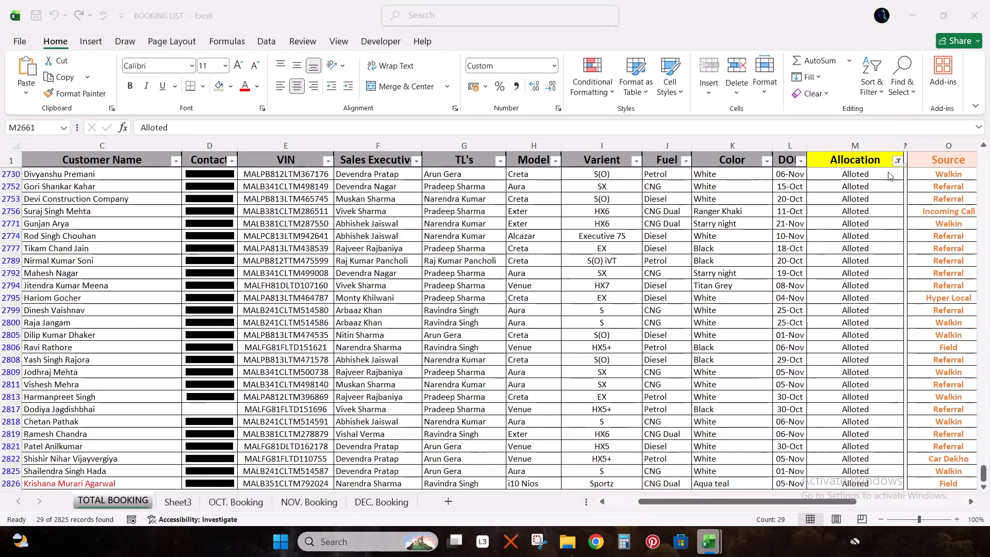
click(910, 186)
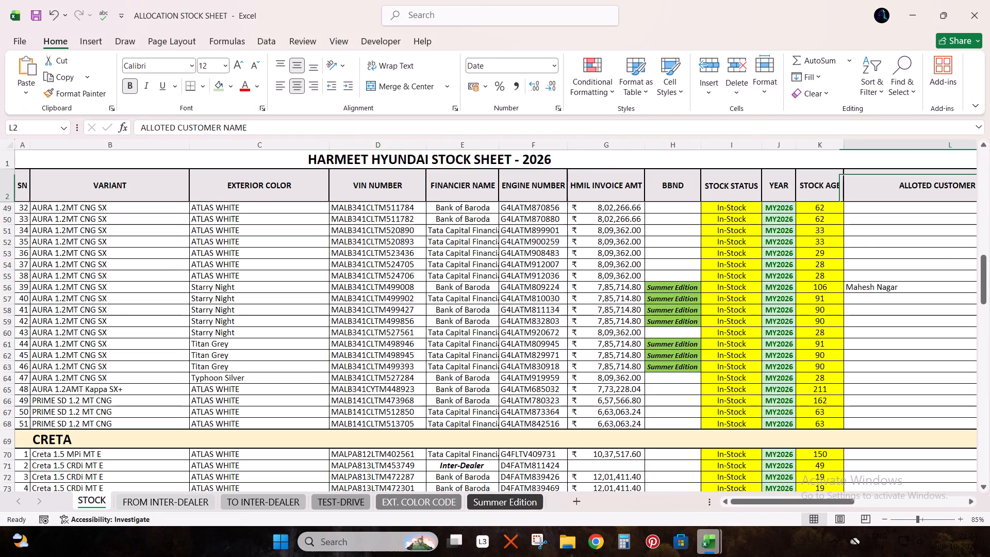
key(ctrl+shift+l)
key(alt+Down)
key(Down)
key(Down)
key(Down)
key(Down)
key(Down)
key(Down)
key(Down)
key(Down)
key(Down)
key(Down)
key(Down)
key(Down)
key(Down)
key(Down)
key(Down)
key(Down)
key(Down)
key(Down)
key(Down)
key(Down)
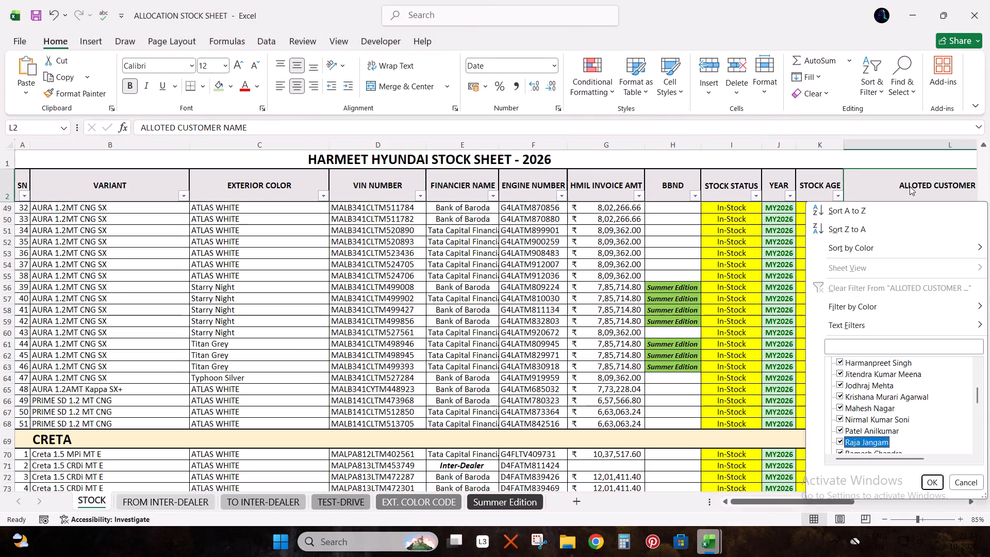
key(Down)
key(Down)
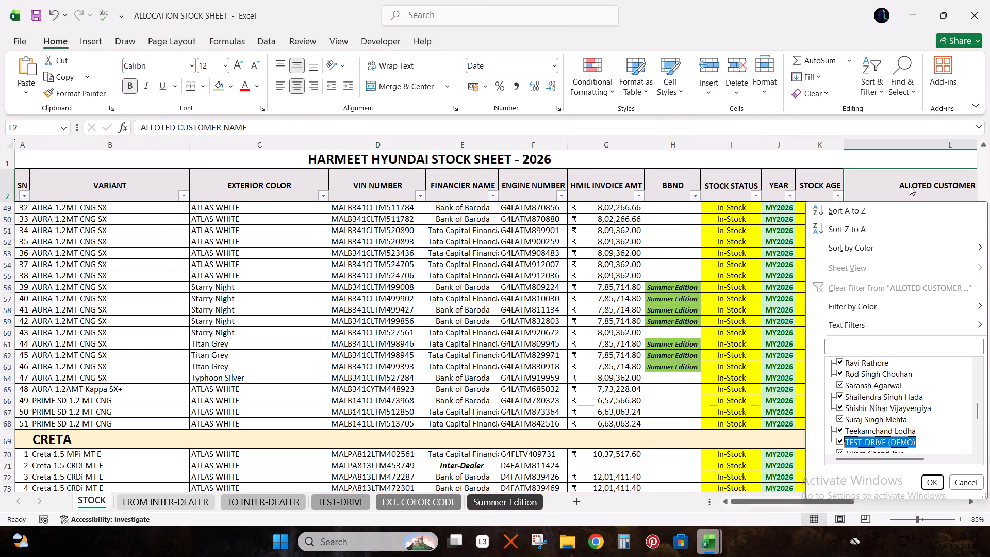
key(space)
key(Down)
key(Down)
key(Down)
key(Up)
key(space)
key(Down)
key(space)
key(Down)
key(space)
key(Down)
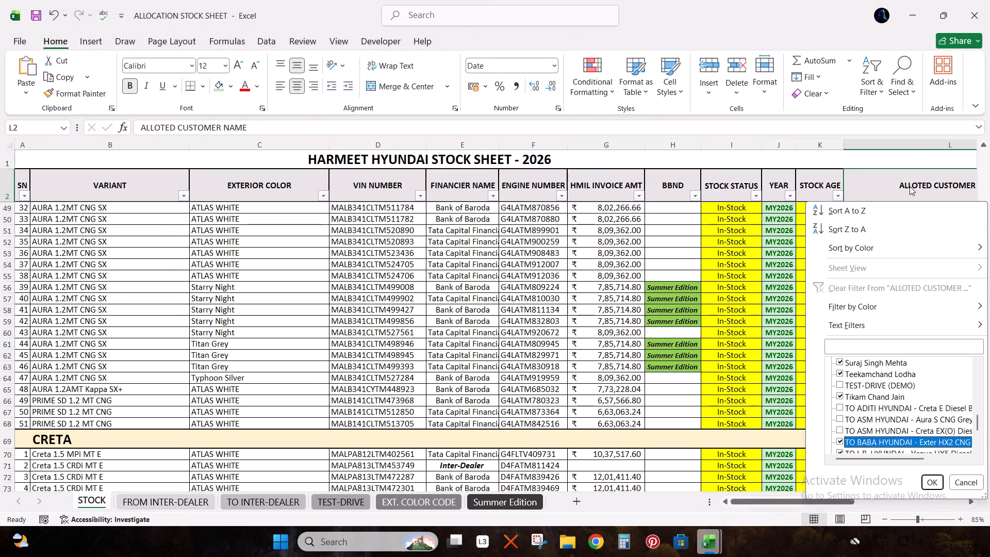
key(space)
key(Down)
key(Down)
key(space)
key(Up)
key(space)
key(Down)
key(Down)
key(Down)
key(Down)
key(Down)
key(Down)
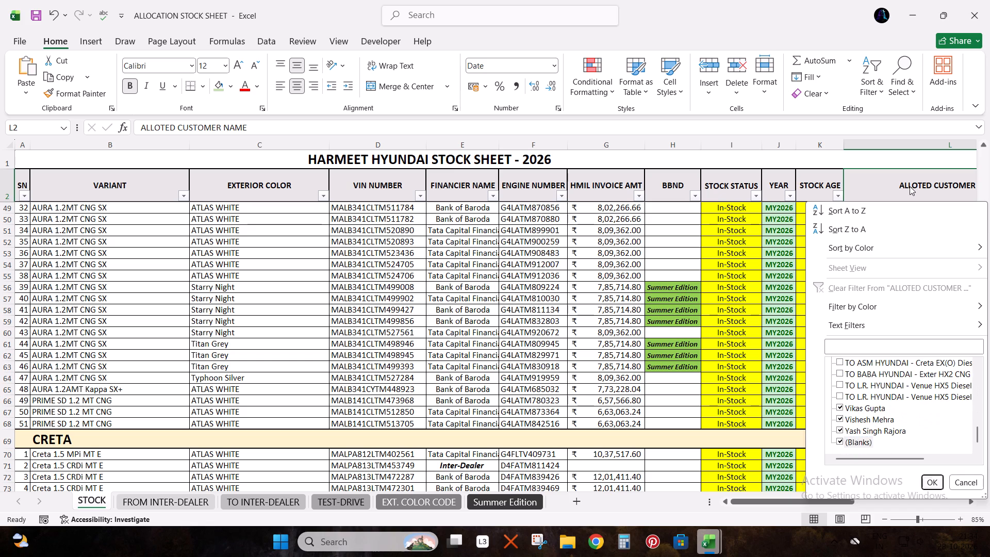
key(Up)
key(space)
key(Return)
Select the filtered alloted customer names in the STOCK sheet to compare their count with the booking list.
key(Down)
key(ctrl+shift+Down)
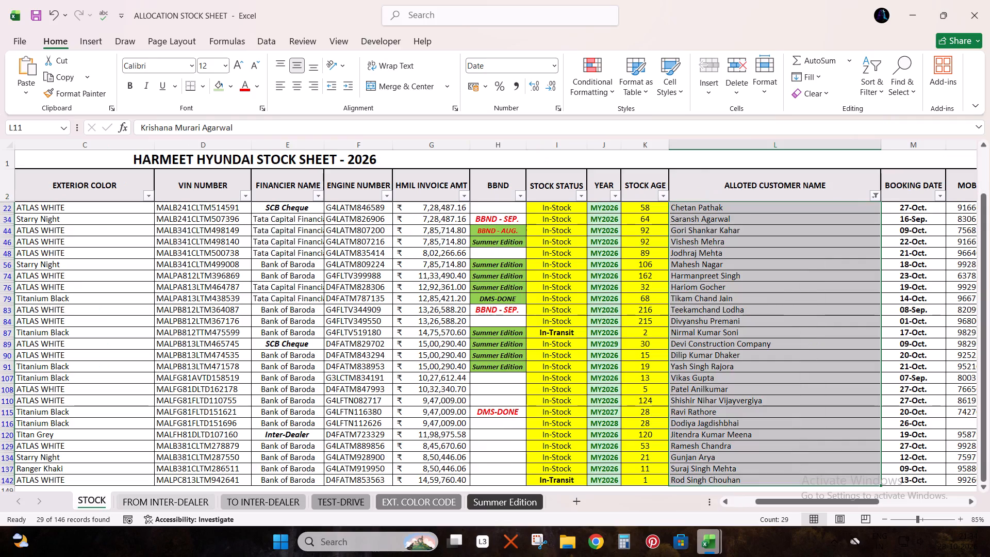
key(alt+Tab)
key(alt+Tab)
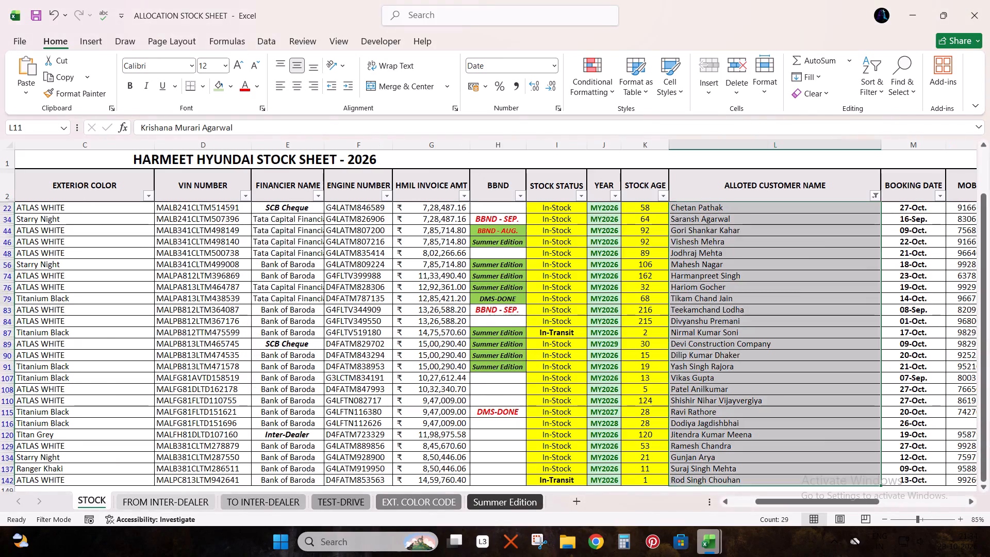
Copy the filtered STOCK rows from SN through TEAM LEADER and paste them over Sheet1 of Book - Copy - Copy, starting at A3.
key(ctrl+Up)
key(ctrl+Left)
key(Down)
key(Up)
key(Down)
key(ctrl+shift+Right)
key(ctrl+shift+Right)
key(ctrl+shift+Left)
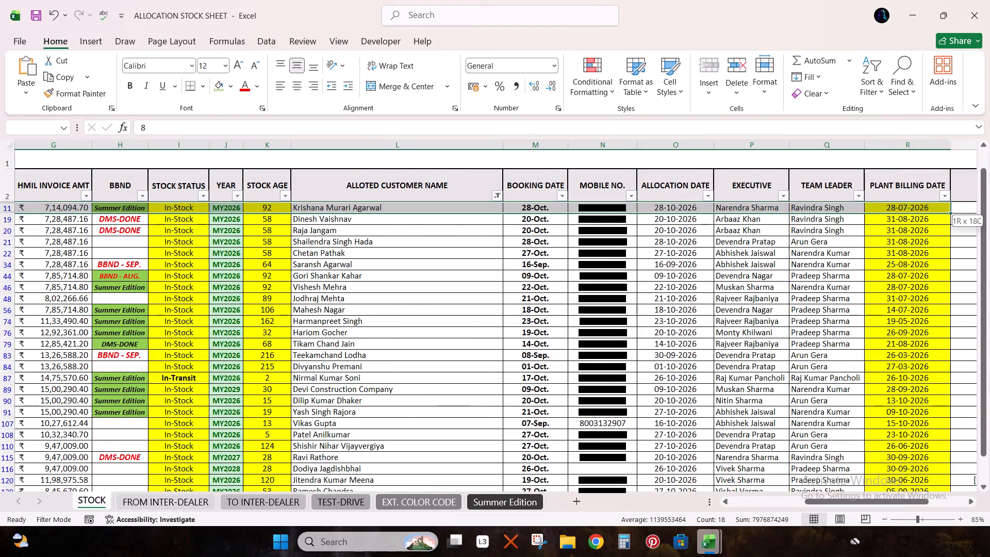
key(shift+Left)
key(ctrl+shift+Down)
key(shift+Down)
key(shift+Up)
key(ctrl+c)
key(alt+Tab)
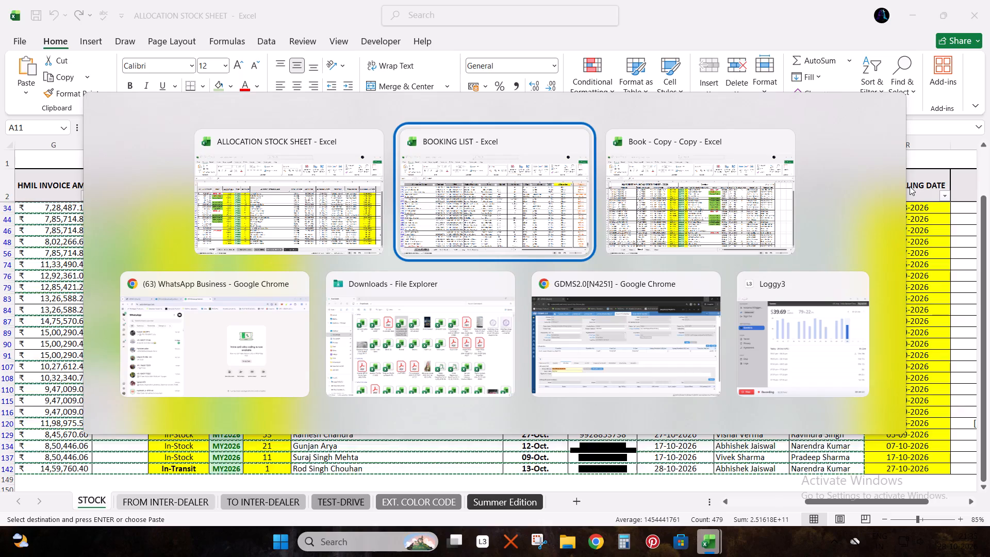
key(alt+Tab)
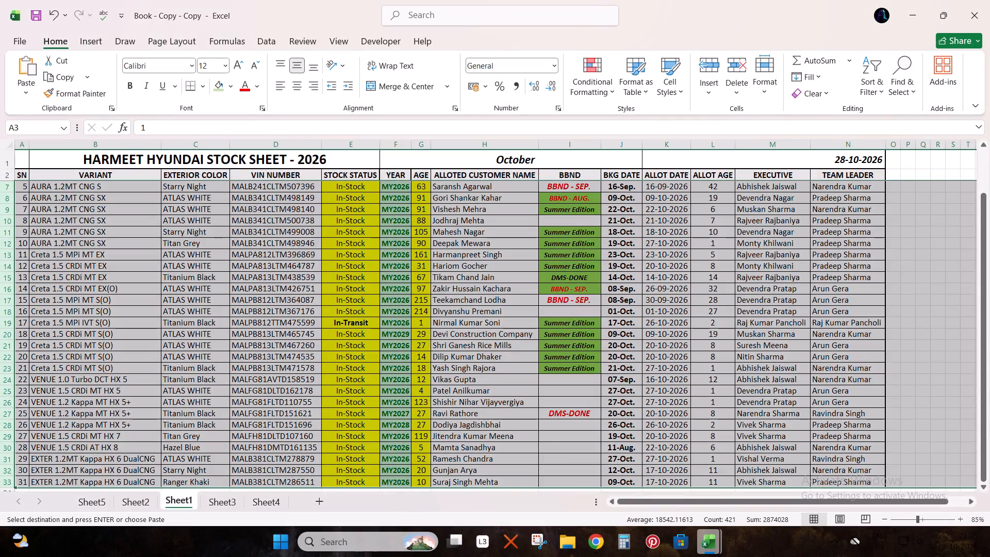
key(ctrl+Up)
key(ctrl+Left)
key(Down)
key(ctrl+v)
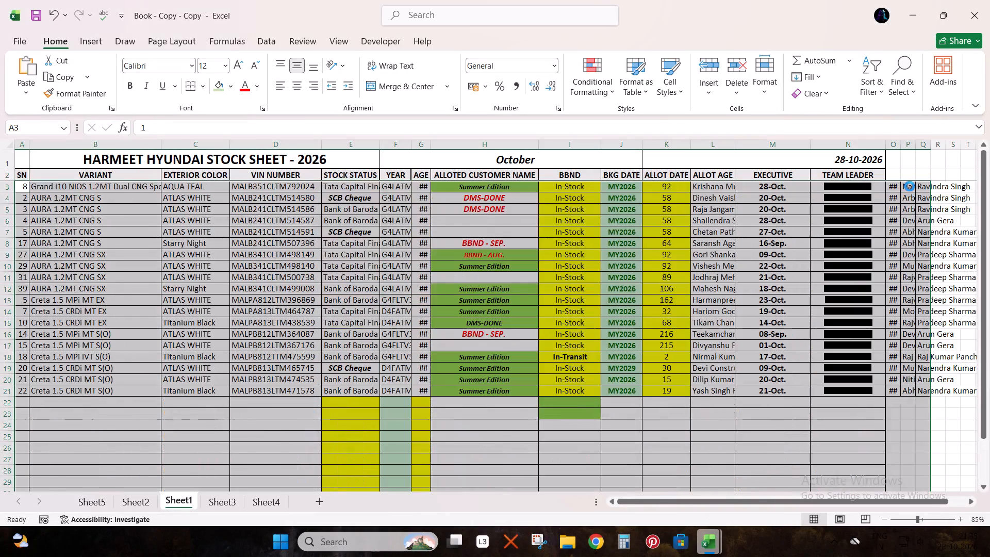
Delete the two leftover old rows, 32 and 33, below the pasted Alcazar row in Sheet1.
key(ctrl+Down)
key(Right)
key(Up)
key(Right)
key(Up)
key(Right)
key(Up)
key(Right)
key(Down)
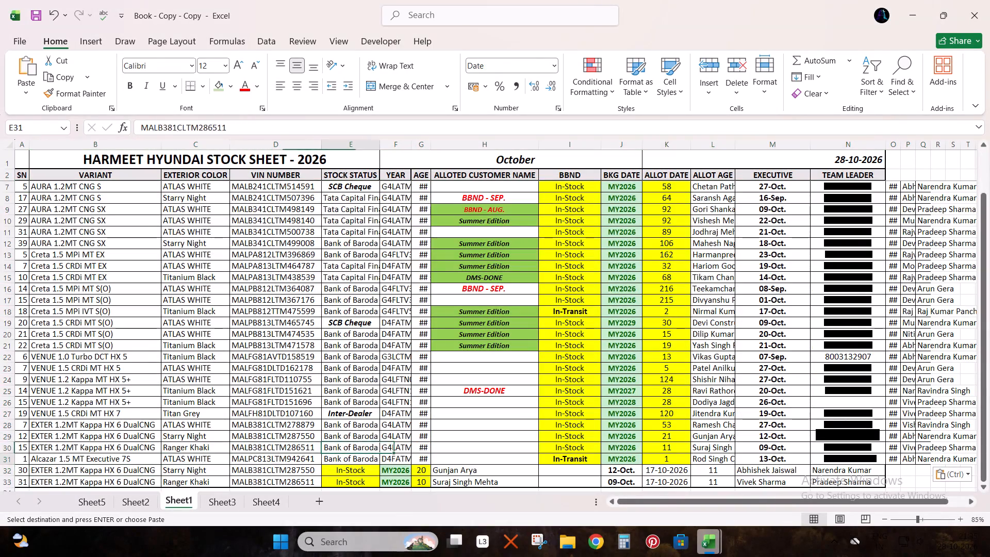
key(Down)
key(shift+space)
key(shift+Down)
key(ctrl+minus)
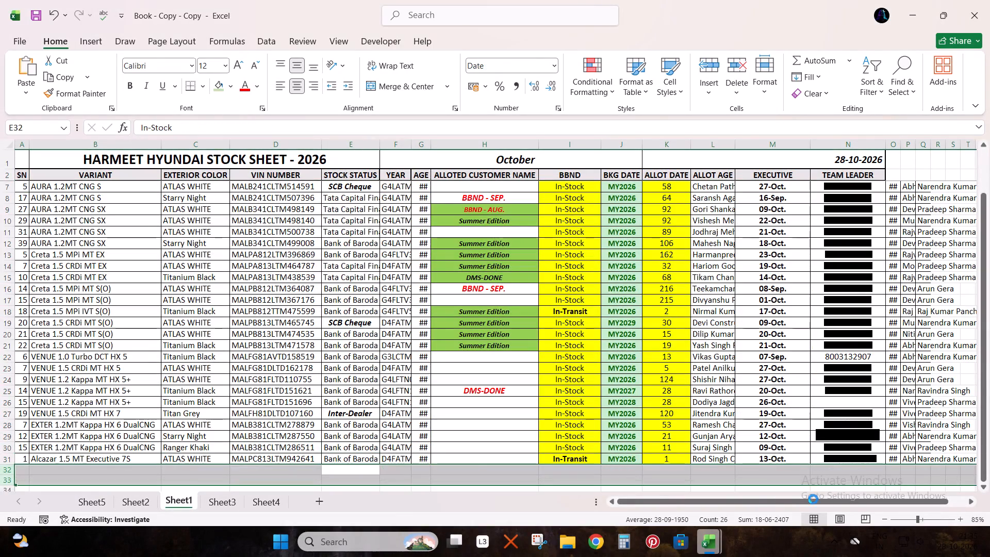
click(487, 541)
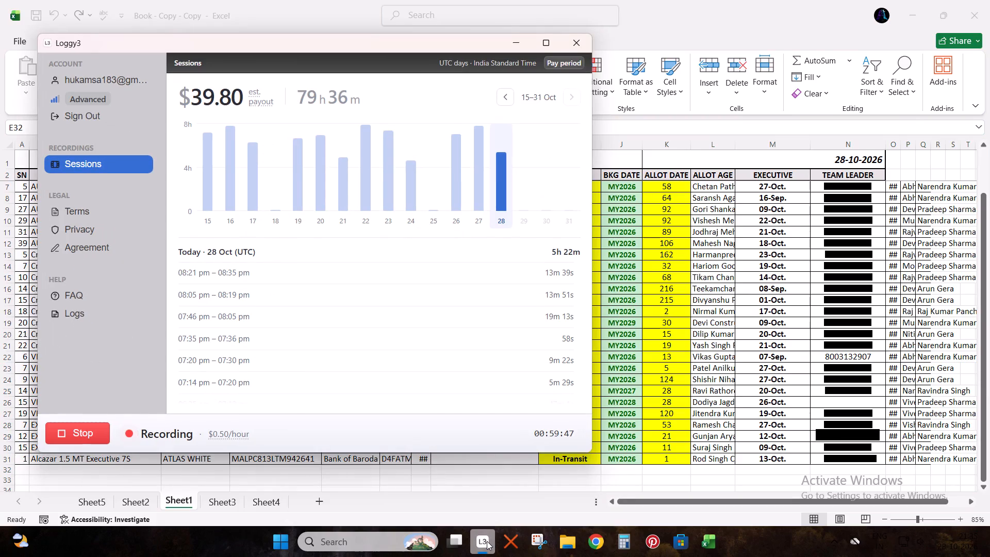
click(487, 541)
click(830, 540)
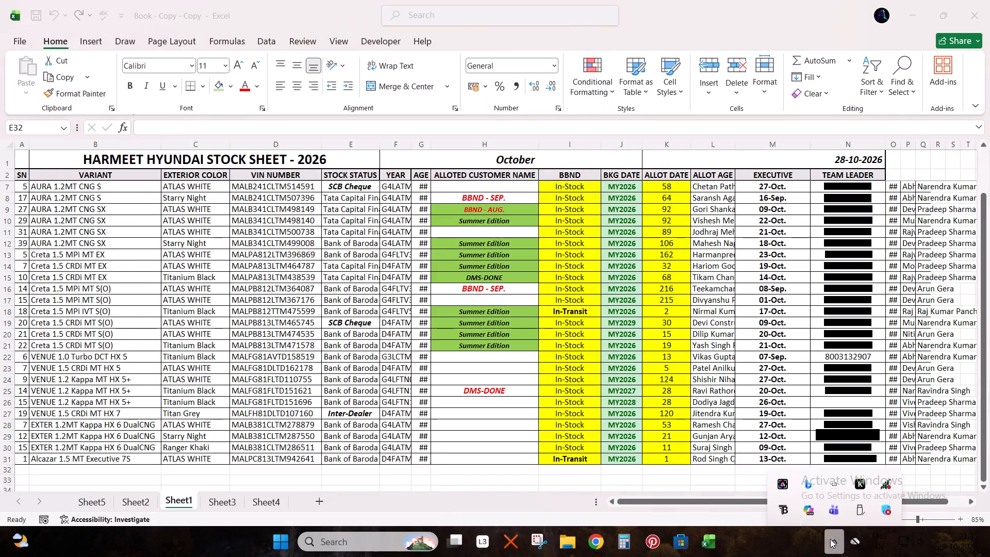
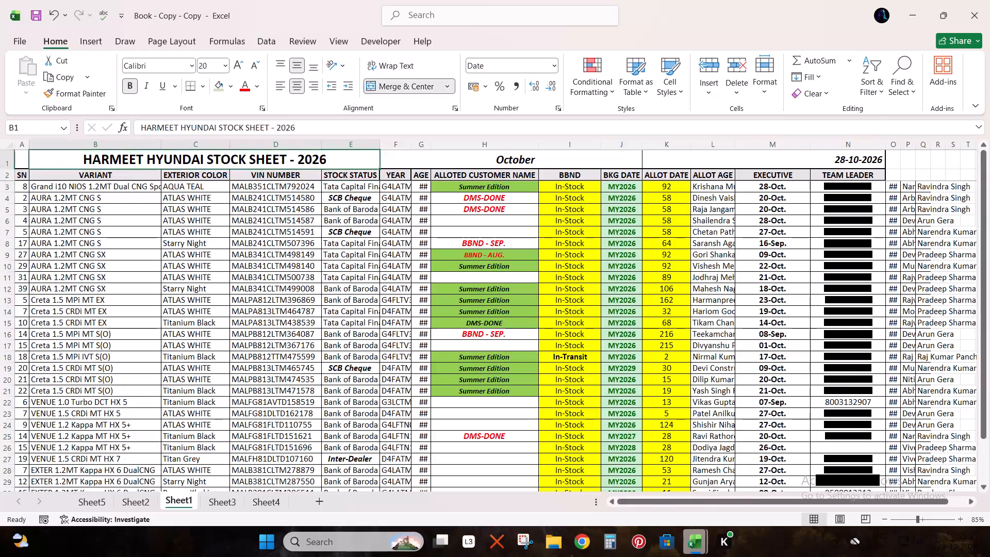
In Sheet1, delete the finance, engine-number and date cells from E3 through G31, shifting the remaining cells left.
key(Down)
key(Down)
key(Up)
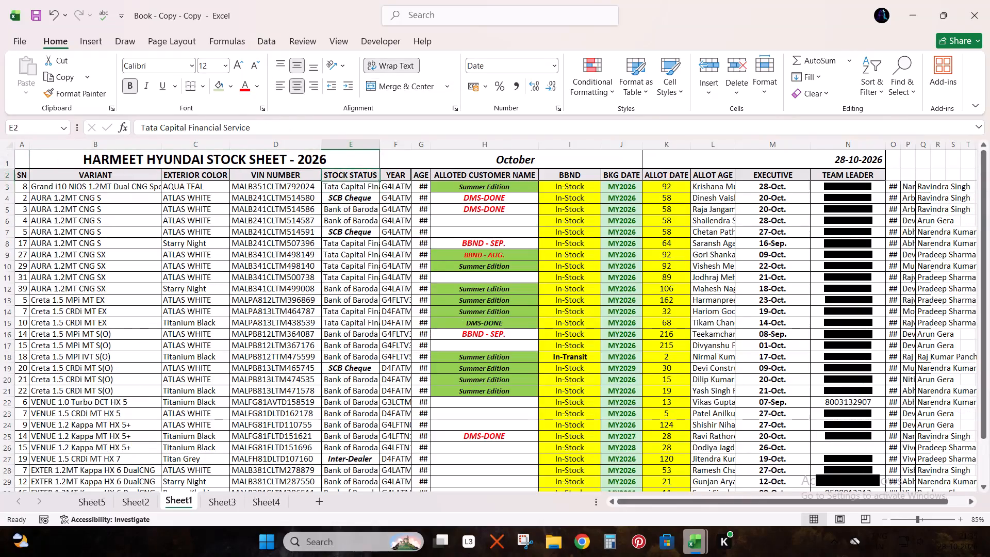
key(Down)
key(shift+Right)
key(shift+Right)
key(ctrl+shift+Down)
key(ctrl+minus)
key(Return)
Cut the remark cells E3:E31 (Summer Edition, DMS-DONE, BBND) and insert them under BBND, directly before the booking dates.
key(Right)
key(Up)
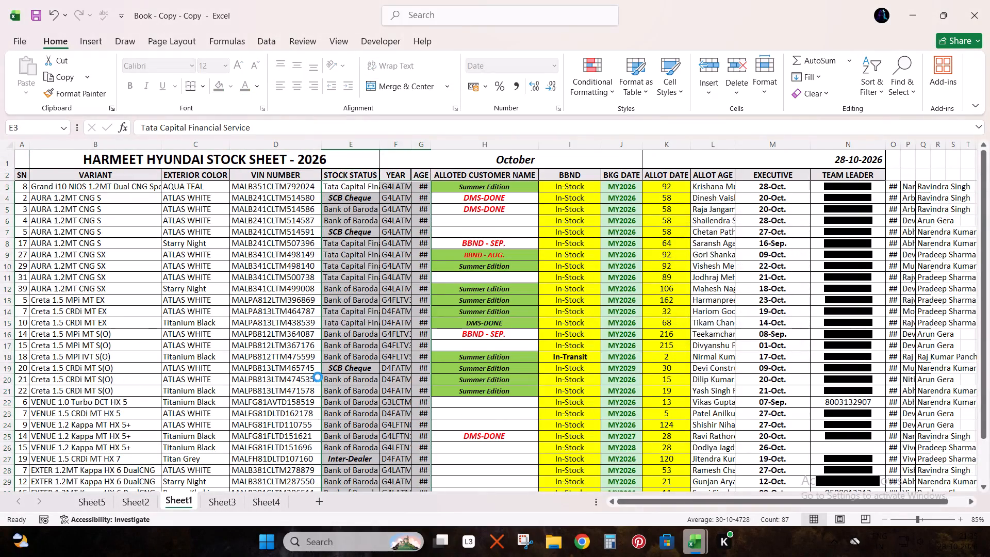
key(Left)
key(Down)
key(Up)
key(Down)
key(ctrl+shift+Down)
key(ctrl+shift+Down)
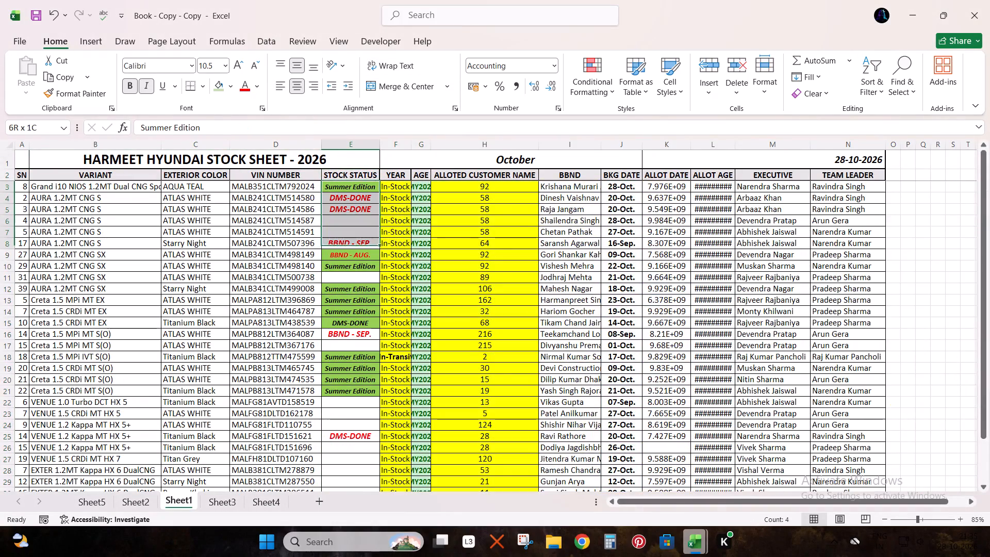
key(ctrl+shift+Down)
key(ctrl+shift+Down)
key(ctrl+shift+Down)
key(ctrl+shift+Down)
key(ctrl+shift+Down)
key(ctrl+shift+Down)
key(ctrl+shift+Down)
key(ctrl+shift+Up)
key(shift+Down)
key(shift+Down)
key(shift+Down)
key(shift+Down)
key(shift+Down)
key(shift+Down)
key(shift+Down)
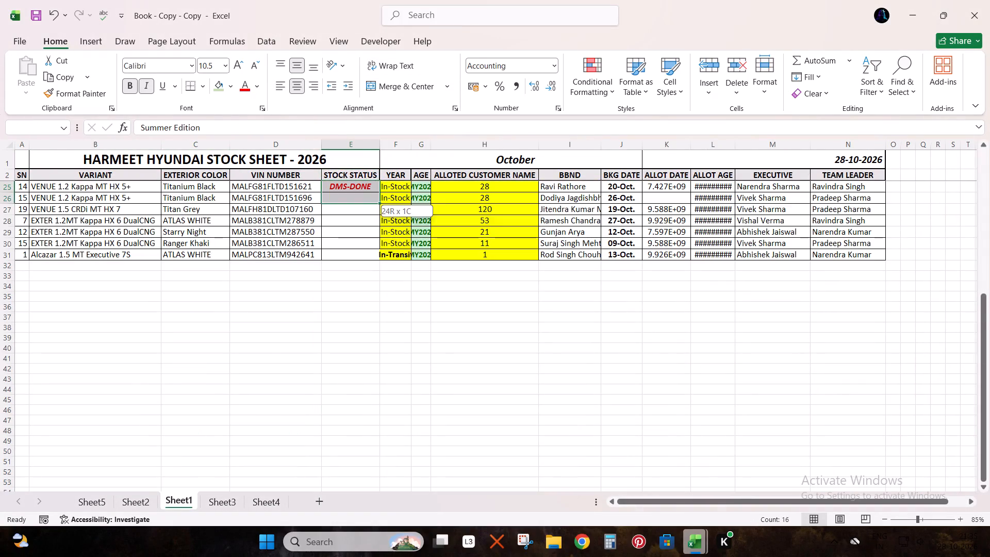
key(shift+Up)
key(shift+Up)
key(shift+Down)
key(ctrl+x)
key(Right)
key(Up)
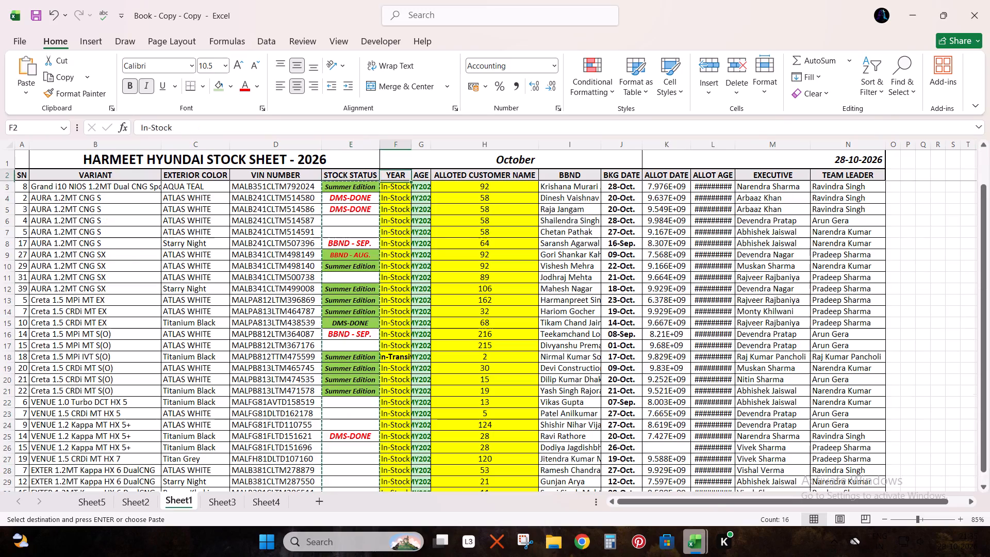
key(Right)
key(Right)
key(Right)
key(Down)
key(Right)
key(Up)
key(Down)
key(ctrl+plus)
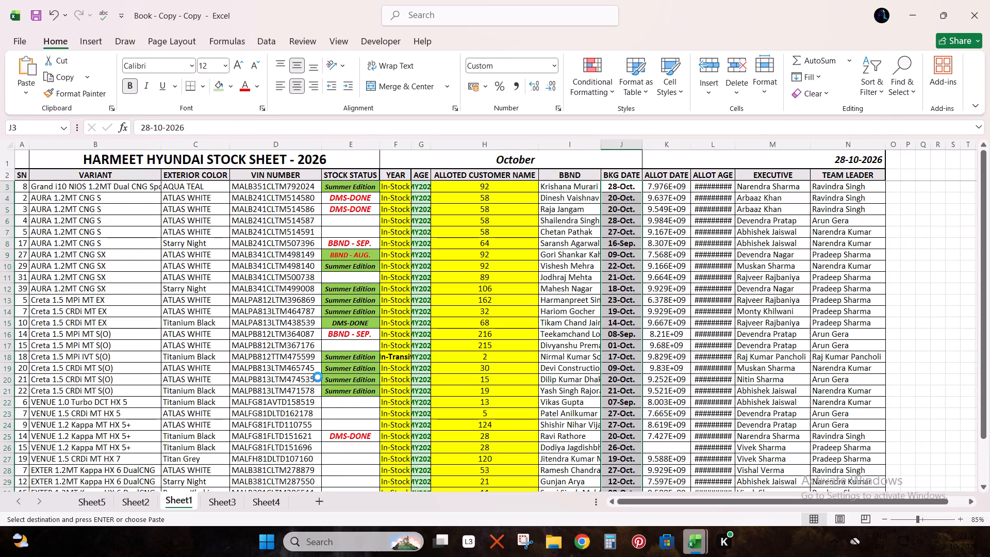
Delete the mobile-number cells under ALLOT DATE, K3 through K31, shifting the remaining cells left.
key(Right)
key(Up)
key(Down)
key(ctrl+shift+Down)
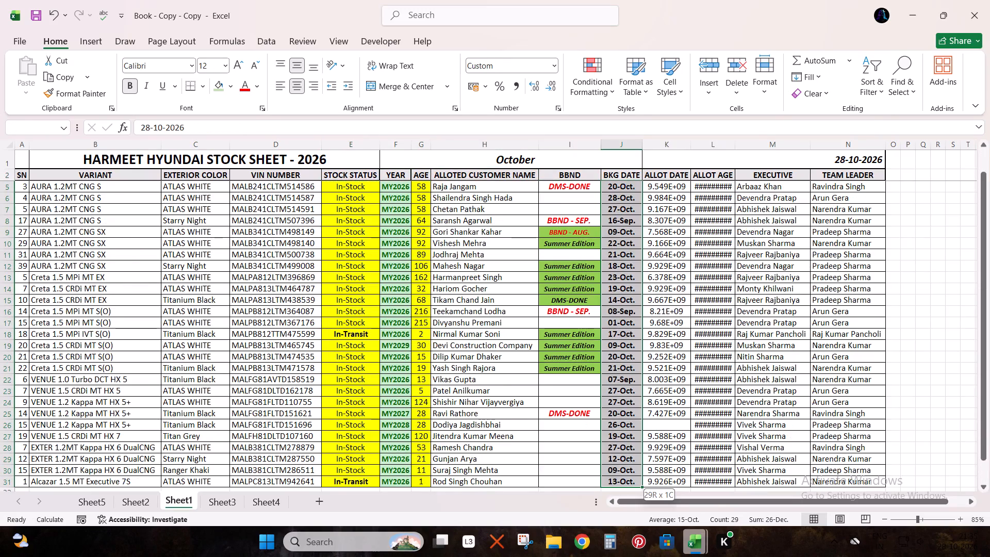
key(Right)
key(Up)
key(Down)
key(ctrl+shift+Down)
key(ctrl+shift+Down)
key(ctrl+shift+Down)
key(ctrl+shift+Down)
key(ctrl+shift+Down)
key(ctrl+shift+Down)
key(ctrl+shift+Down)
key(ctrl+shift+Down)
key(ctrl+shift+Down)
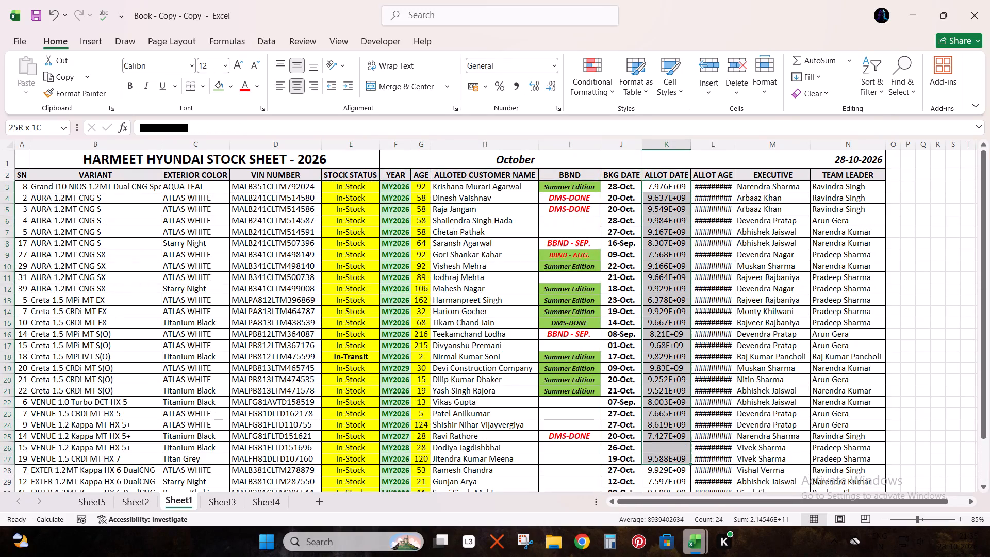
key(ctrl+shift+Up)
key(ctrl+minus)
key(Return)
Insert blank cells under ALLOT AGE from L3 to L31, shifting the executive and team leader names right.
key(Up)
key(Right)
key(Down)
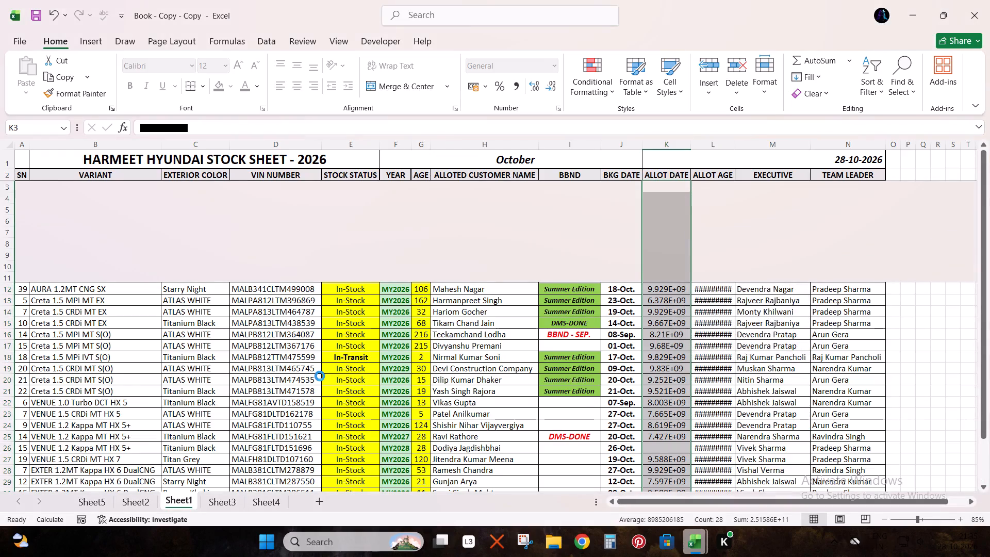
key(ctrl+shift+Down)
key(ctrl+plus)
key(Return)
Enter =TODAY()-K3 in L3, set its number format to General, and fill it down the ALLOT AGE column.
key(Up)
key(Down)
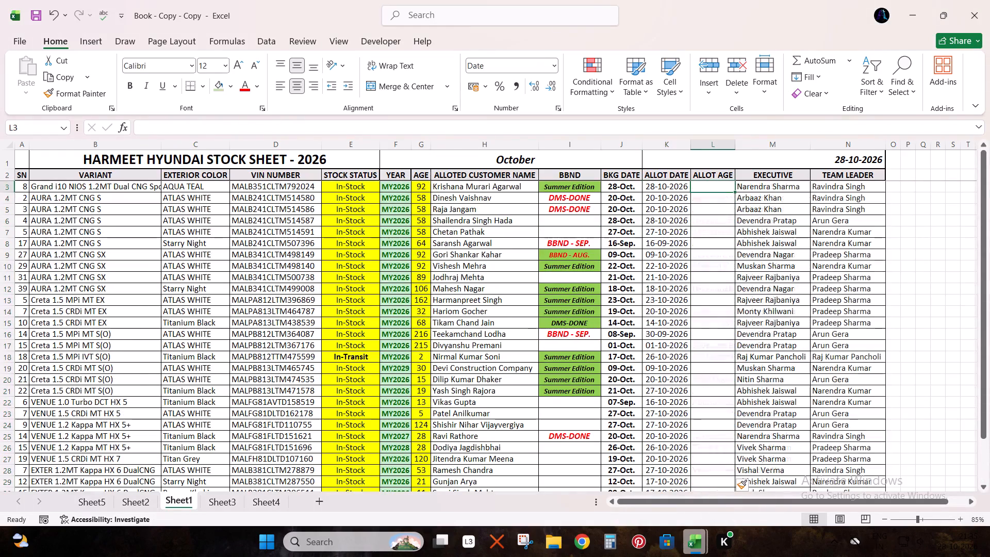
key(Up)
key(Down)
text(=to)
key(Tab)
text()-)
key(Left)
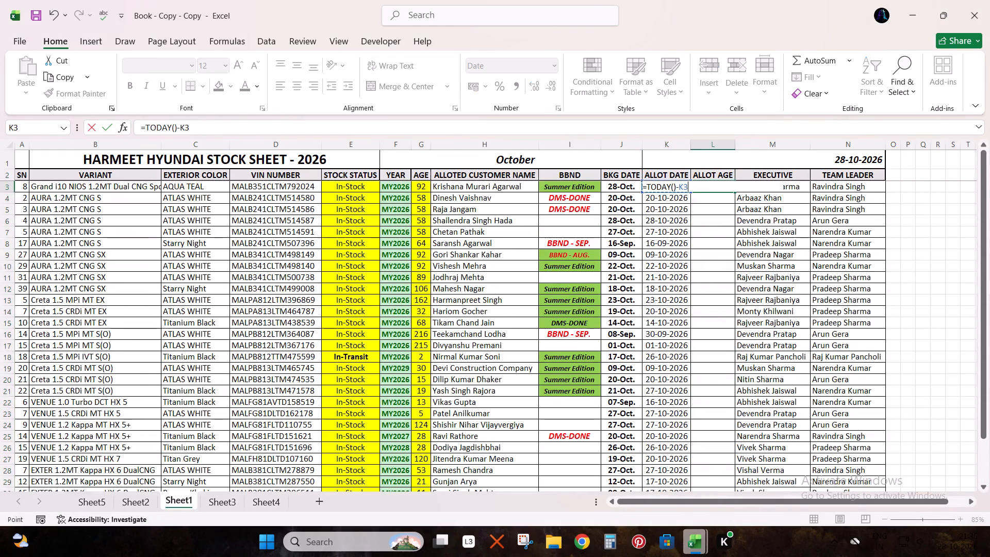
key(Return)
key(Up)
key(Up)
key(Down)
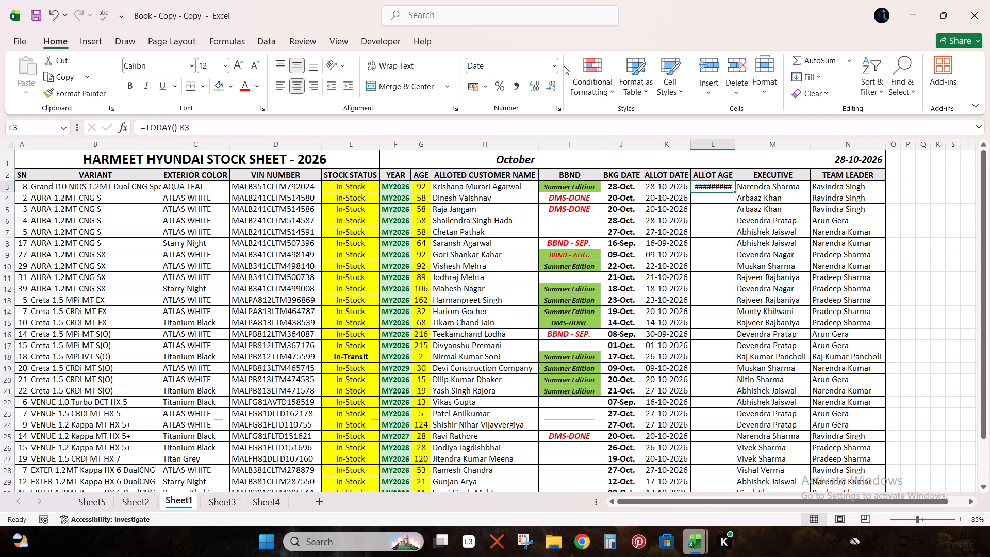
click(554, 65)
click(546, 89)
double_click(734, 193)
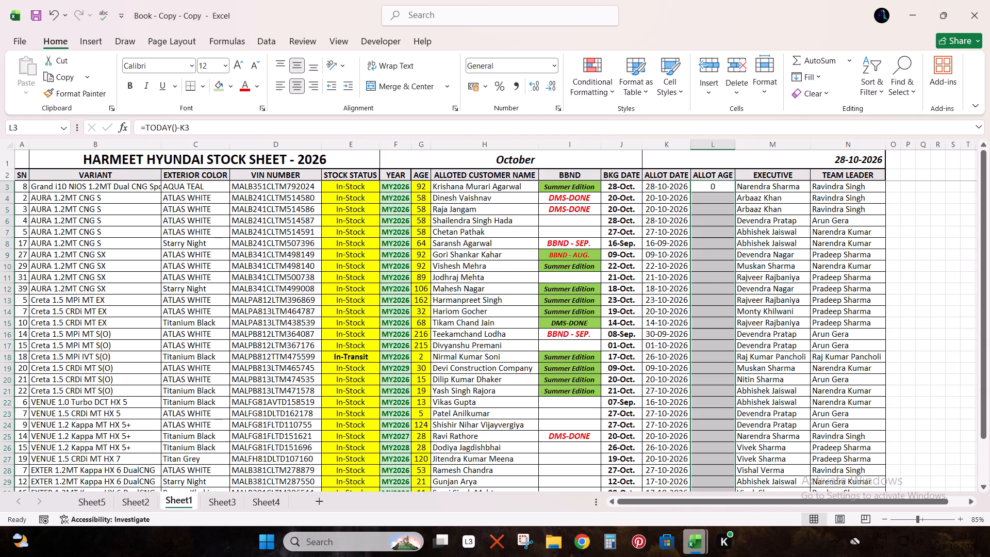
Renumber the SN column from 1 in A3, filling the 1, 2 series down to the Alcazar row.
key(Up)
key(ctrl+Left)
key(Down)
key(1)
key(Return)
key(2)
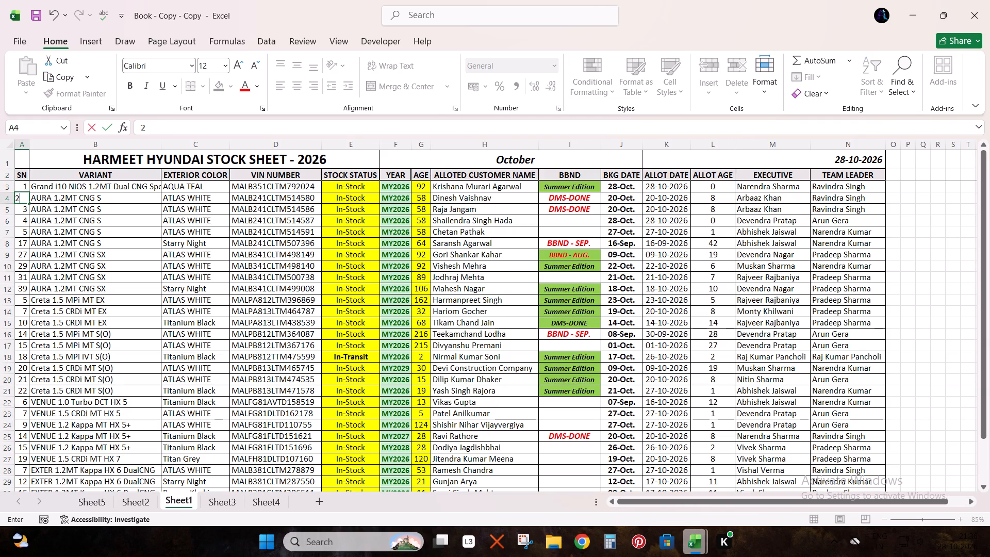
key(Up)
key(shift+Down)
double_click(28, 202)
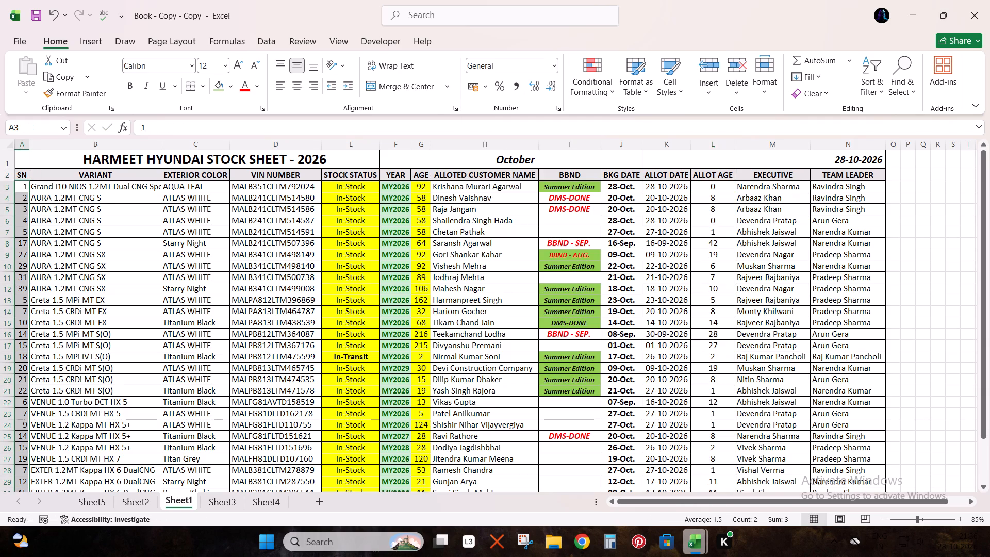
Apply cell borders to the whole stock table in Sheet1.
click(114, 243)
key(ctrl+a)
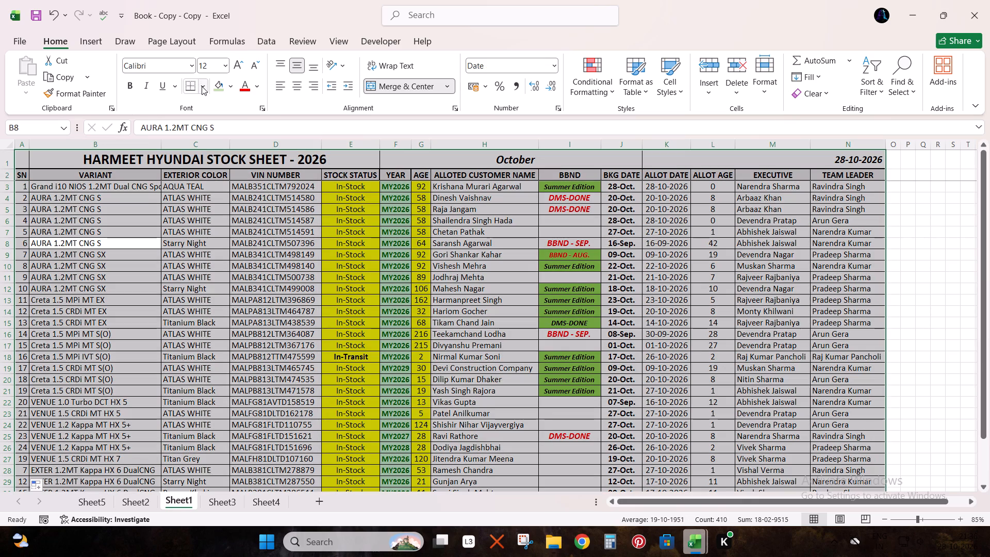
click(202, 86)
click(200, 247)
scroll(213, 267, down, 3)
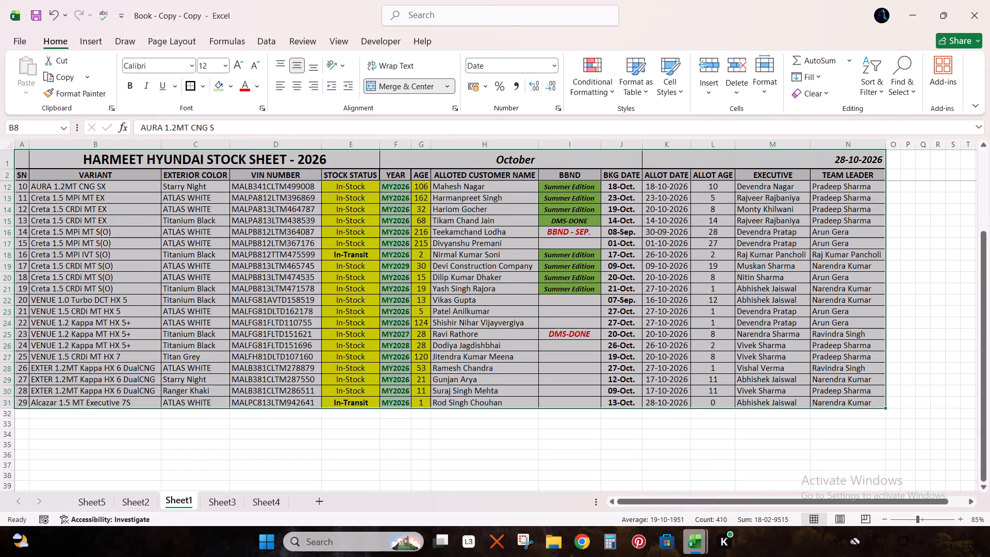
Copy the full data rows 3 to 31 of Sheet1 and paste them over Sheet2 starting at A3.
click(140, 269)
key(ctrl+Up)
key(ctrl+Left)
key(Down)
key(Down)
key(shift+space)
key(ctrl+shift+Down)
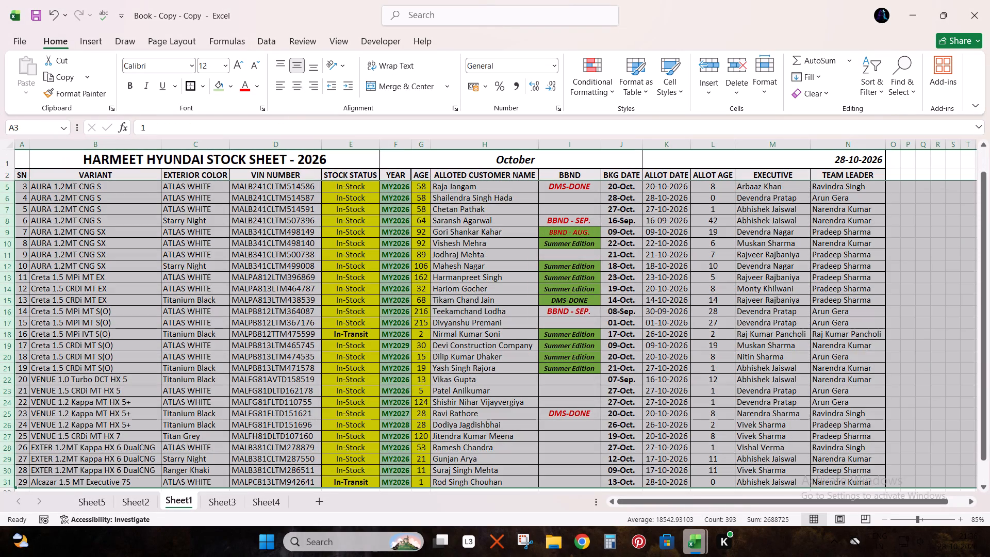
key(ctrl+c)
key(ctrl+Page_Up)
key(ctrl+Up)
key(Left)
key(Down)
key(Down)
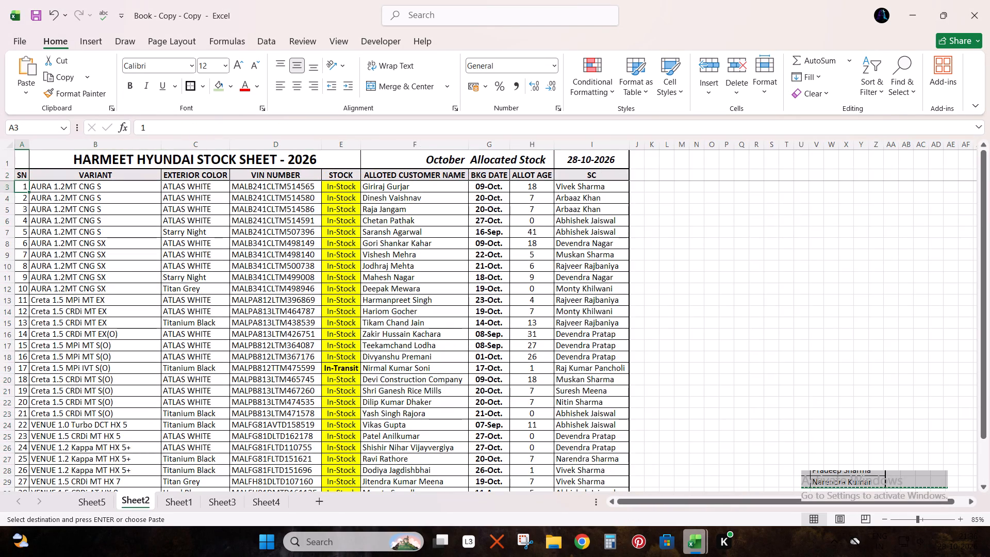
key(ctrl+v)
Delete the two leftover old rows, 32 and 33, below the pasted Alcazar row in Sheet2.
key(ctrl+Down)
key(Right)
key(Up)
key(Right)
key(shift+space)
key(shift+Down)
key(ctrl+minus)
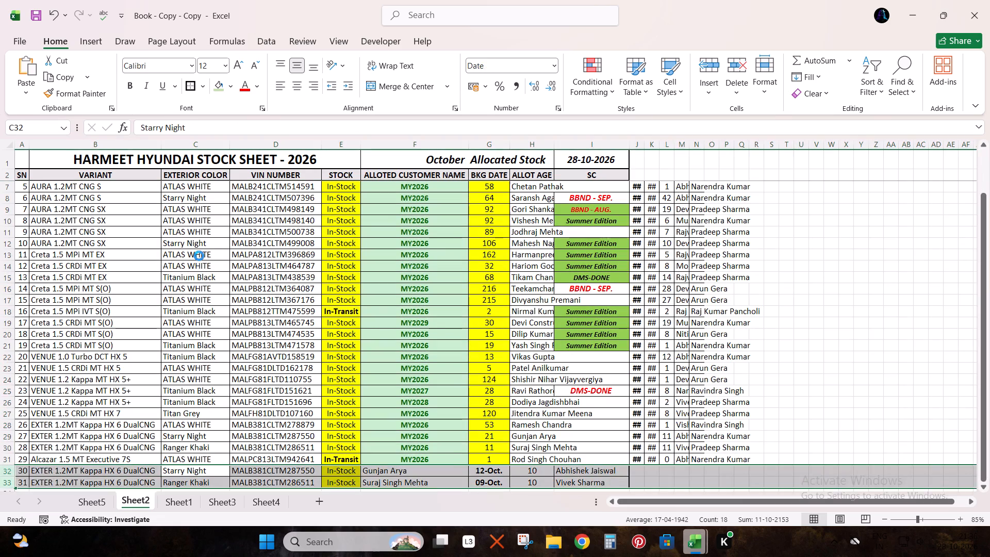
In Sheet2, delete the model-year and age cells F3:G31, shifting left so customer names fall under ALLOTED CUSTOMER NAME.
key(Up)
key(Left)
key(Up)
key(ctrl+Up)
key(Down)
key(Right)
key(Down)
key(Right)
key(Up)
key(Right)
key(Right)
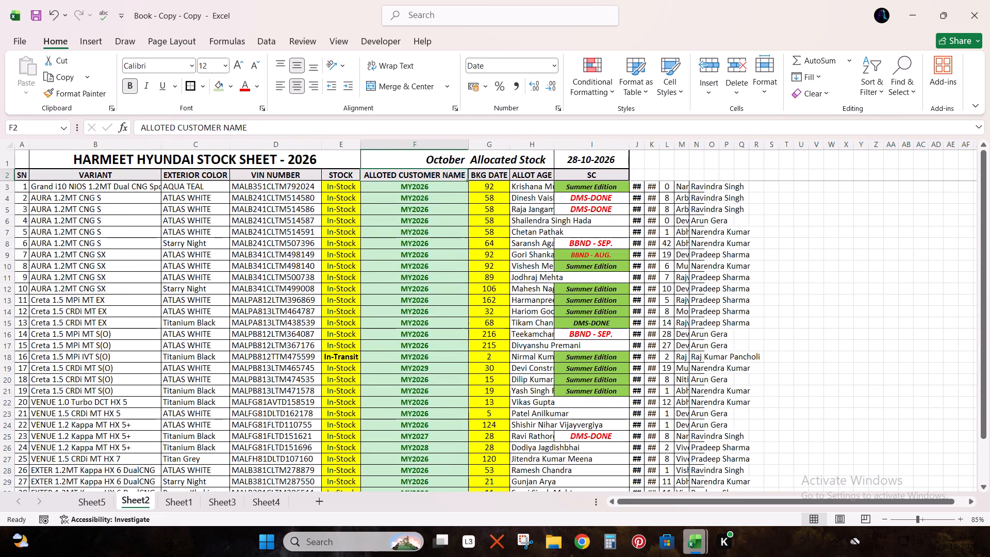
key(Down)
key(shift+Right)
key(ctrl+shift+Down)
key(ctrl+minus)
key(Return)
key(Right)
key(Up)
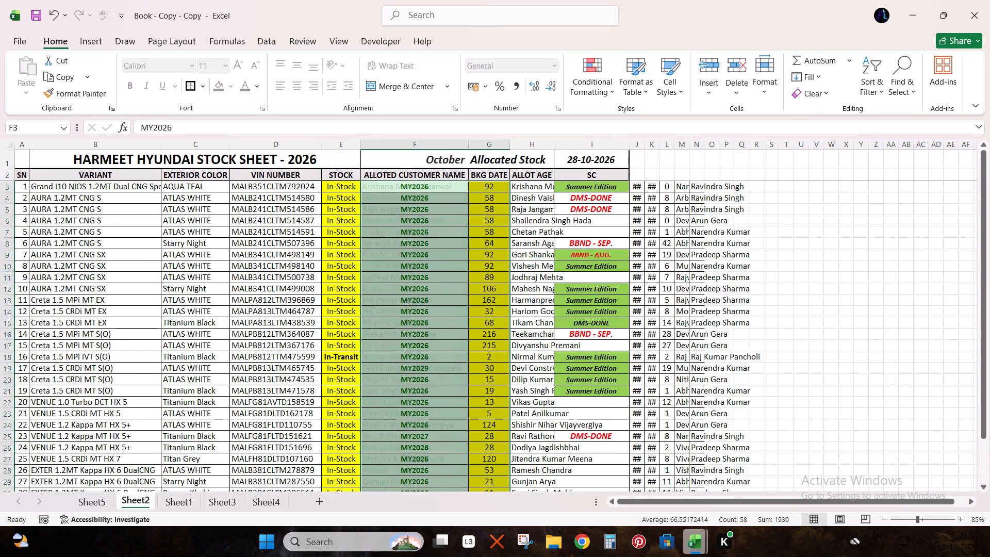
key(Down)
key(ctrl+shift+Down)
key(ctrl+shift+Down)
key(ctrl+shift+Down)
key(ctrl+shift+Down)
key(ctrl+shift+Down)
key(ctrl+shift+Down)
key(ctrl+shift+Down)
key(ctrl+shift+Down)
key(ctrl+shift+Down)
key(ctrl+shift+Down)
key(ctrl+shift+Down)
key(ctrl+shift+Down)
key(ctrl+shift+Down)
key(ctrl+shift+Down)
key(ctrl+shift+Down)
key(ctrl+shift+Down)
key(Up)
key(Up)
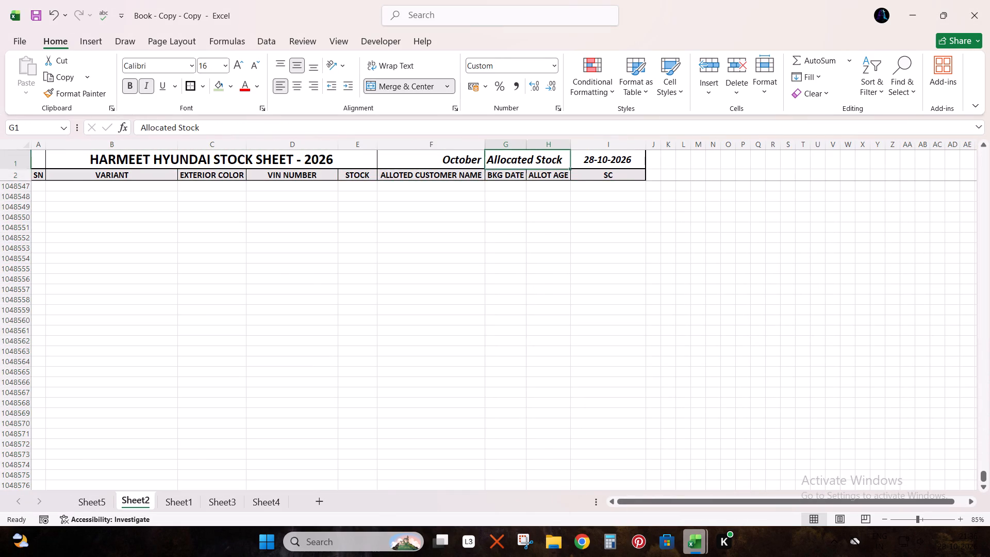
In Sheet2, delete the edition, BBND and DMS note cells G3:G31, shifting left so booking dates fall under BKG DATE.
key(Down)
key(Down)
key(ctrl+shift+Down)
key(ctrl+shift+Down)
key(ctrl+shift+Down)
key(ctrl+shift+Down)
key(ctrl+shift+Down)
key(ctrl+shift+Down)
key(ctrl+shift+Down)
key(ctrl+shift+Down)
key(ctrl+shift+Down)
key(ctrl+shift+Down)
key(ctrl+shift+Down)
key(ctrl+shift+Down)
key(ctrl+shift+Down)
key(ctrl+shift+Down)
key(ctrl+shift+Up)
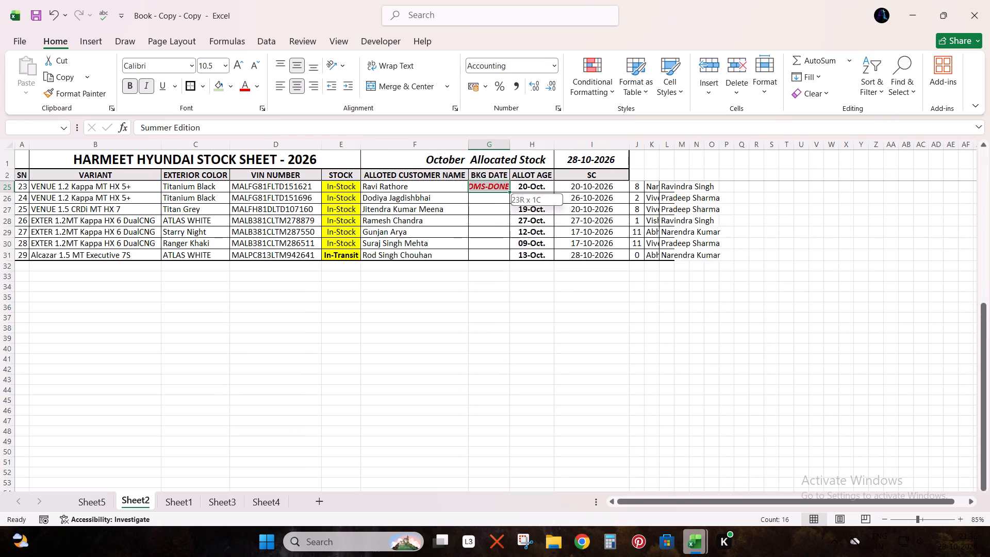
key(shift+Down)
key(shift+Down)
key(shift+Down)
key(shift+Down)
key(shift+Down)
key(shift+Down)
key(ctrl+minus)
key(Return)
Convert the TODAY-based age formulas in I3:I31 of Sheet2 to plain values by pasting them over themselves.
key(Right)
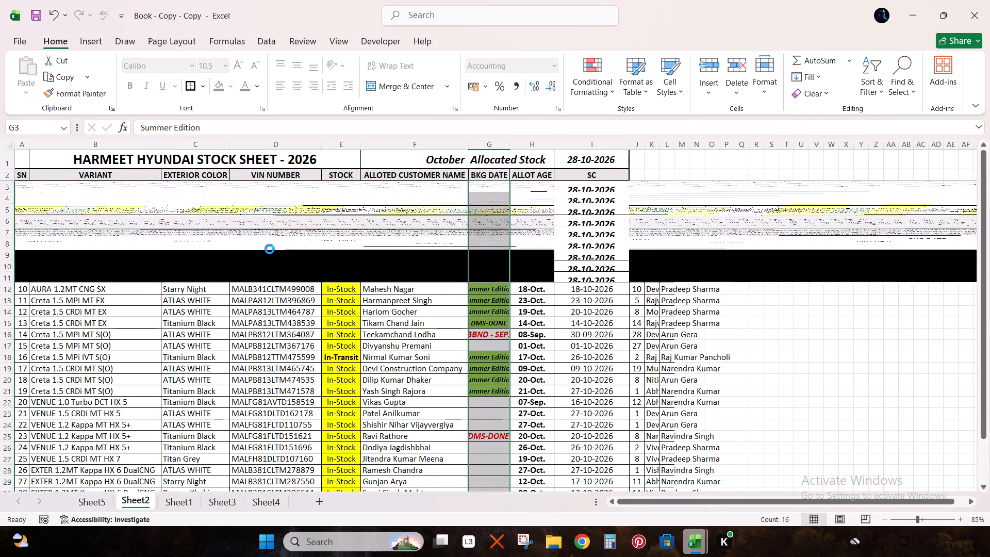
key(Up)
key(Right)
key(Down)
key(ctrl+shift+Down)
key(ctrl+c)
key(ctrl+v)
key(Down)
key(Down)
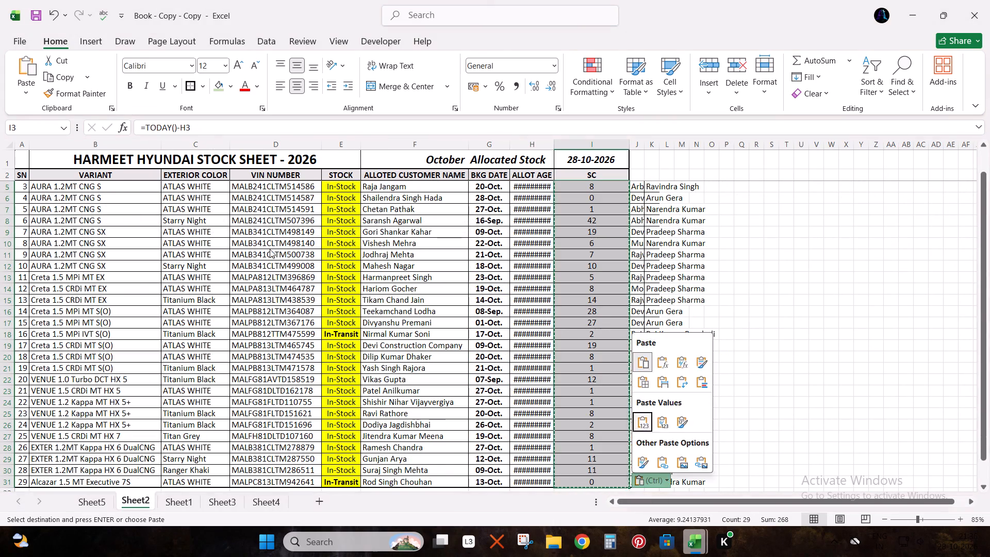
key(Return)
In Sheet2, delete the full-date cells H3:H31, shifting left so the ages fall under ALLOT AGE and names under SC.
key(Up)
key(Left)
key(Down)
key(ctrl+shift+Down)
key(ctrl+minus)
key(Return)
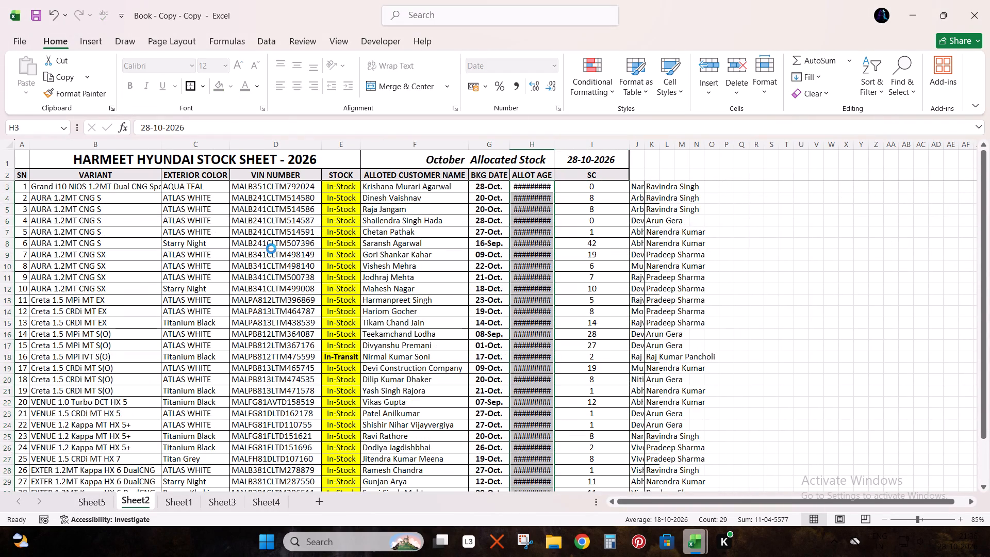
Delete the surplus name column J beside the SC column in Sheet2.
key(Right)
key(Right)
key(ctrl+space)
key(ctrl+minus)
Apply cell borders to the whole allocated stock table in Sheet2.
key(Down)
key(Left)
key(ctrl+a)
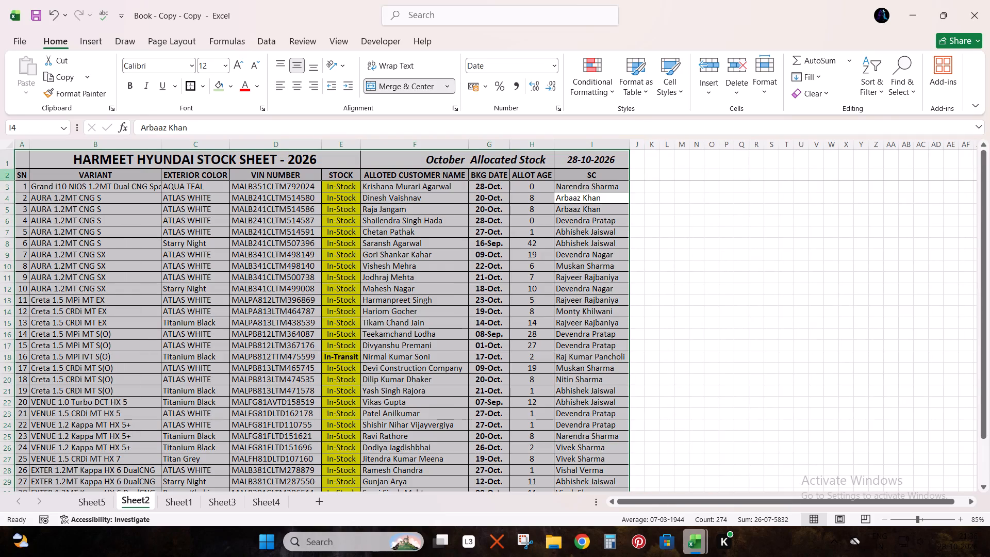
click(192, 86)
Open the October Free Stock list in Sheet3 and switch to the other open window.
click(221, 501)
key(alt+Tab)
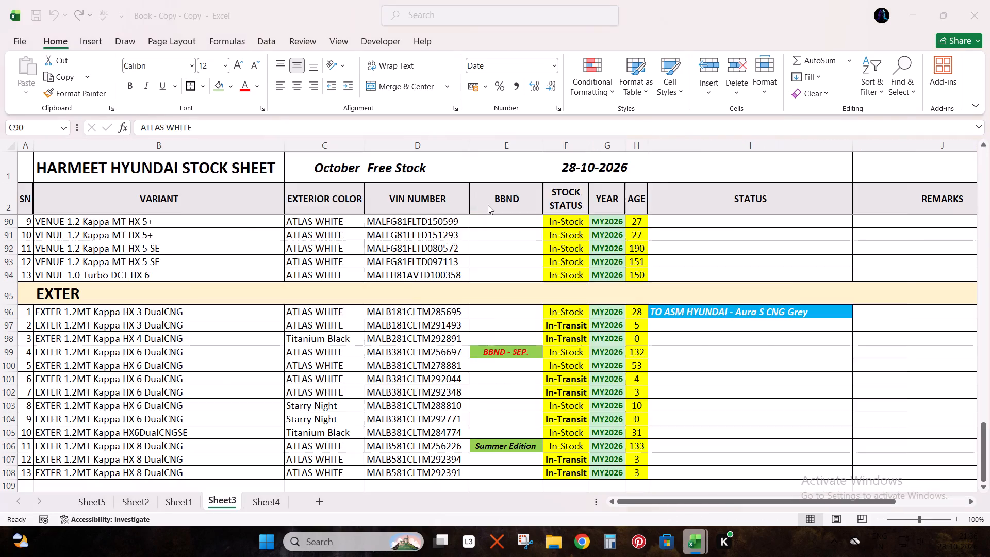
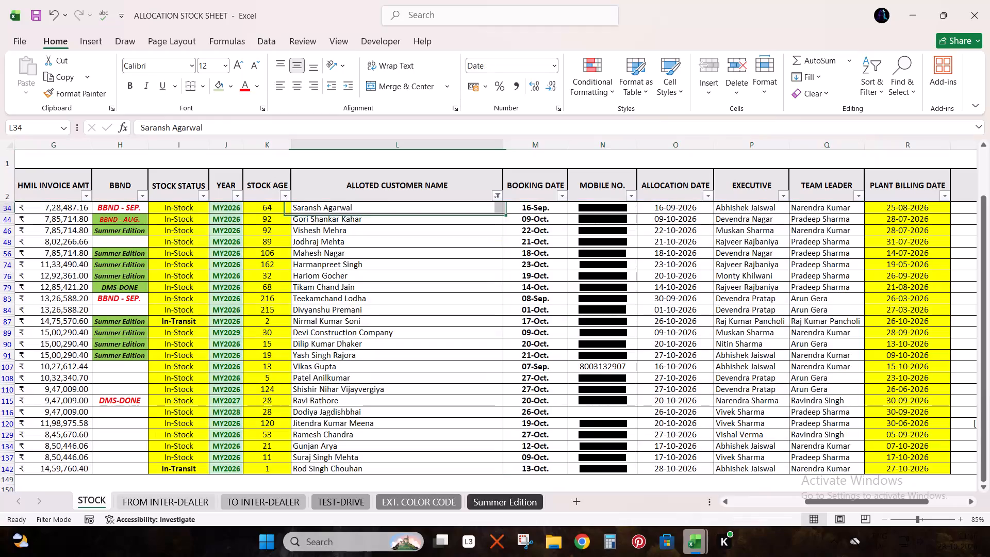
Reset the stock sheet's filters and deselect every entry in the ALLOTED CUSTOMER NAME filter.
click(437, 196)
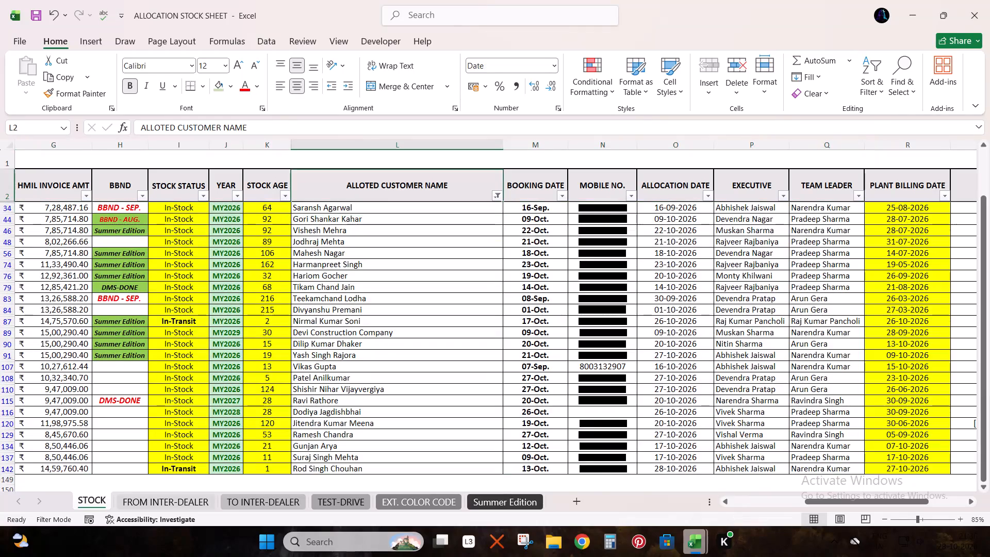
key(ctrl+shift+l)
key(ctrl+shift+l)
key(alt+Down)
key(Down)
key(Down)
key(Down)
key(Down)
key(Down)
key(Down)
key(Down)
key(Down)
key(Down)
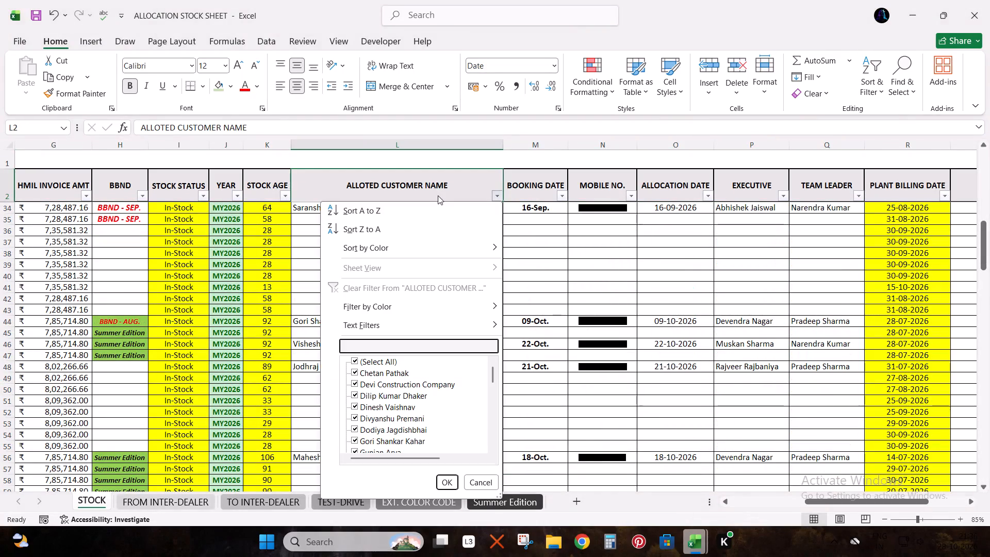
key(space)
Include all the inter-dealer entries starting with TO ADITI, TO ASM, TO BABA and TO L.R. HYUNDAI in the customer name filter.
key(Down)
key(Down)
key(Down)
key(Down)
key(Down)
key(Down)
key(Down)
key(Down)
key(Down)
key(Down)
key(Down)
key(Down)
key(Down)
key(Down)
key(Down)
key(Down)
key(Down)
key(Down)
key(Down)
key(Down)
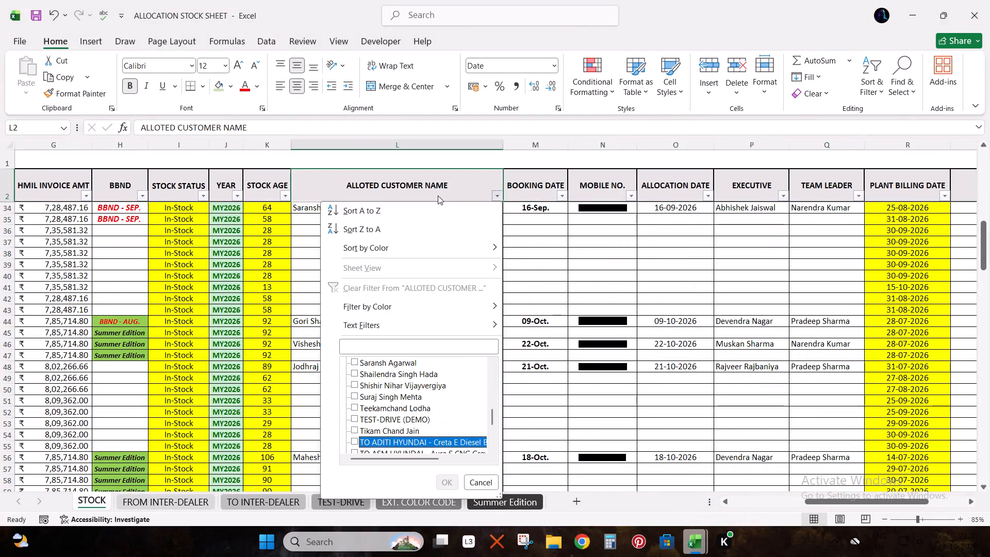
key(Up)
key(Up)
key(Down)
key(Down)
key(space)
key(Down)
key(space)
key(Down)
key(space)
key(Down)
key(Down)
key(space)
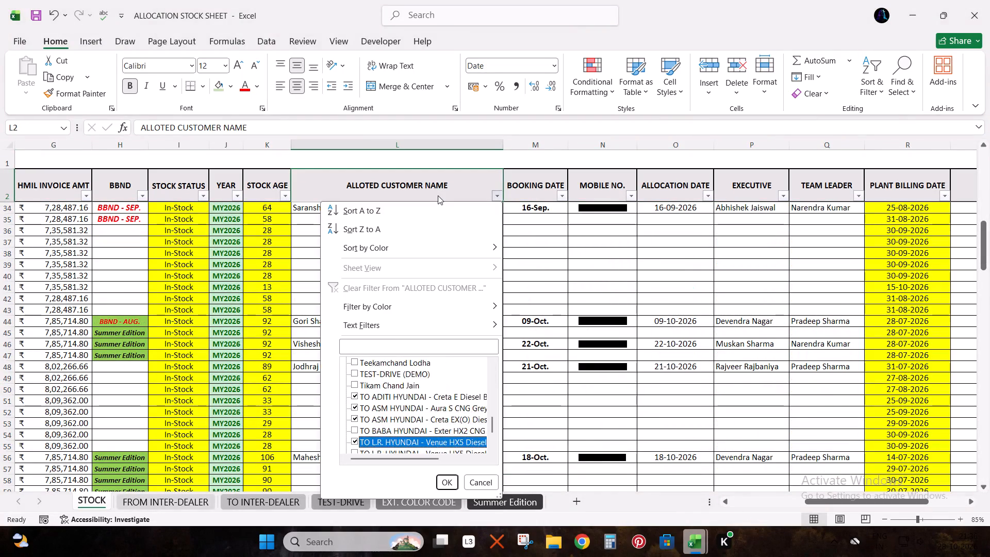
key(space)
key(Down)
key(Up)
key(Up)
key(space)
key(Down)
key(space)
key(Down)
key(space)
key(Down)
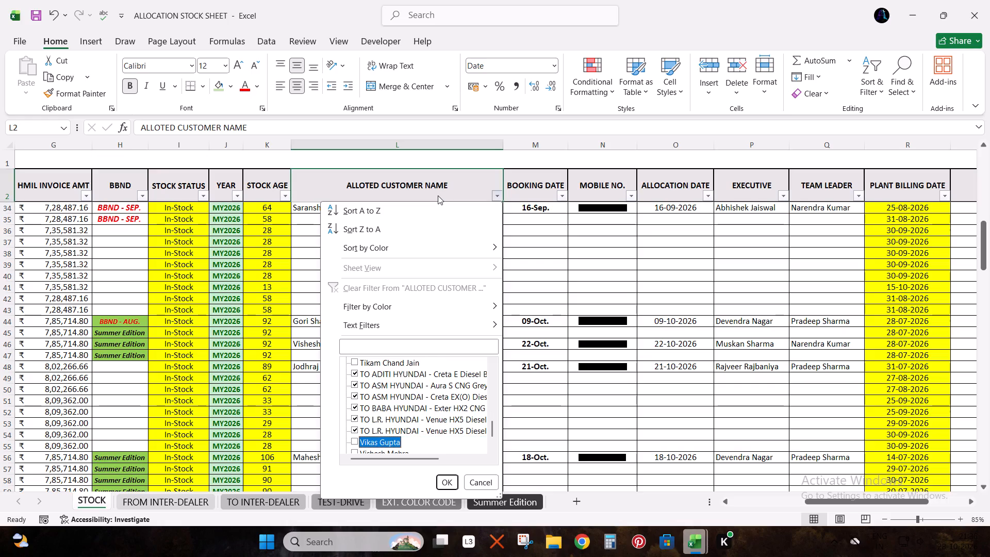
Add the (Blanks) entry to the ALLOTED CUSTOMER NAME filter and apply it.
key(Down)
key(Down)
key(Down)
key(Down)
key(Down)
key(Up)
key(Up)
key(space)
key(Return)
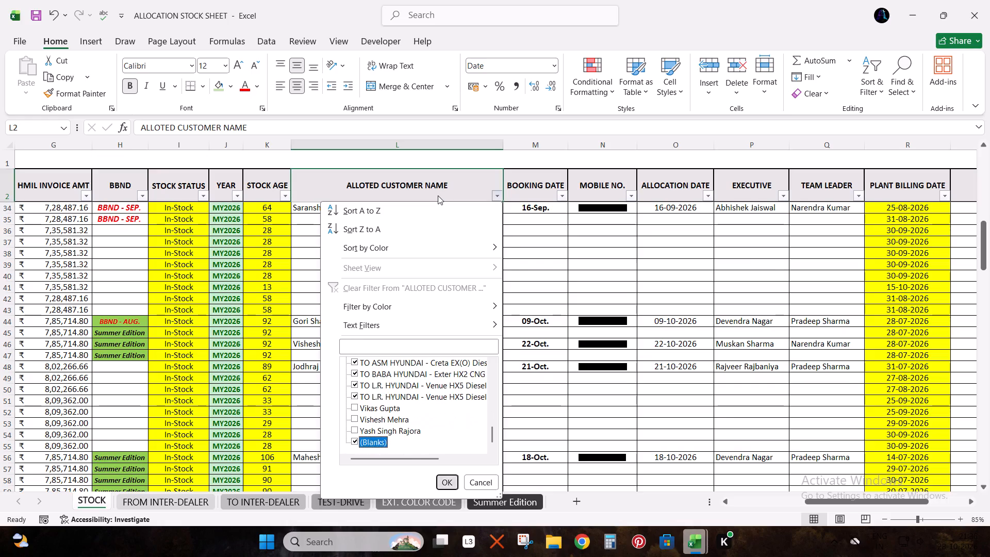
Copy the filtered stock rows across all columns, from the Grand i10 NIOS heading in A3 down to row 146.
key(Down)
key(Left)
key(Up)
key(ctrl+Left)
key(Down)
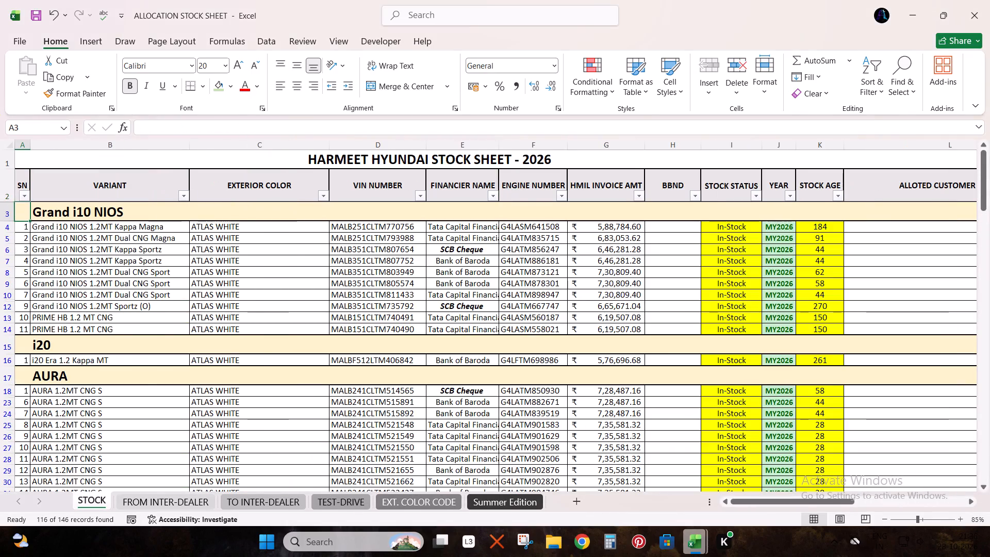
key(ctrl+shift+Right)
key(ctrl+shift+Right)
key(ctrl+shift+Down)
key(ctrl+shift+Down)
key(ctrl+shift+Down)
key(ctrl+shift+Down)
key(ctrl+shift+Down)
key(ctrl+shift+Down)
key(ctrl+shift+Down)
key(ctrl+shift+Down)
key(ctrl+shift+Down)
key(ctrl+shift+Down)
key(ctrl+shift+Down)
key(ctrl+shift+Down)
key(ctrl+shift+Down)
key(ctrl+shift+Down)
key(ctrl+shift+Up)
key(shift+Down)
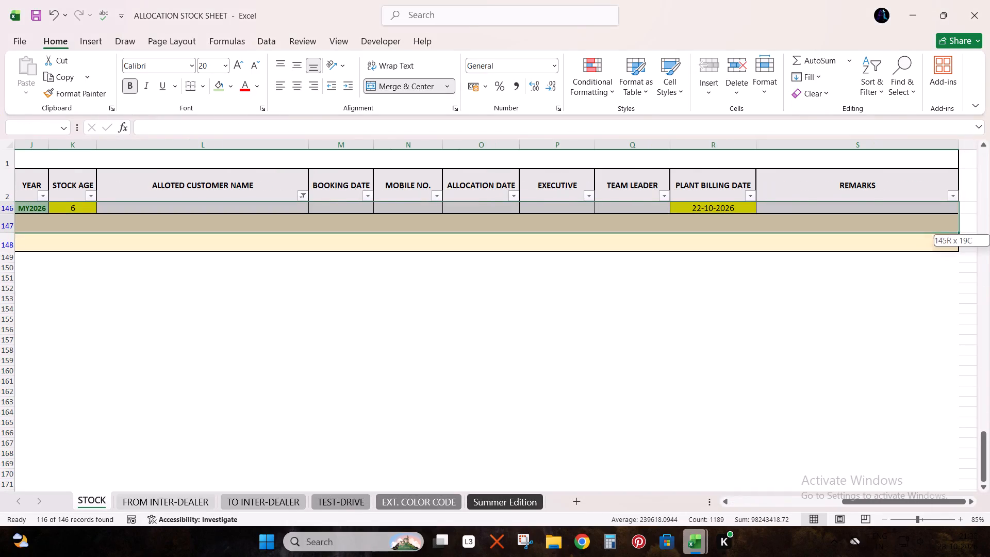
key(shift+Up)
key(ctrl+c)
Switch to Book - Copy - Copy and paste the copied rows over the October Free Stock list in Sheet3, starting at A3.
key(alt+Tab)
key(alt+Tab)
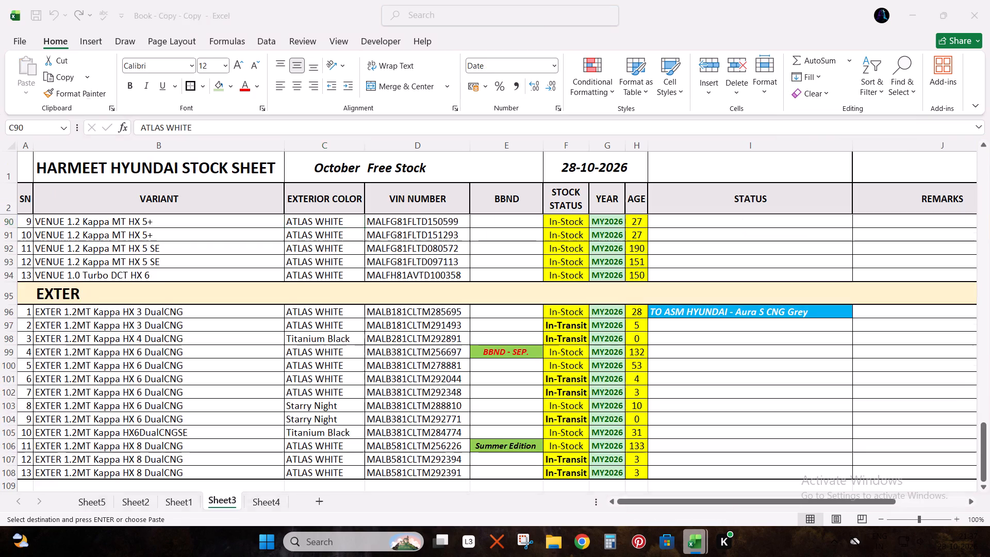
key(ctrl+Up)
key(ctrl+Left)
key(Down)
key(Up)
key(ctrl+Up)
key(ctrl+Up)
key(ctrl+Up)
key(ctrl+Up)
key(ctrl+Up)
key(ctrl+Up)
key(ctrl+Up)
key(ctrl+Up)
key(ctrl+Up)
key(ctrl+Up)
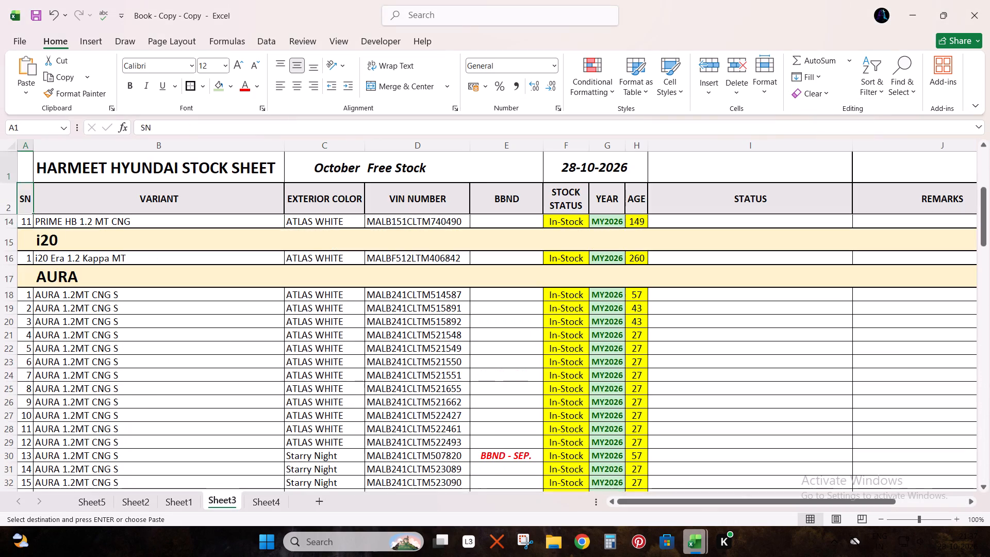
key(Down)
key(Down)
key(ctrl+v)
Delete the heading rows of the empty ALCAZAR, VERNA and CRETA ELECTRIC sections from the free stock list in Sheet3.
scroll(509, 296, down, 2)
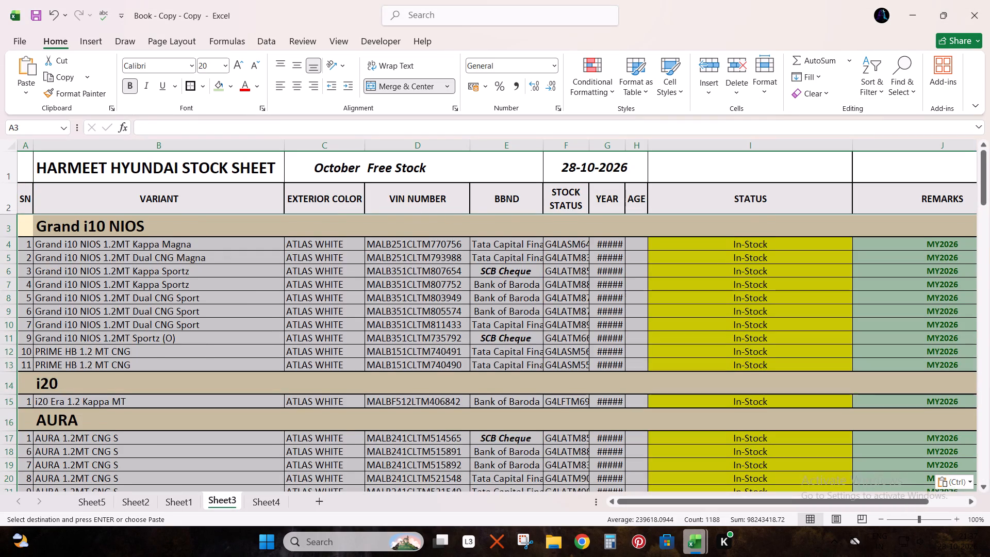
scroll(509, 296, down, 8)
scroll(506, 297, up, 1)
scroll(506, 297, down, 20)
scroll(506, 297, down, 2)
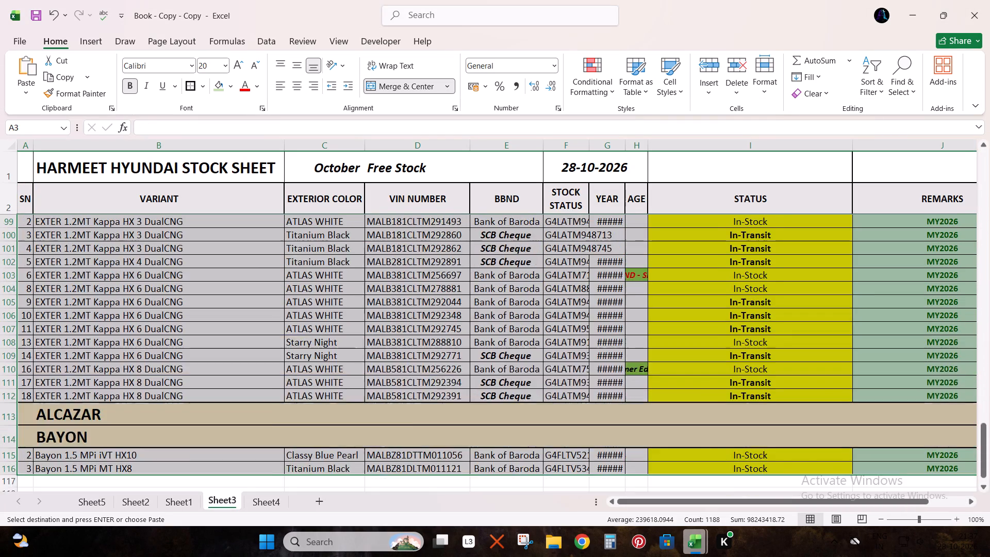
scroll(467, 304, down, 4)
shift+click(378, 300)
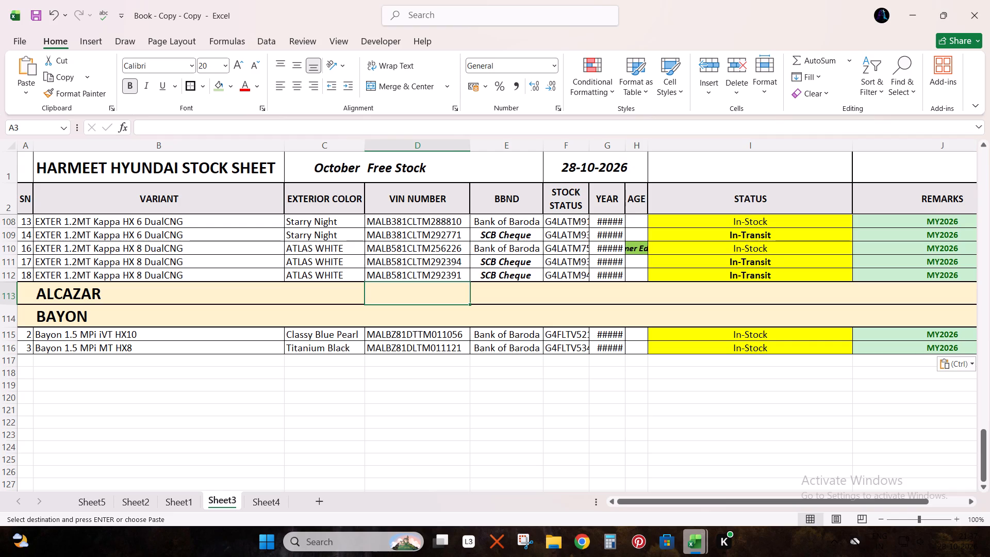
key(shift+space)
key(ctrl+minus)
scroll(419, 264, up, 6)
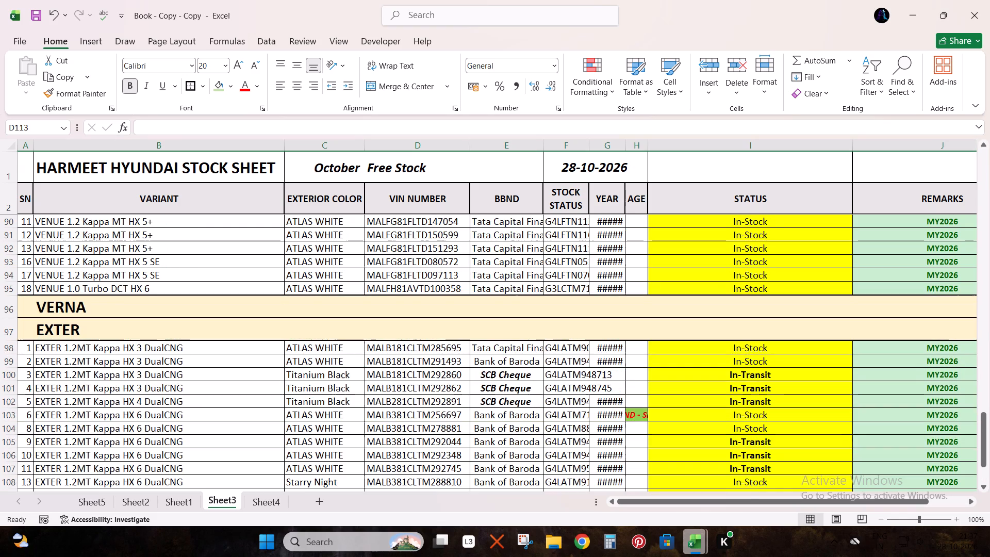
click(429, 308)
key(shift+space)
key(ctrl+minus)
scroll(429, 308, up, 5)
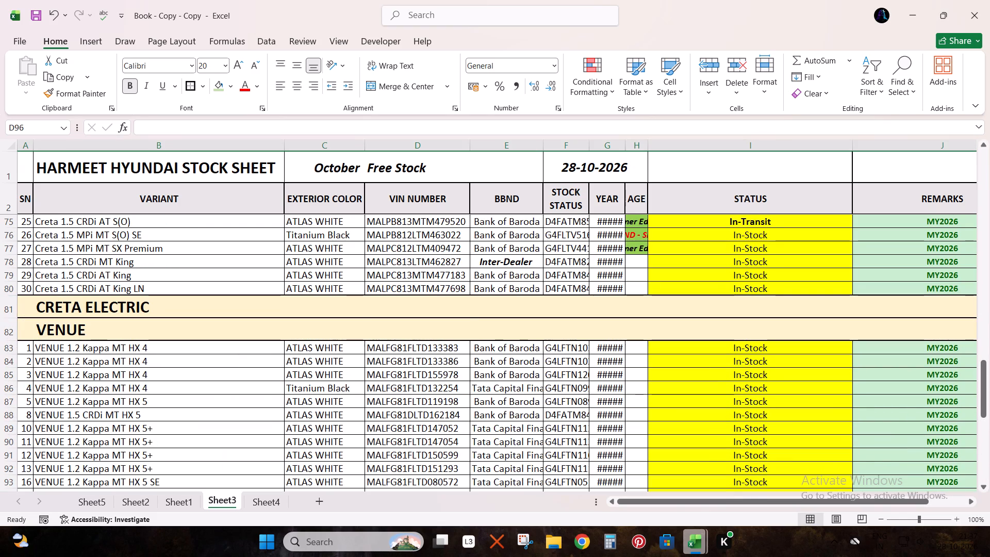
click(428, 306)
key(shift+space)
key(ctrl+minus)
scroll(449, 271, up, 3)
Delete the pasted financier, engine number and invoice amount cells in columns E to G from row 3 down, shifting the remaining cells left.
click(427, 203)
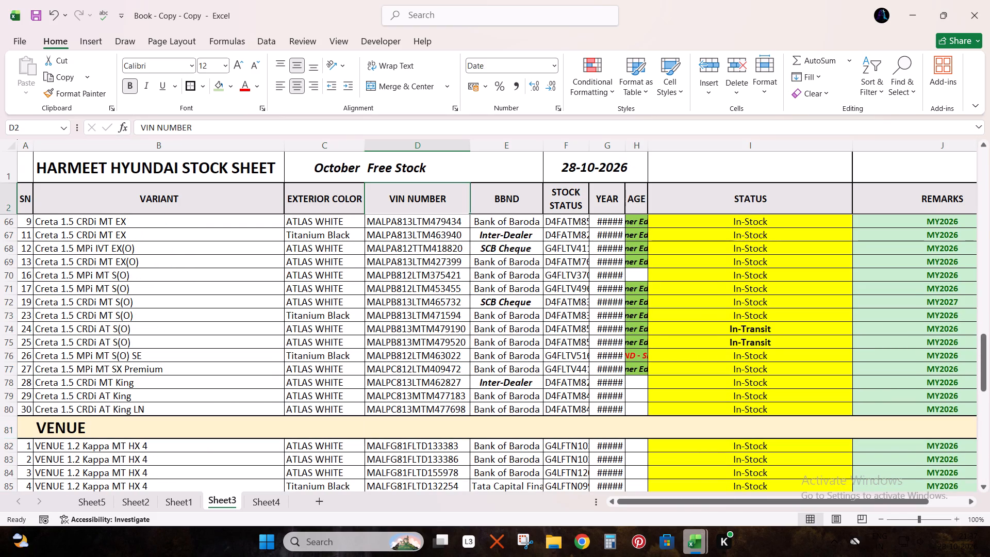
key(Down)
key(Right)
key(Up)
key(Down)
key(shift+Right)
key(shift+Right)
key(ctrl+shift+Down)
key(ctrl+shift+Down)
key(ctrl+shift+Down)
key(ctrl+shift+Down)
key(ctrl+shift+Down)
key(ctrl+shift+Down)
key(ctrl+shift+Down)
key(ctrl+shift+Down)
key(ctrl+shift+Down)
key(ctrl+shift+Down)
key(ctrl+shift+Down)
key(ctrl+shift+Down)
key(ctrl+shift+Down)
key(ctrl+shift+Down)
key(ctrl+shift+Down)
key(ctrl+shift+Down)
key(ctrl+shift+Down)
key(ctrl+shift+Down)
key(ctrl+shift+Down)
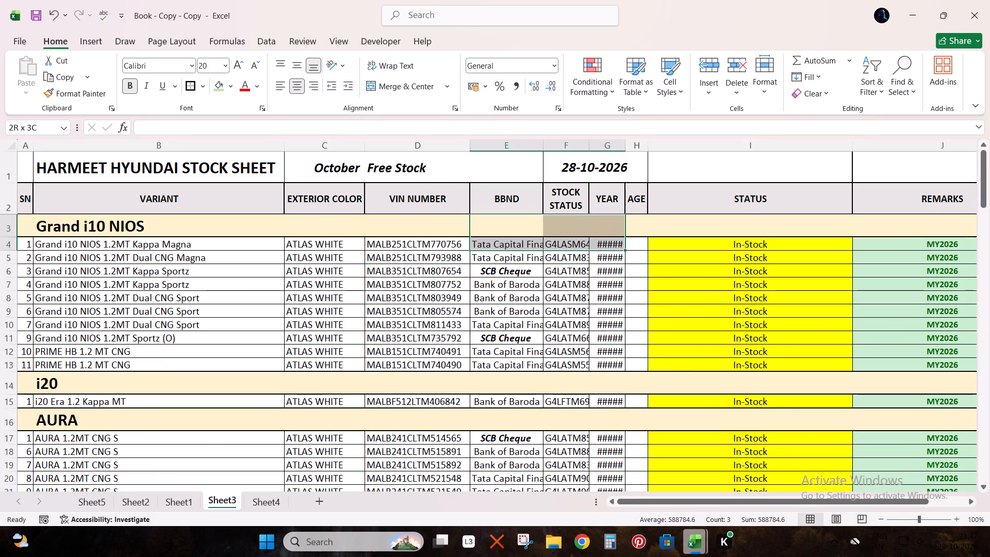
key(ctrl+shift+Up)
key(ctrl+minus)
key(Return)
key(Up)
key(Down)
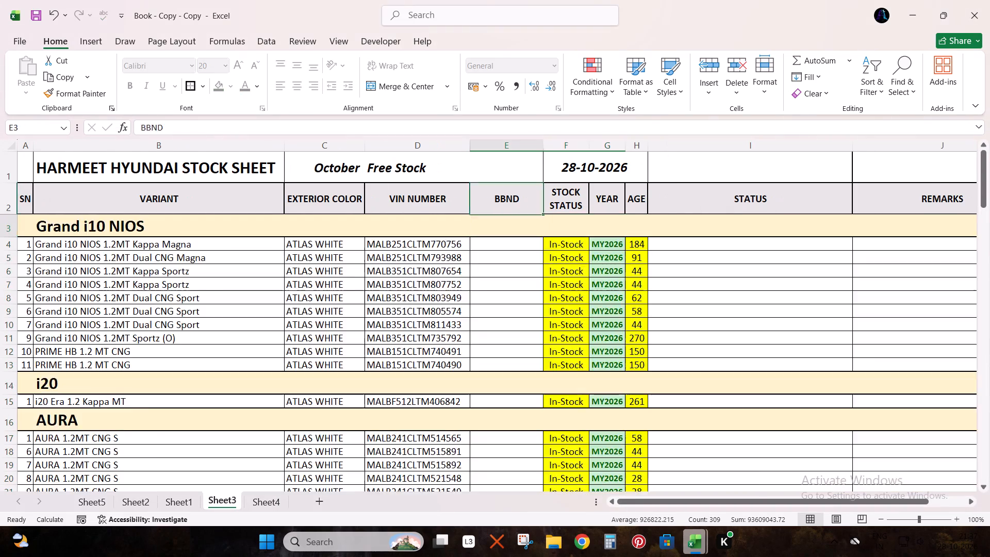
Delete the pasted booking date through plant billing date cells in columns J to O from row 3 down, shifting the remaining cells left.
key(ctrl+Right)
key(Left)
key(shift+Left)
key(shift+Left)
key(shift+Left)
key(shift+Left)
key(shift+Left)
key(ctrl+shift+Down)
key(ctrl+shift+Down)
key(ctrl+shift+Down)
key(ctrl+shift+Down)
key(ctrl+shift+Down)
key(ctrl+shift+Down)
key(ctrl+shift+Down)
key(ctrl+shift+Down)
key(ctrl+shift+Down)
key(ctrl+shift+Down)
key(ctrl+shift+Down)
key(ctrl+shift+Down)
key(ctrl+shift+Down)
key(ctrl+shift+Down)
key(ctrl+shift+Down)
key(ctrl+shift+Down)
key(ctrl+shift+Down)
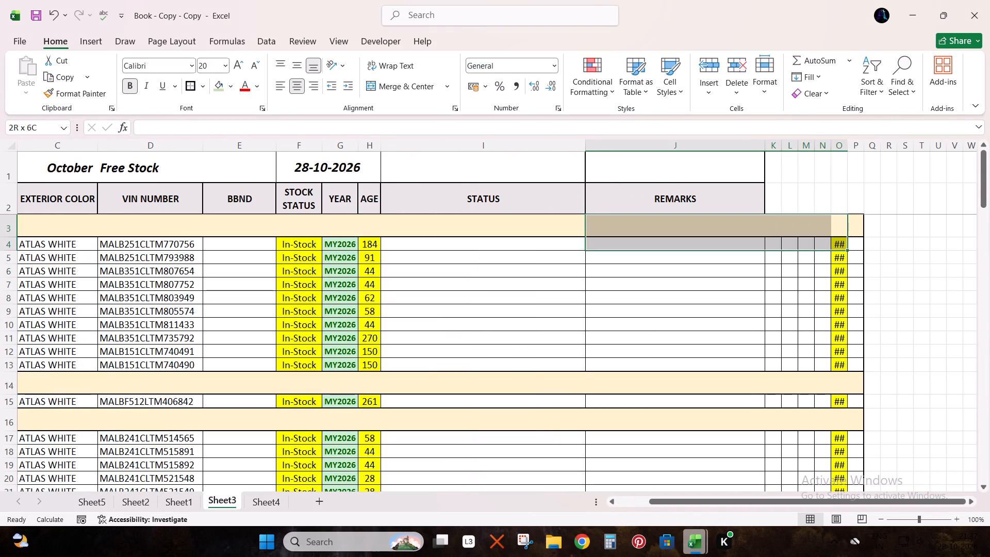
key(ctrl+shift+Up)
key(ctrl+minus)
key(Return)
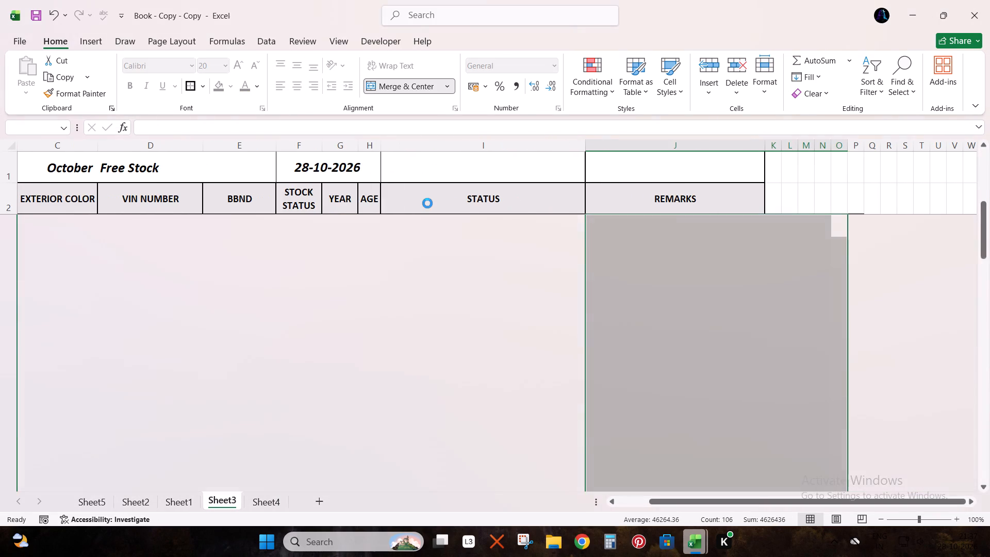
Renumber the SN column of the Grand i10 NIOS section consecutively from 1 to 10 in A4 to A13.
key(ctrl+Left)
key(ctrl+Left)
key(ctrl+Left)
key(ctrl+Left)
key(Down)
key(shift+Down)
scroll(854, 160, up, 1)
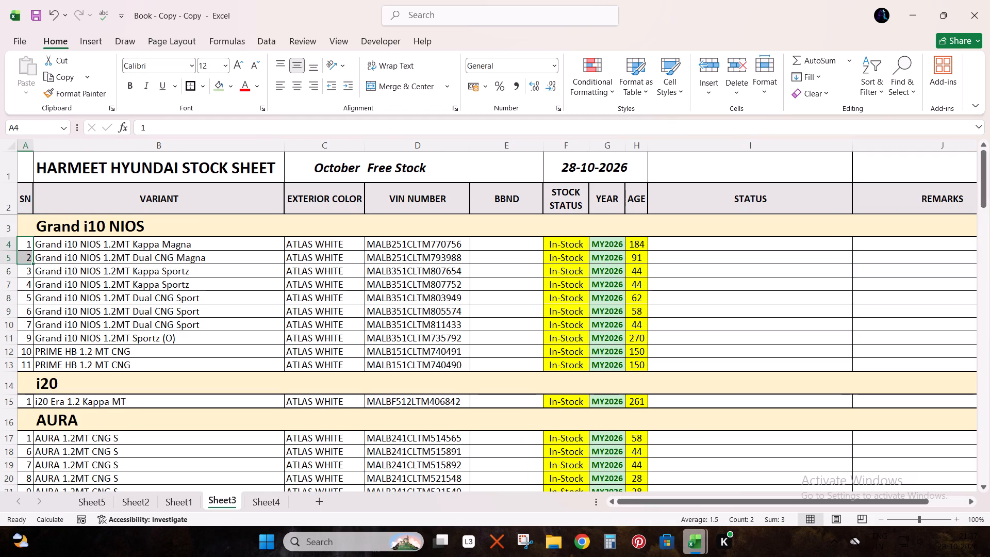
double_click(32, 261)
Set A18 to 2 and renumber the AURA section's SN column consecutively from 1 to 42.
scroll(89, 277, down, 4)
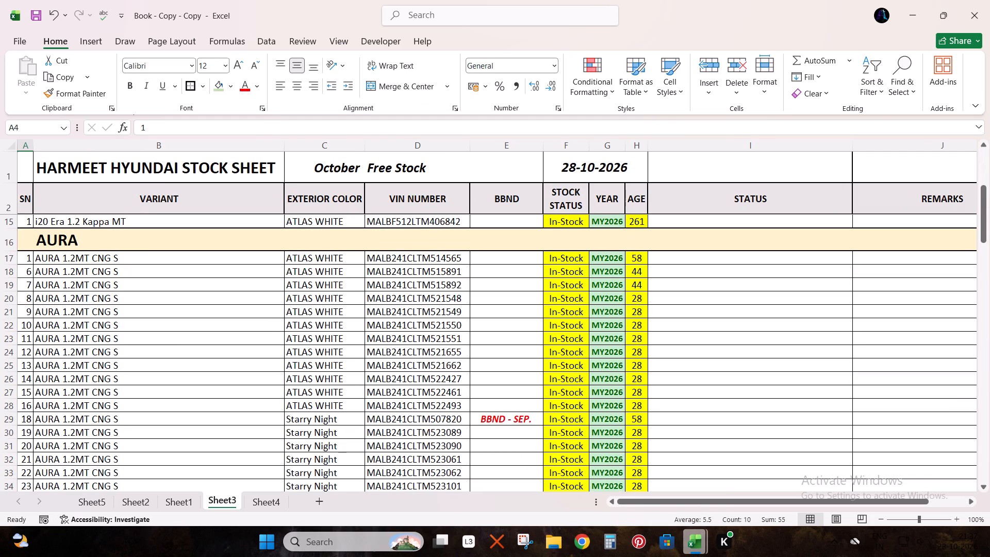
click(29, 271)
key(2)
key(Up)
key(shift+Down)
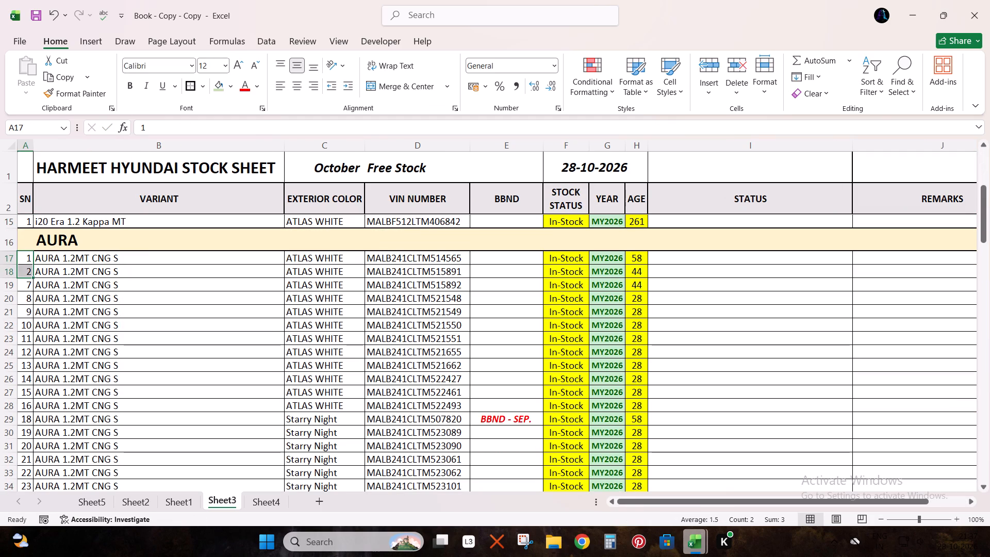
double_click(34, 277)
Renumber the CRETA section's SN column consecutively from 1 to 21, starting at A60.
scroll(158, 336, down, 6)
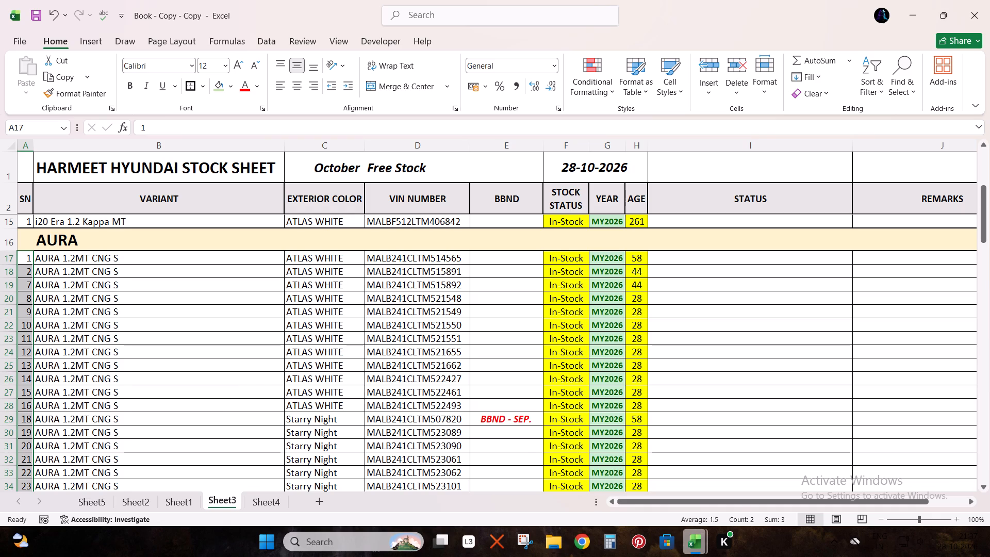
scroll(32, 310, down, 7)
drag(27, 313, 29, 322)
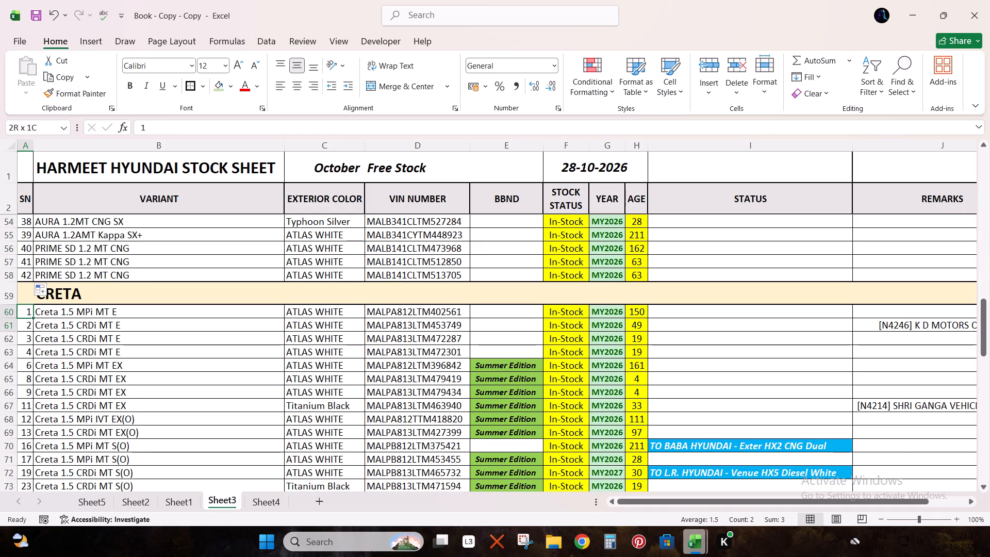
drag(29, 322, 29, 323)
double_click(34, 330)
Renumber the VENUE section's SN column consecutively from 1 to 13, starting at A82.
scroll(65, 333, down, 6)
drag(24, 367, 27, 373)
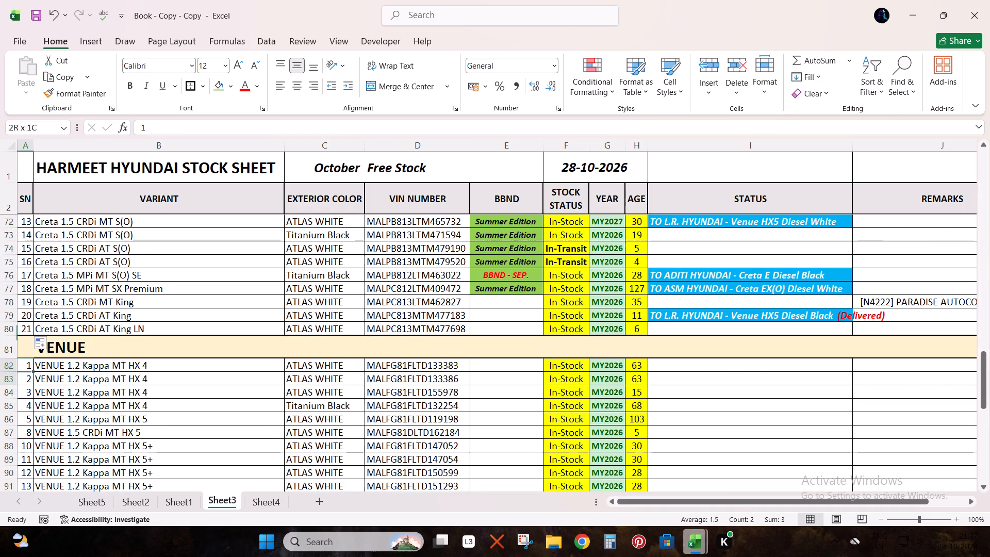
drag(27, 373, 28, 377)
double_click(35, 384)
Renumber the EXTER section's SN column consecutively from 1 to 15 in A96 to A110.
scroll(96, 362, down, 7)
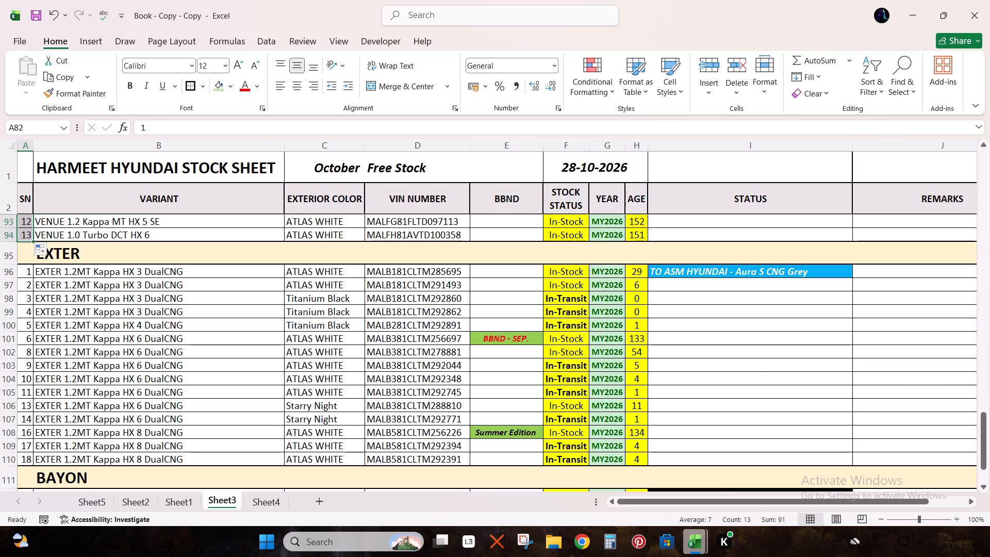
drag(26, 275, 29, 289)
double_click(36, 290)
scroll(54, 281, up, 1)
scroll(54, 281, down, 1)
scroll(54, 281, up, 3)
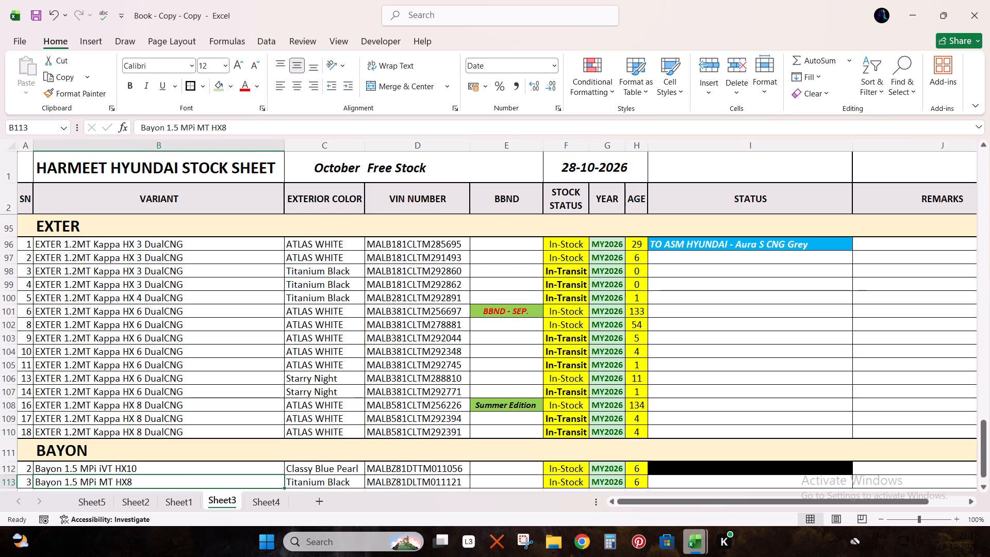
drag(26, 245, 26, 258)
double_click(33, 264)
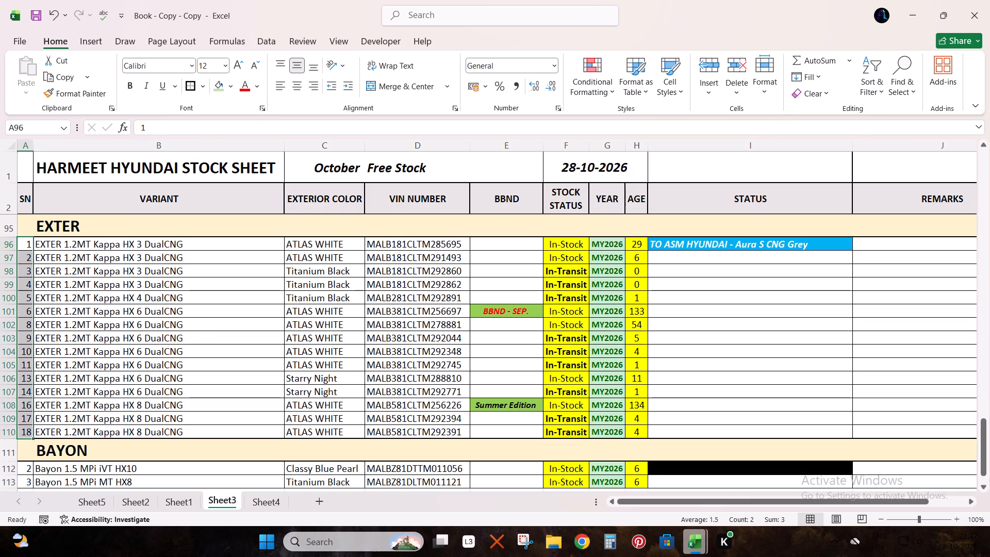
Switch to ALLOCATION STOCK SHEET and remove the filters from the STOCK sheet's heading row.
scroll(104, 328, down, 2)
click(721, 378)
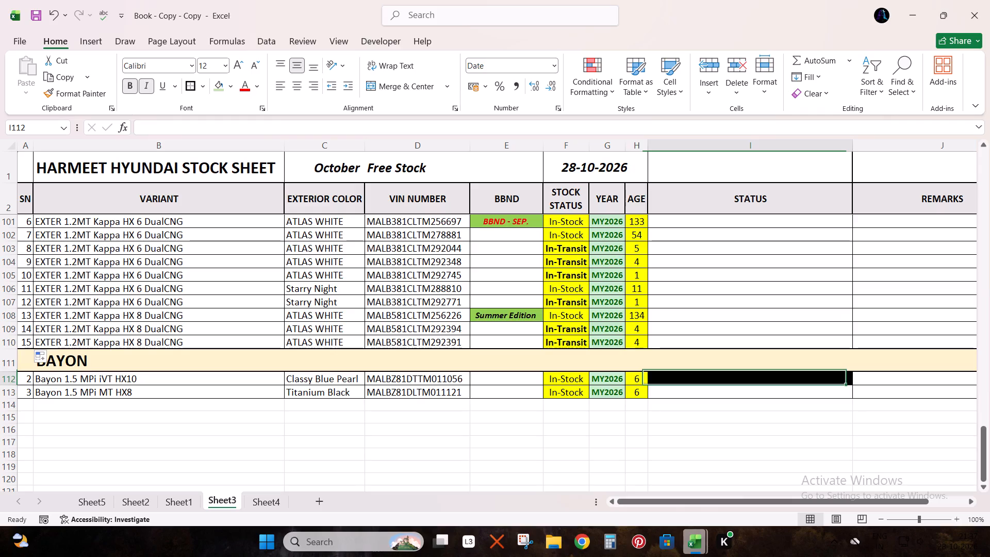
key(alt+Tab)
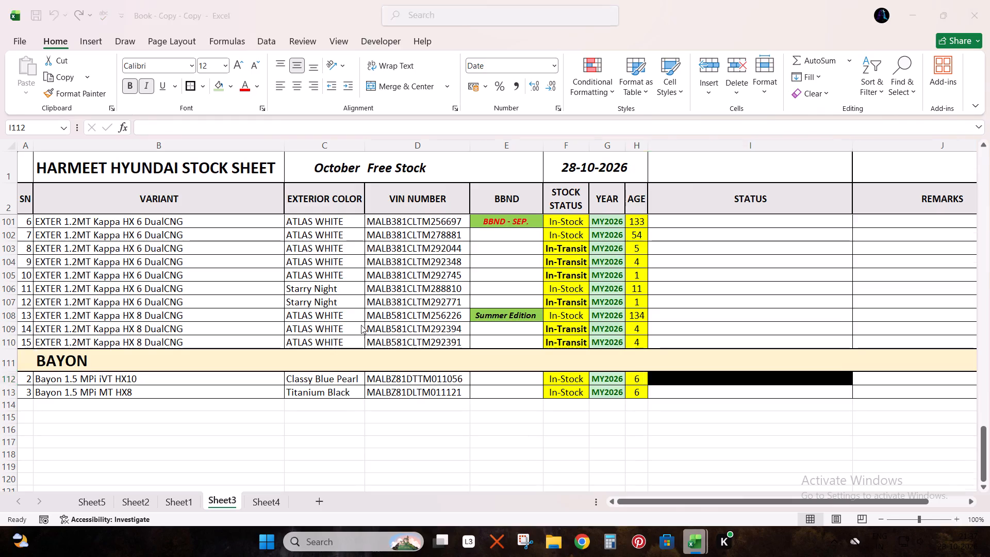
scroll(472, 311, up, 3)
scroll(323, 330, up, 5)
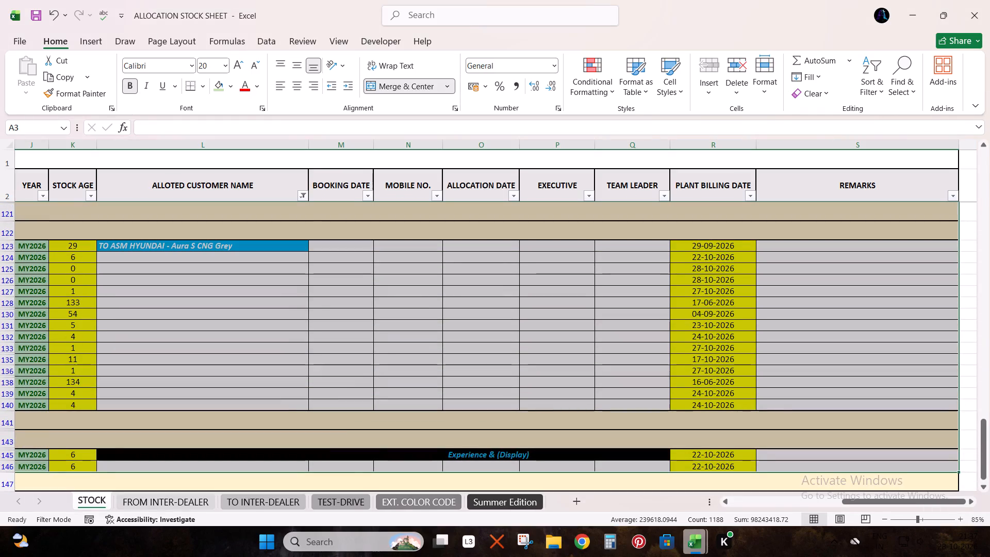
click(254, 183)
key(ctrl+shift+l)
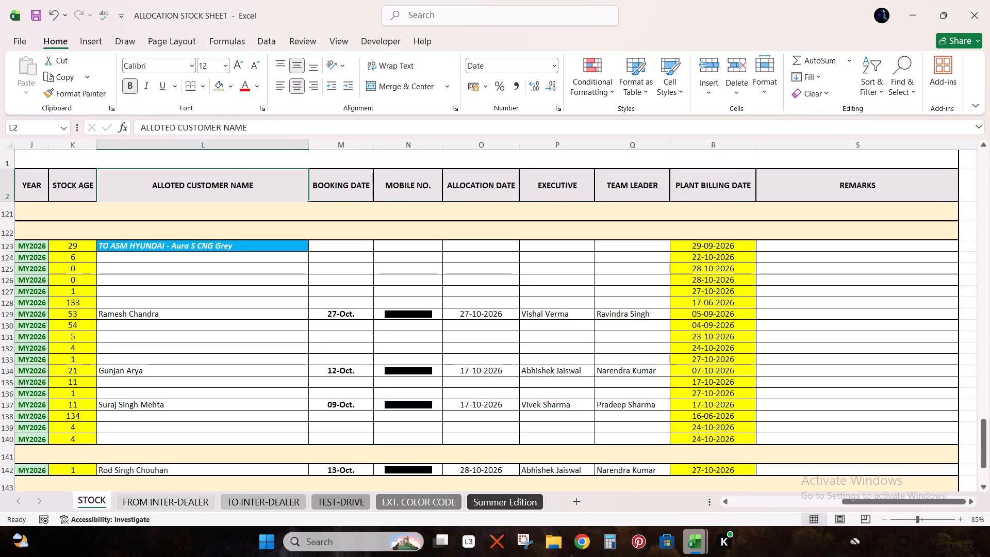
Examine the contents of the blacked-out alloted customer name cells and merged labels in rows 144 and 145.
scroll(272, 378, down, 7)
scroll(271, 378, up, 1)
click(492, 281)
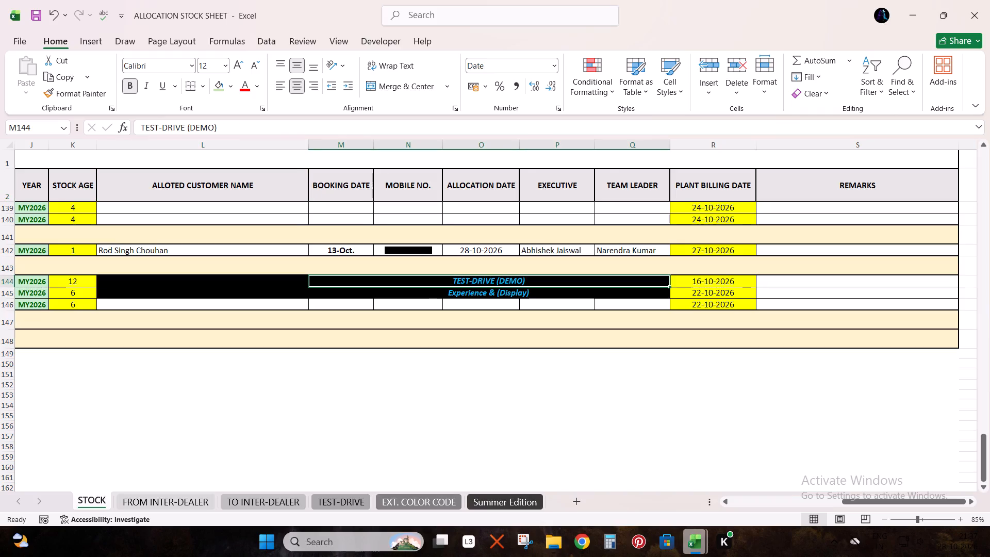
drag(221, 128, 138, 127)
click(179, 289)
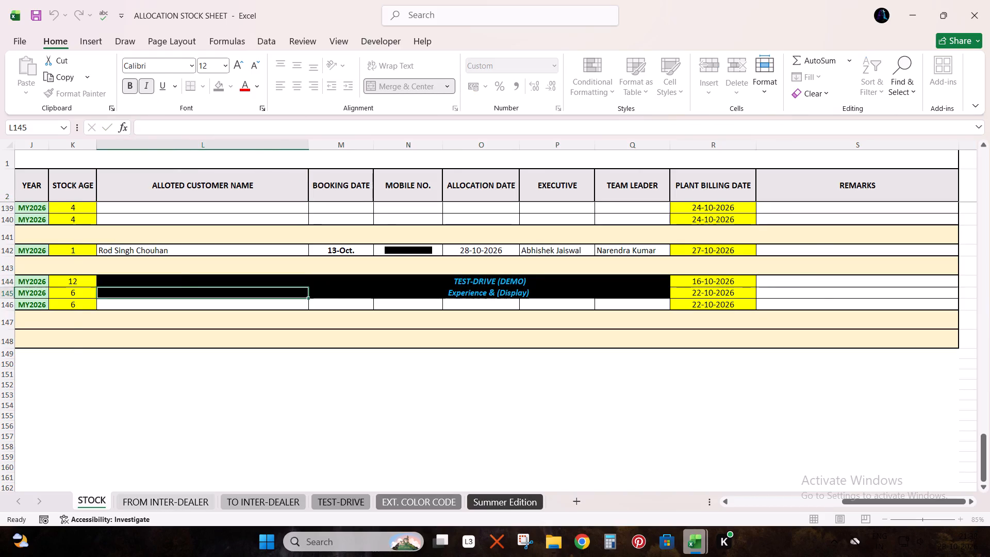
click(173, 277)
click(269, 276)
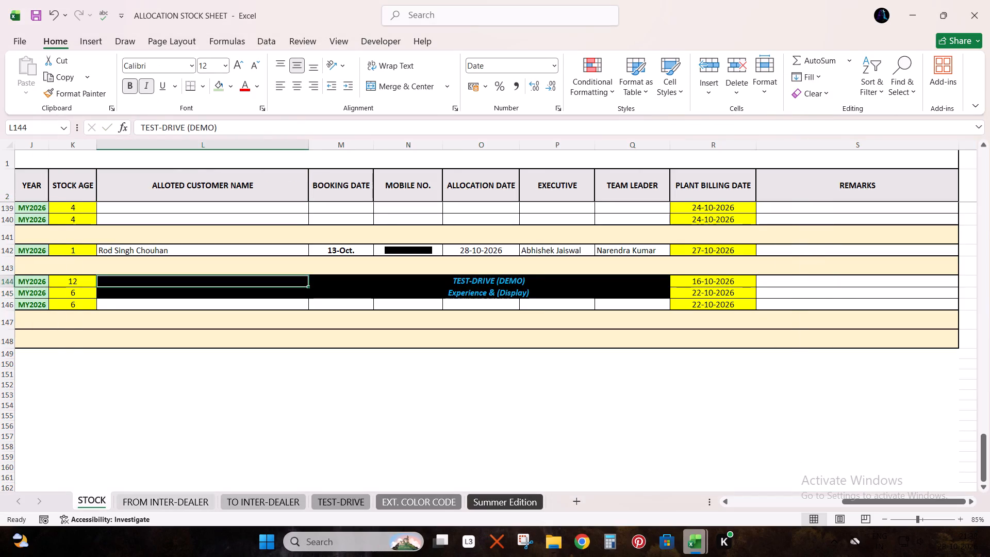
click(267, 291)
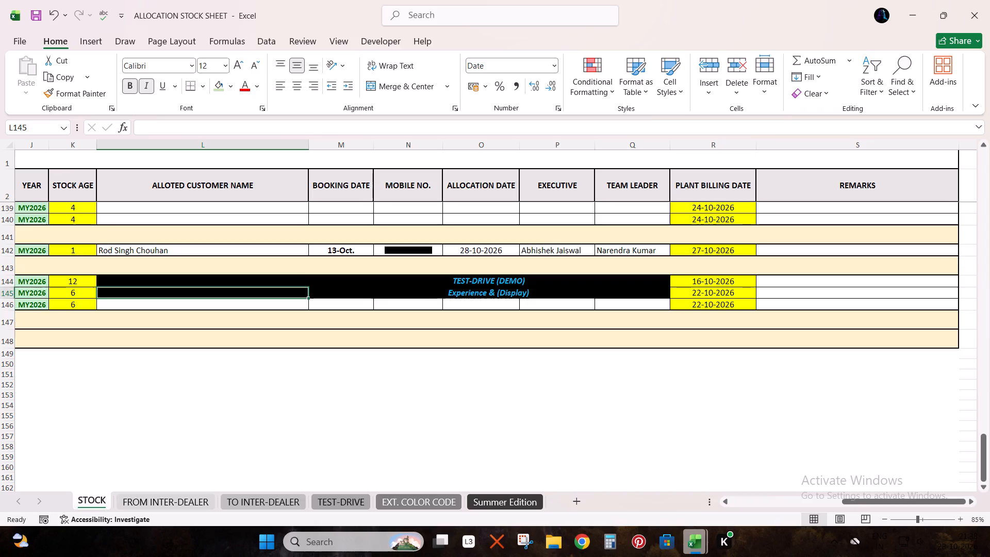
click(246, 281)
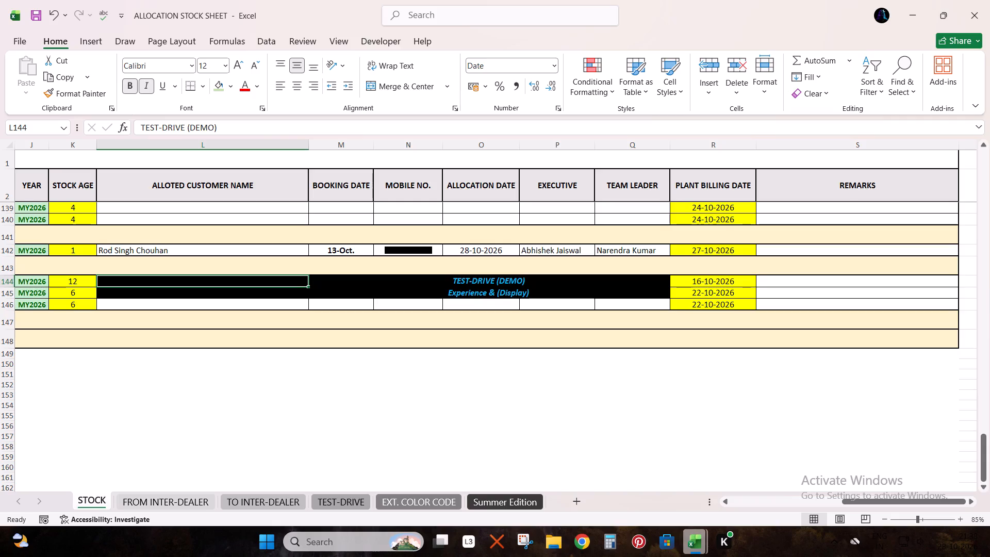
Enter "Display" as the alloted customer name in L145, on the Experience & (Display) row.
click(218, 294)
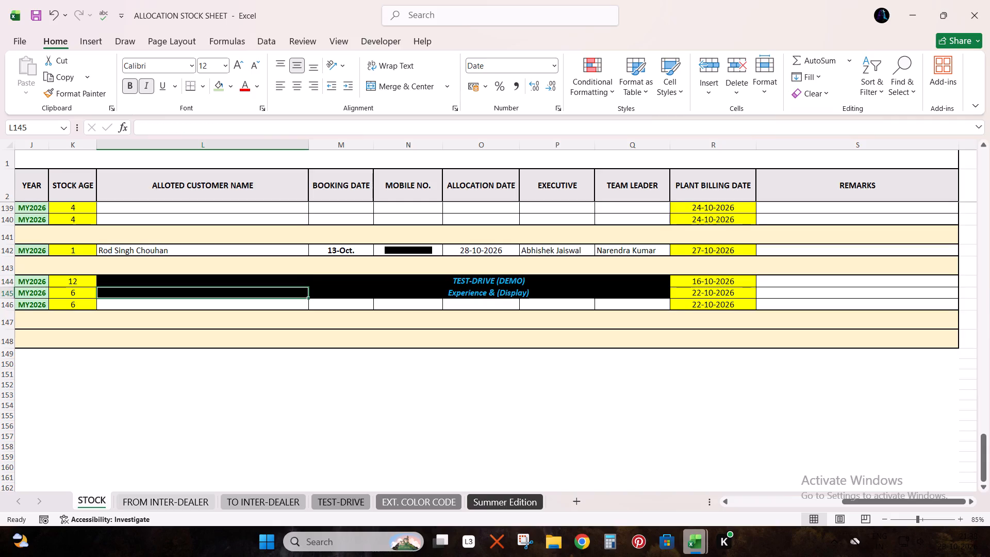
text(Disp)
text(lay)
key(Return)
key(Up)
key(shift+Down)
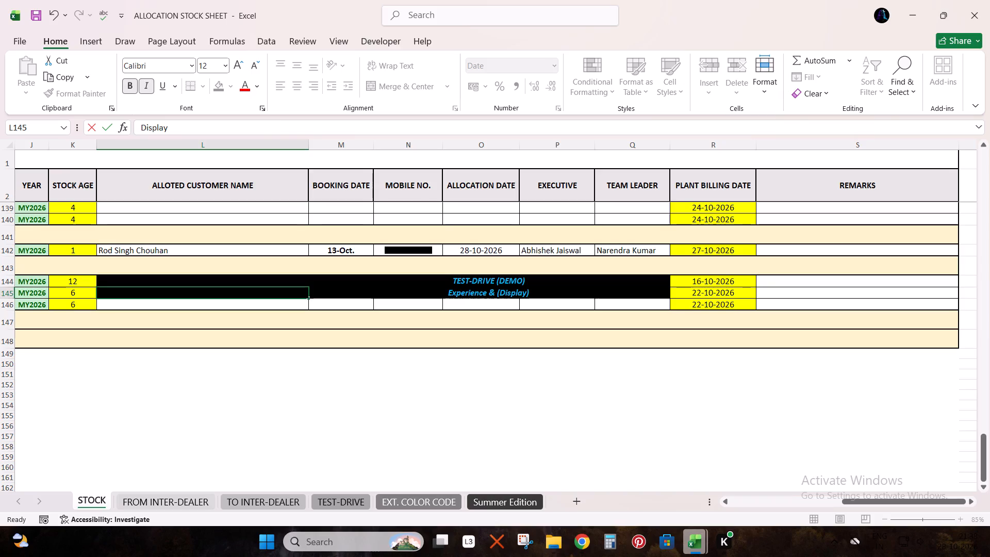
click(201, 256)
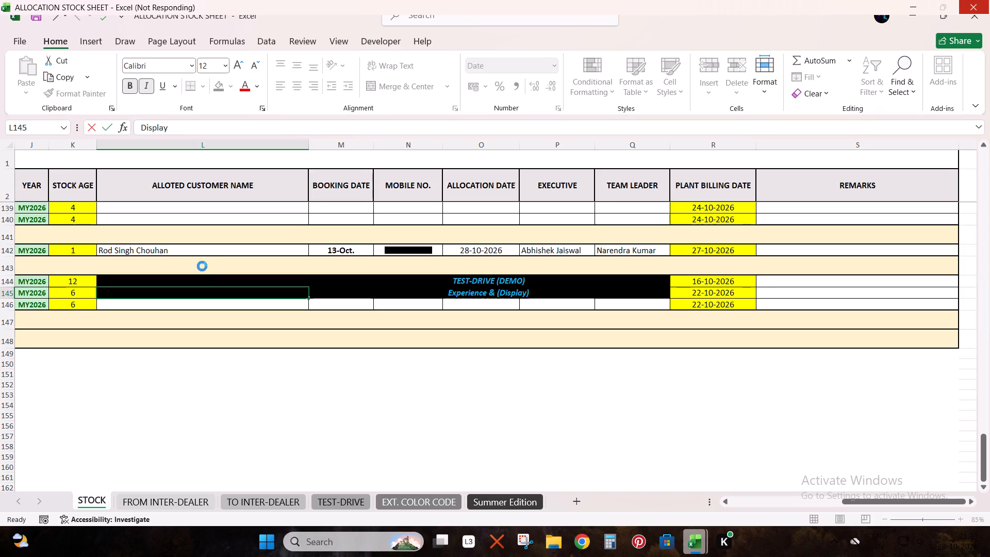
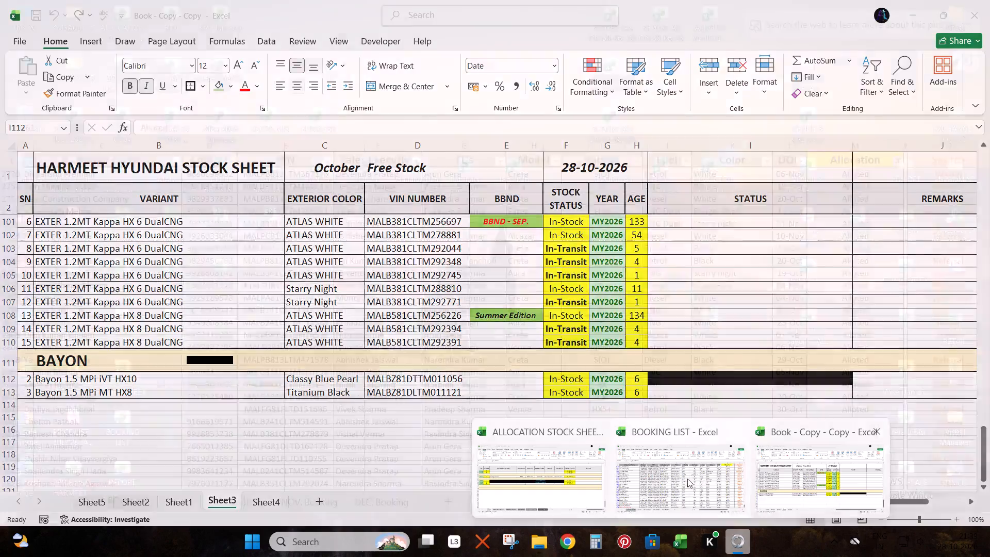
Switch to ALLOCATION STOCK SHEET and set the font colour of the blacked-out customer name cells L144 and L145 to light blue.
click(538, 477)
click(216, 305)
click(229, 288)
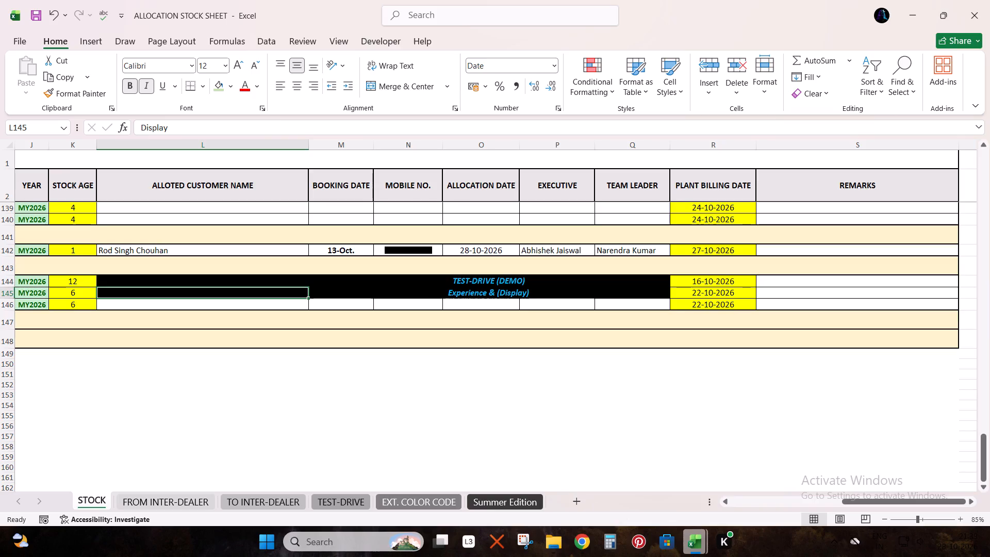
drag(228, 280, 231, 288)
click(258, 86)
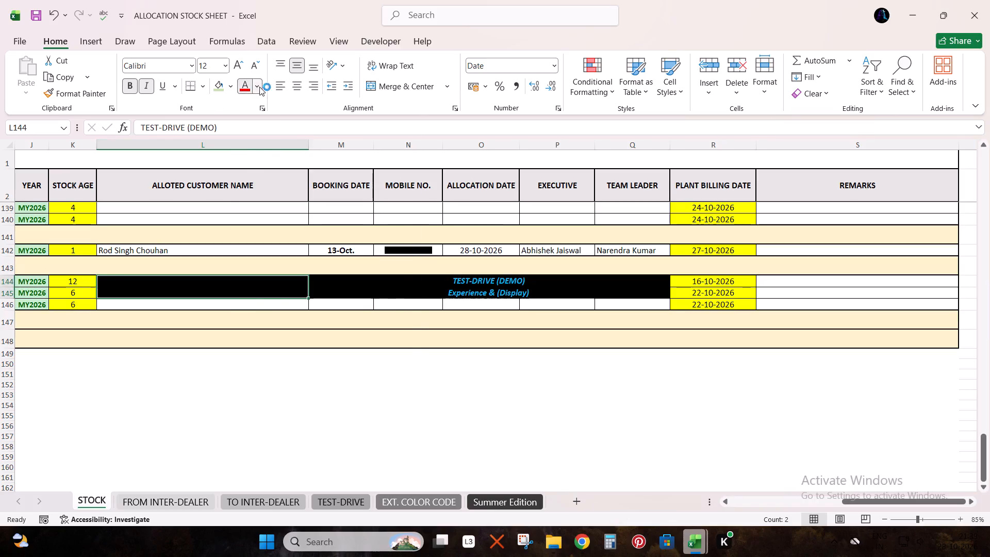
click(355, 298)
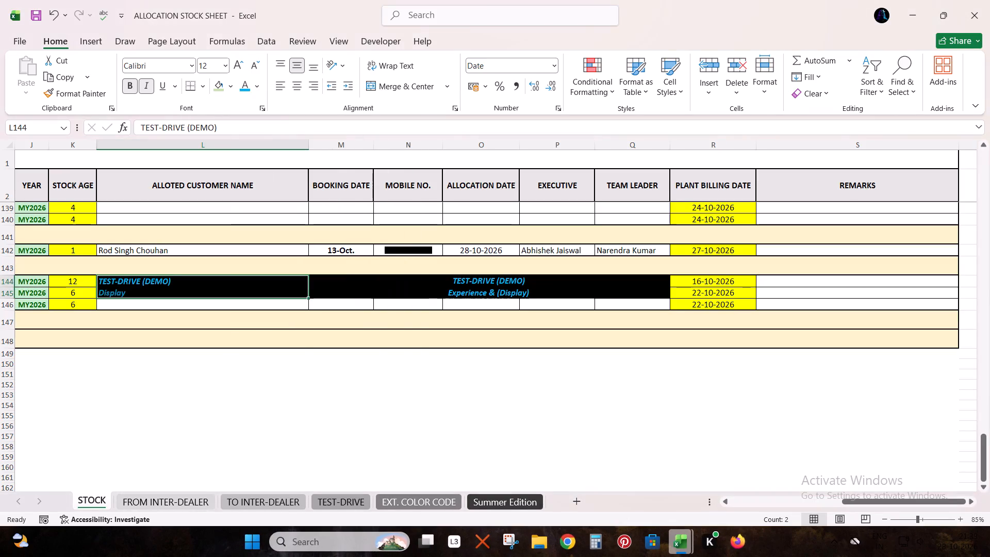
Centre the text horizontally in the alloted customer name cells L144 and L145.
click(202, 319)
drag(191, 277, 194, 292)
click(294, 84)
click(257, 312)
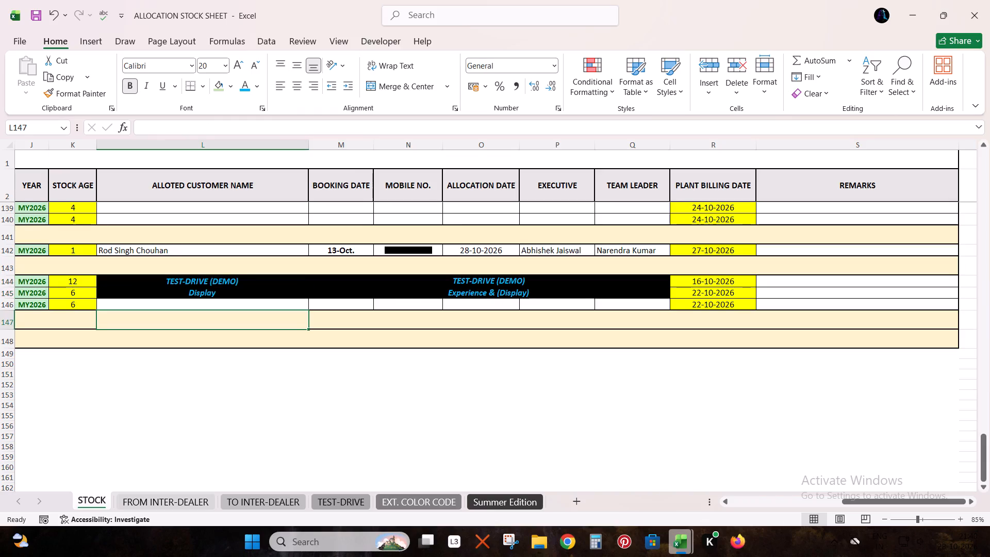
Enter "DISPLAY" in L145 and "DEMO" in L144 as the alloted customer names, and save the workbook.
click(237, 296)
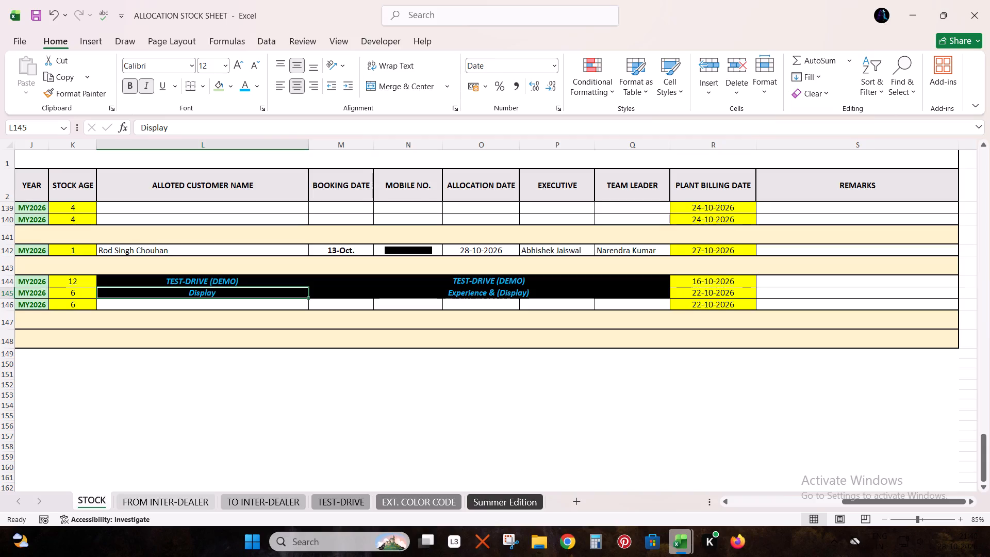
text(DIS)
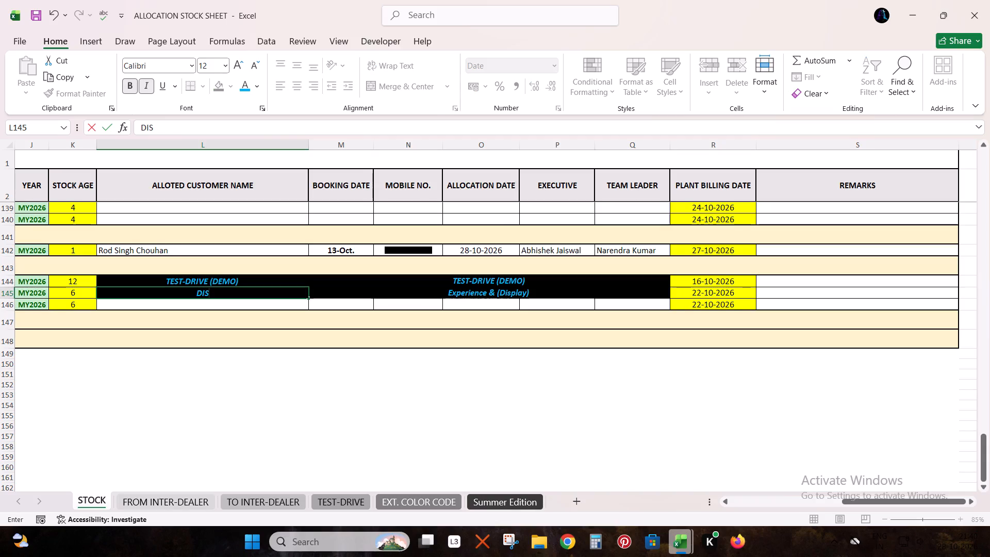
text(PLAY)
key(Return)
key(Up)
key(Up)
text(DEMO)
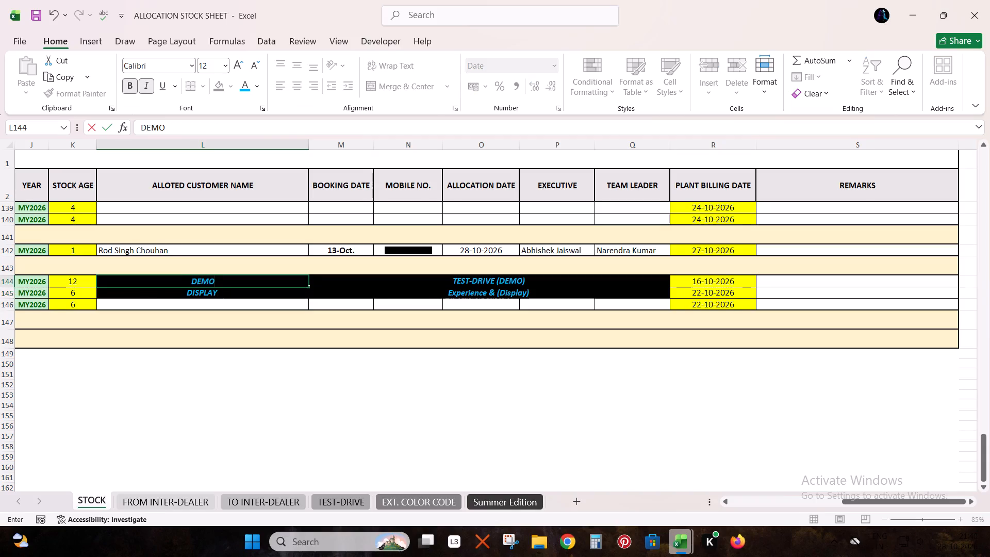
key(Return)
key(ctrl+s)
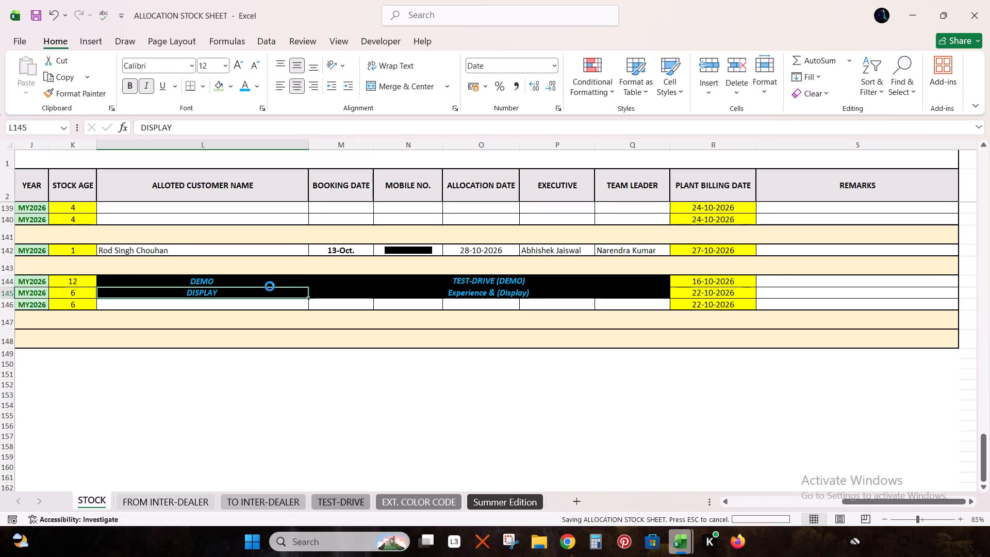
Draw light blue border lines between rows 144 and 145 across the blacked-out cells from column L to Q, and save the workbook.
click(203, 91)
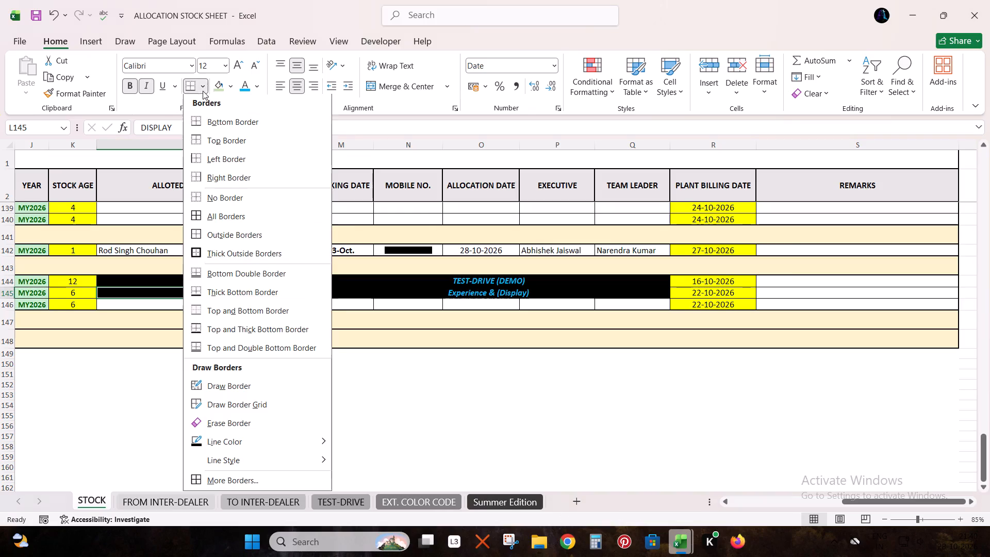
click(238, 443)
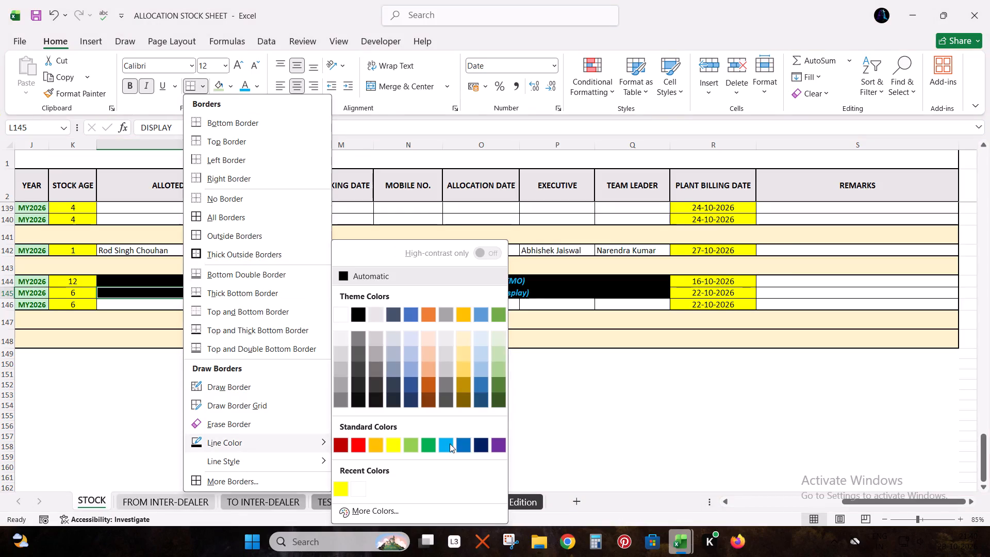
click(450, 444)
click(158, 287)
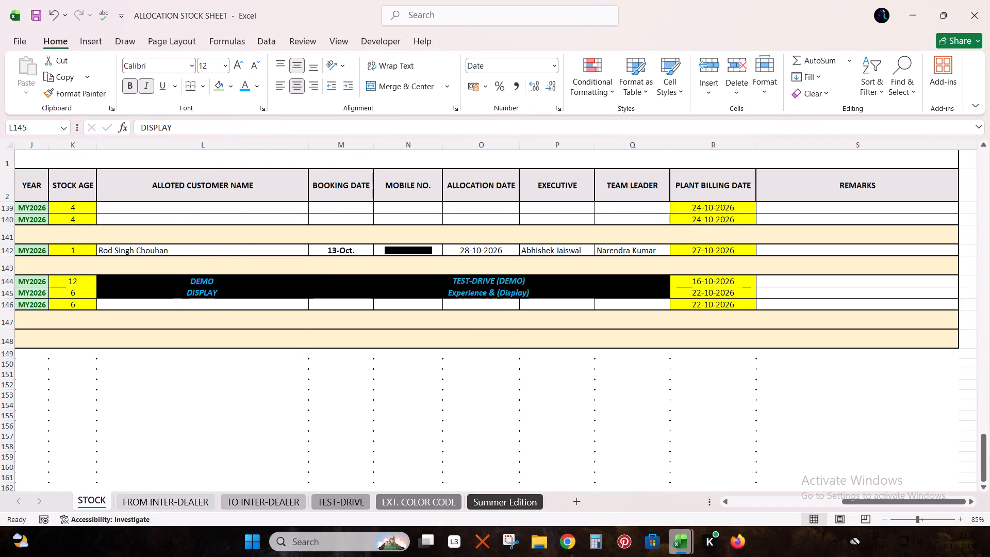
click(348, 287)
key(ctrl+s)
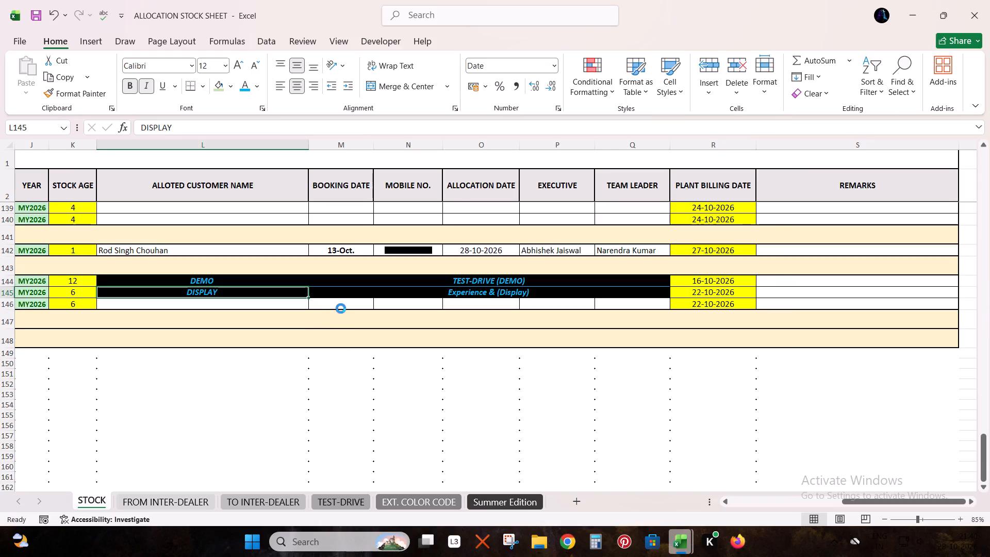
click(341, 308)
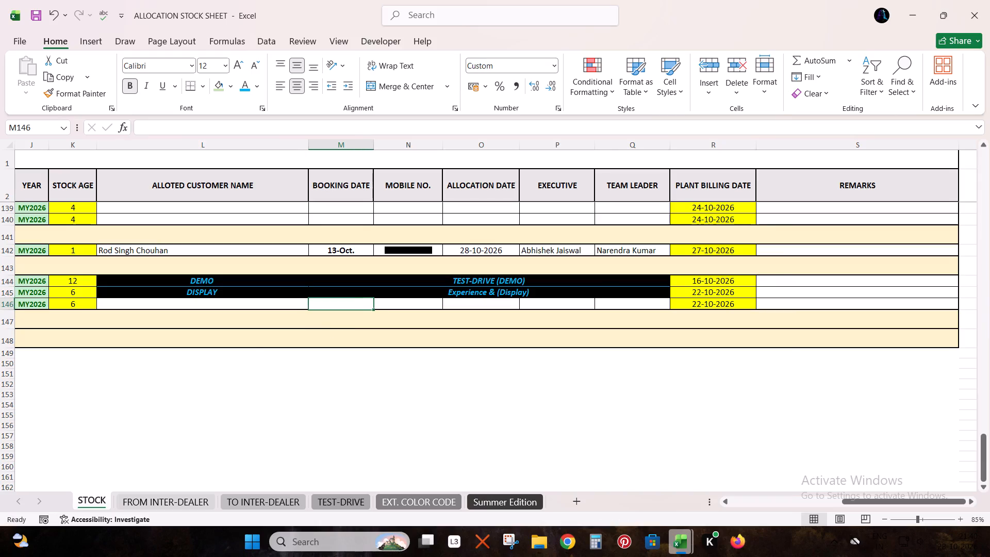
key(ctrl+s)
Switch to Firefox and close the Bing tab.
click(744, 539)
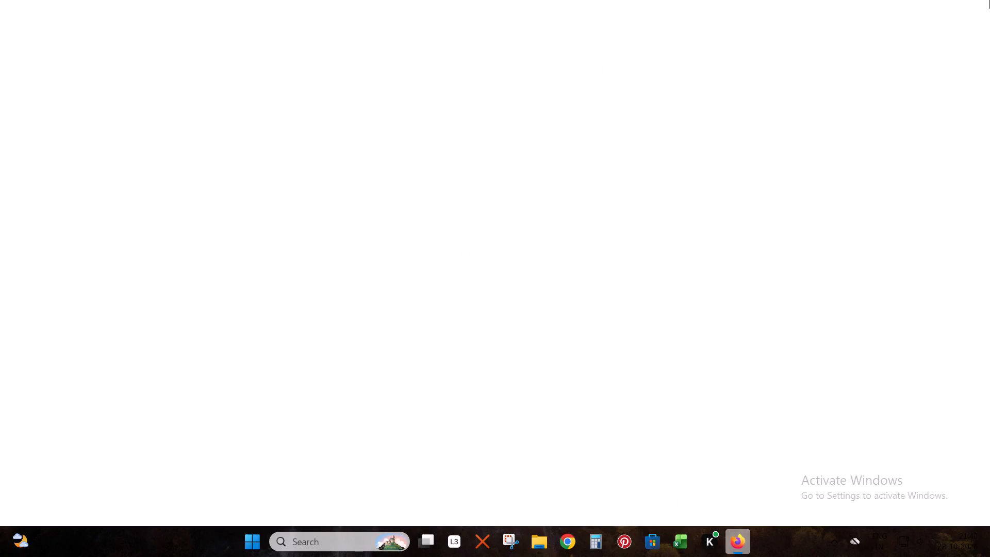
click(207, 21)
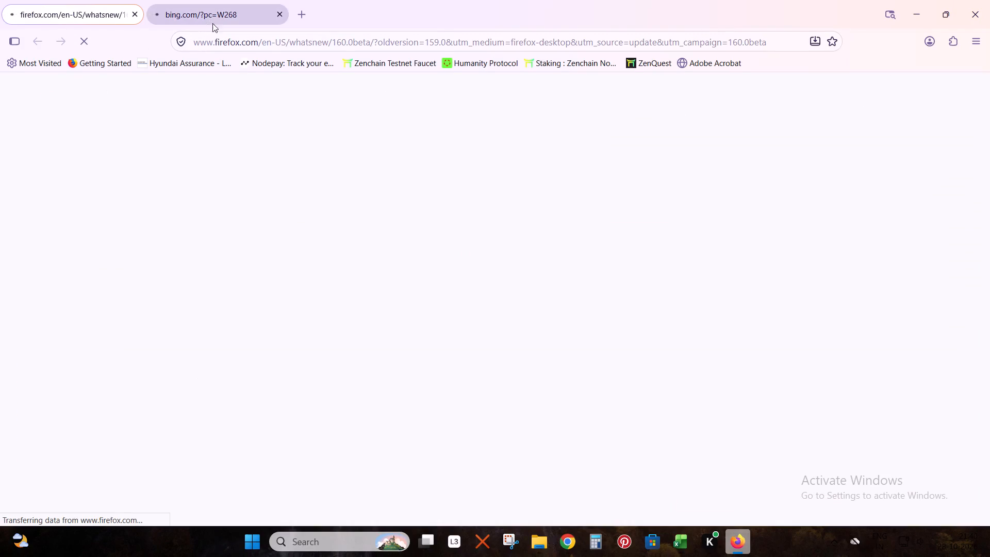
click(280, 14)
Start entering a web address beginning with "19" in place of the Firefox what's-new page address.
click(195, 43)
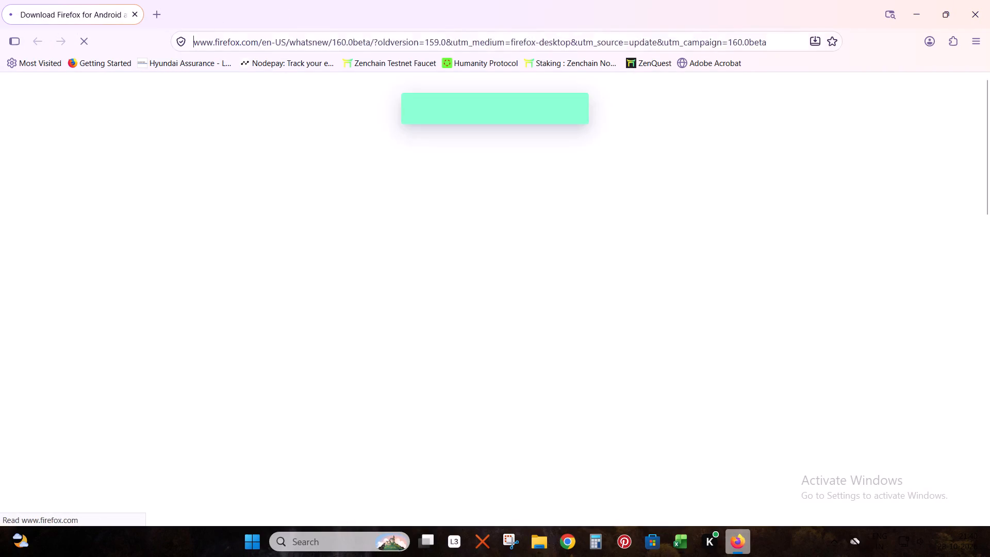
text(19)
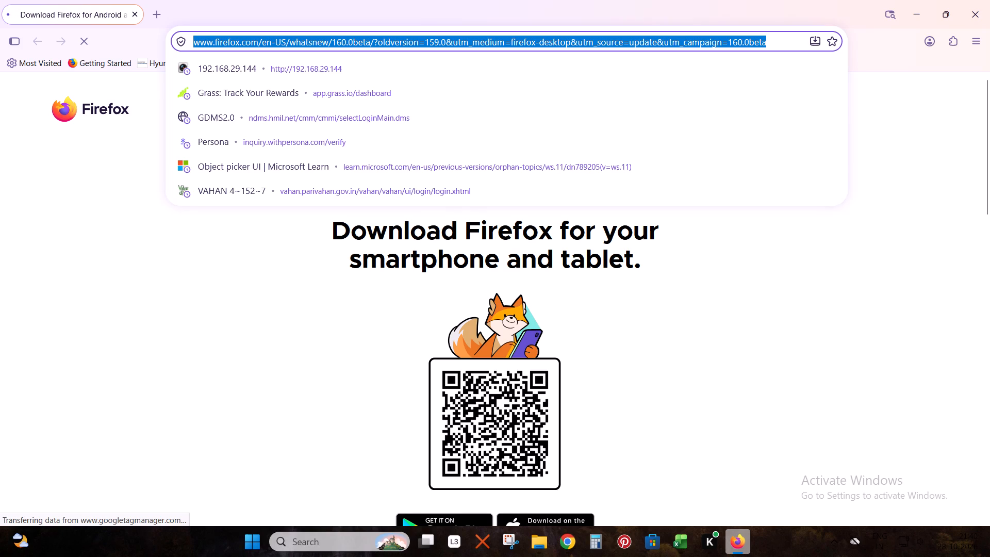
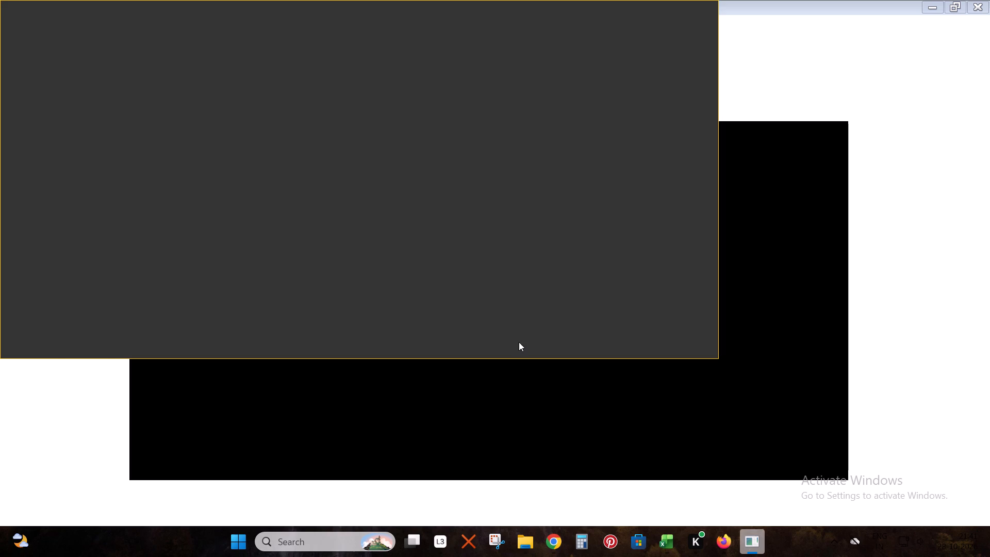
Close the camera viewer's control window and the Firefox window showing the network video recorder's Live View page.
right_click(719, 545)
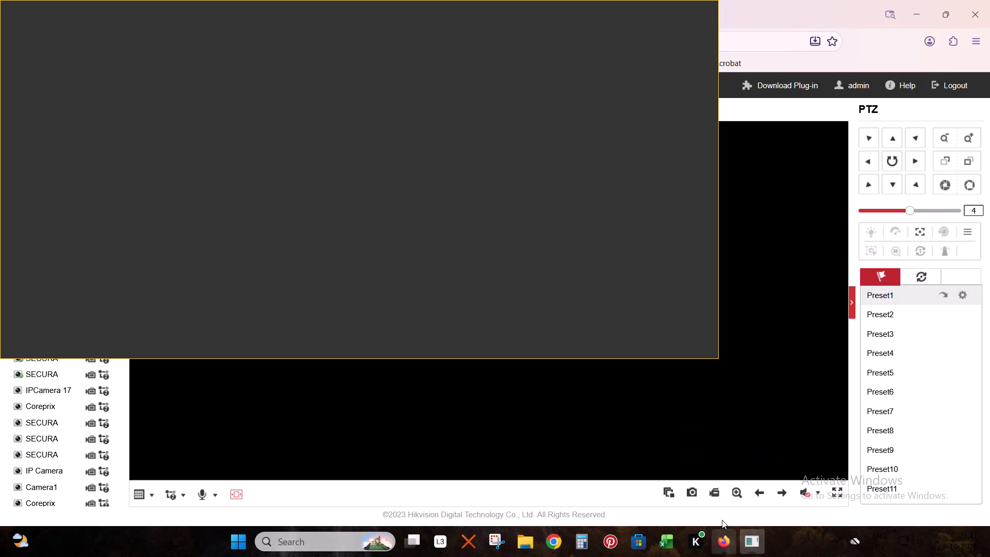
right_click(721, 539)
right_click(747, 539)
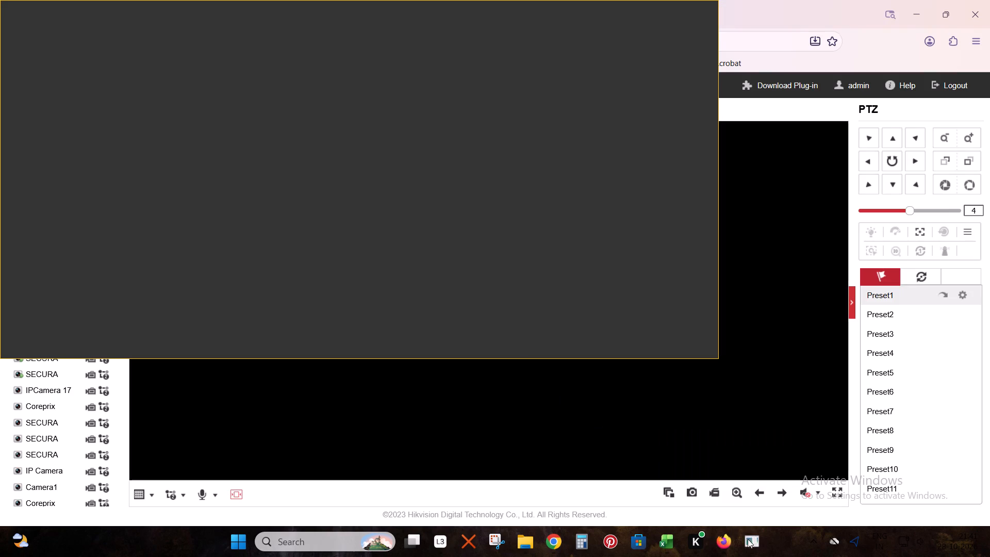
click(720, 504)
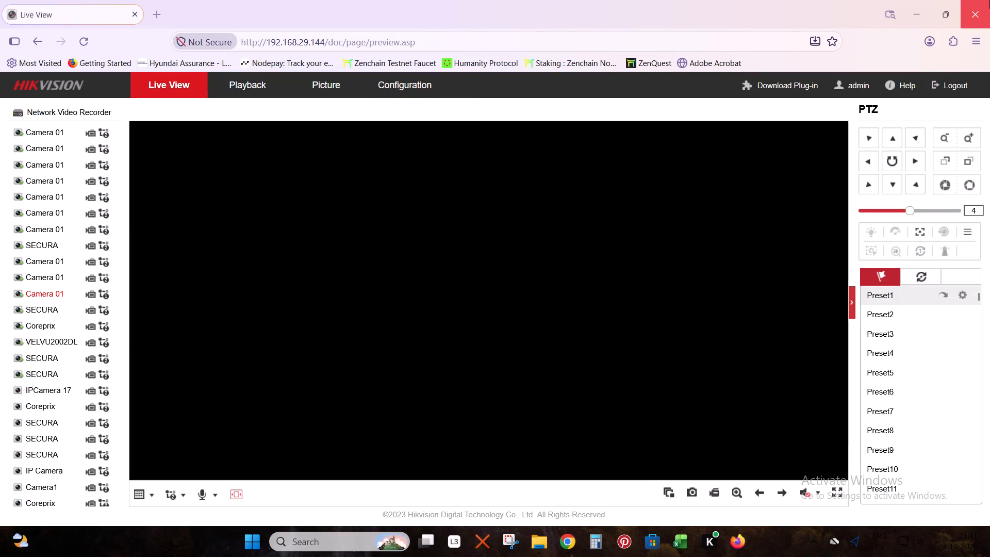
click(989, 0)
Save the ALLOCATION STOCK SHEET, BOOKING LIST and Book - Copy - Copy workbooks.
click(513, 365)
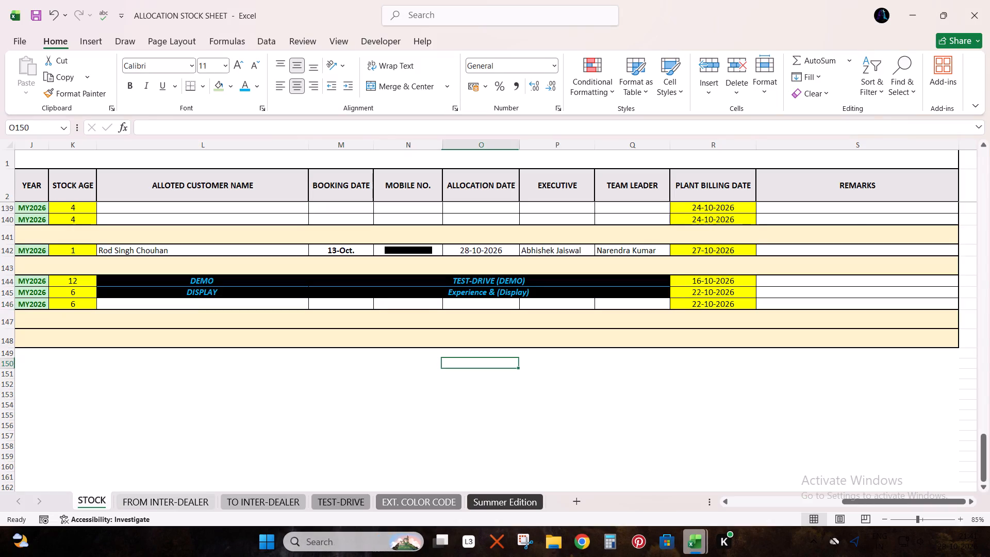
click(226, 187)
key(ctrl+s)
key(alt+Tab)
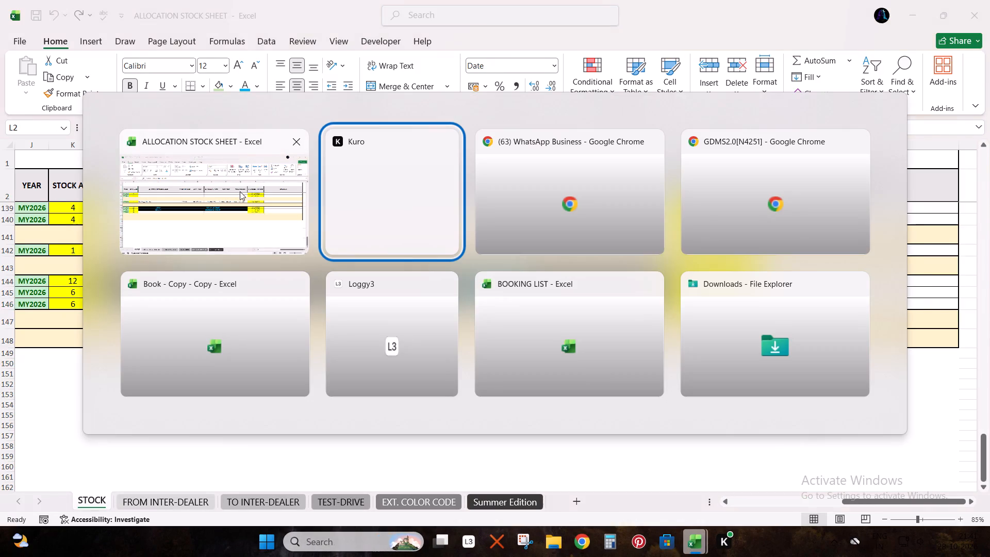
alt+click(553, 355)
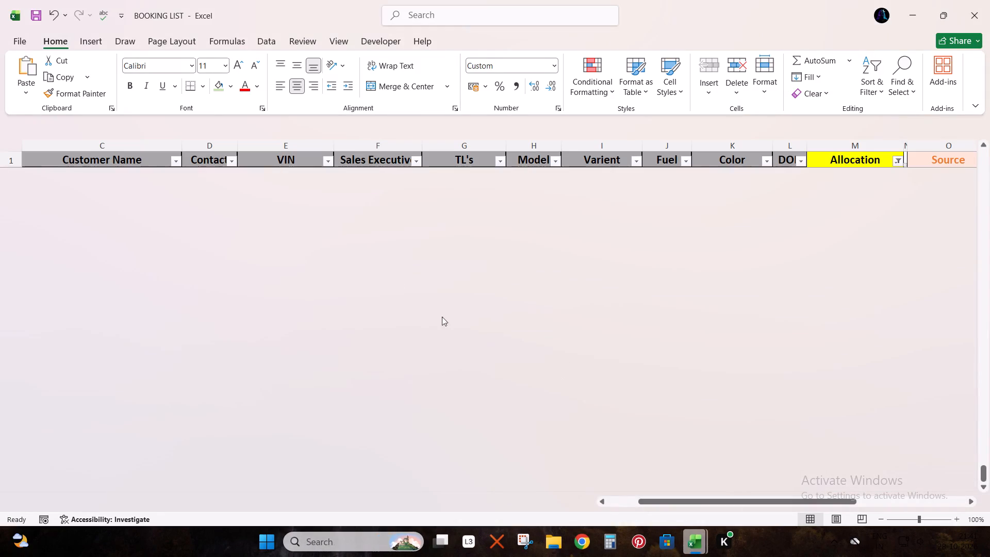
click(38, 12)
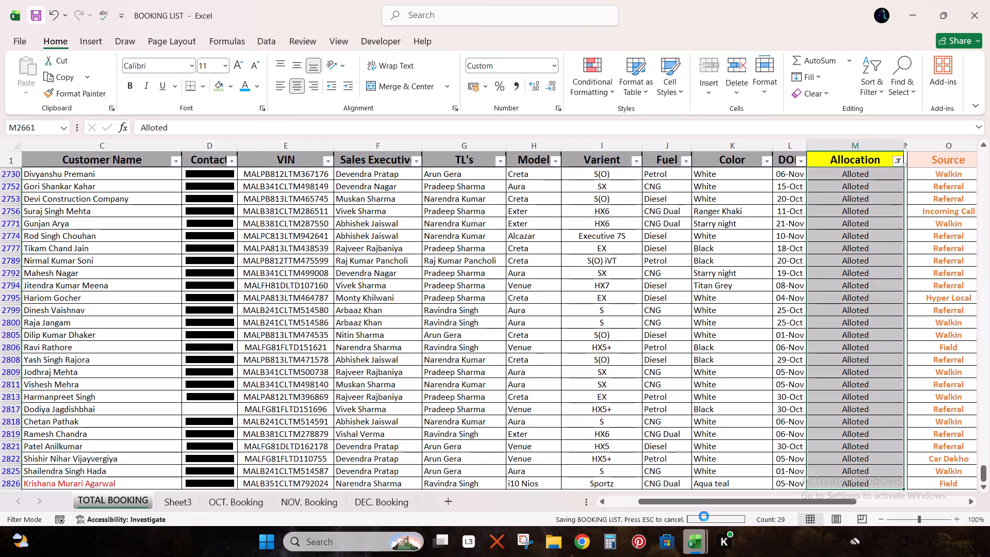
click(702, 540)
click(811, 468)
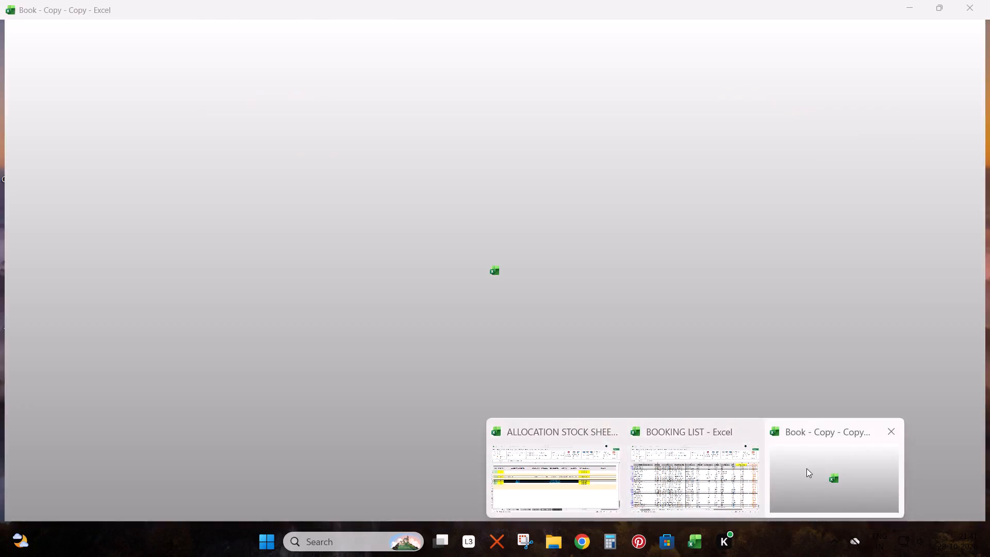
click(35, 9)
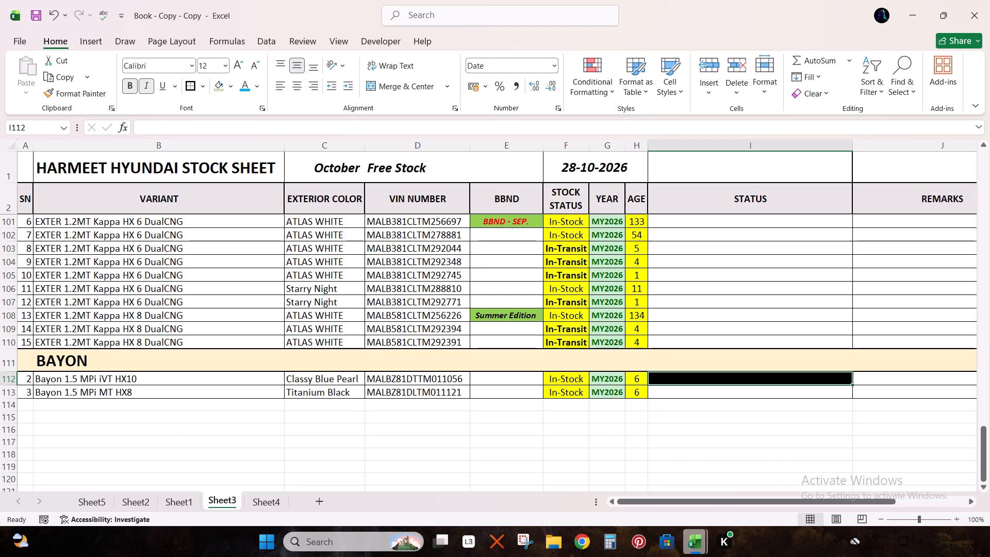
Copy the DISPLAY cell L145 from ALLOCATION STOCK SHEET into status cell I112 of the October Free Stock list, and save the workbook.
key(alt+Tab)
key(alt+Tab)
key(alt+Tab)
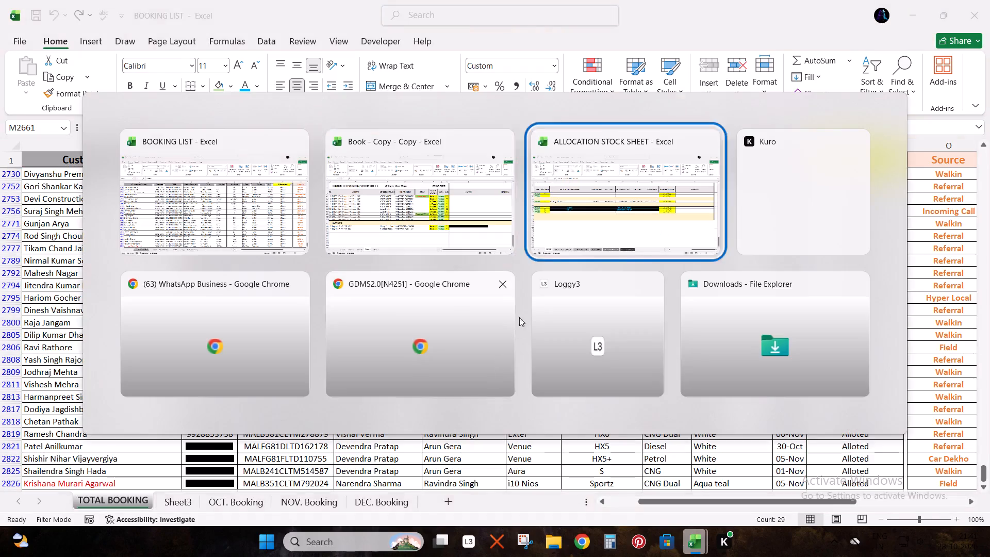
click(199, 298)
key(ctrl+c)
key(alt+Tab)
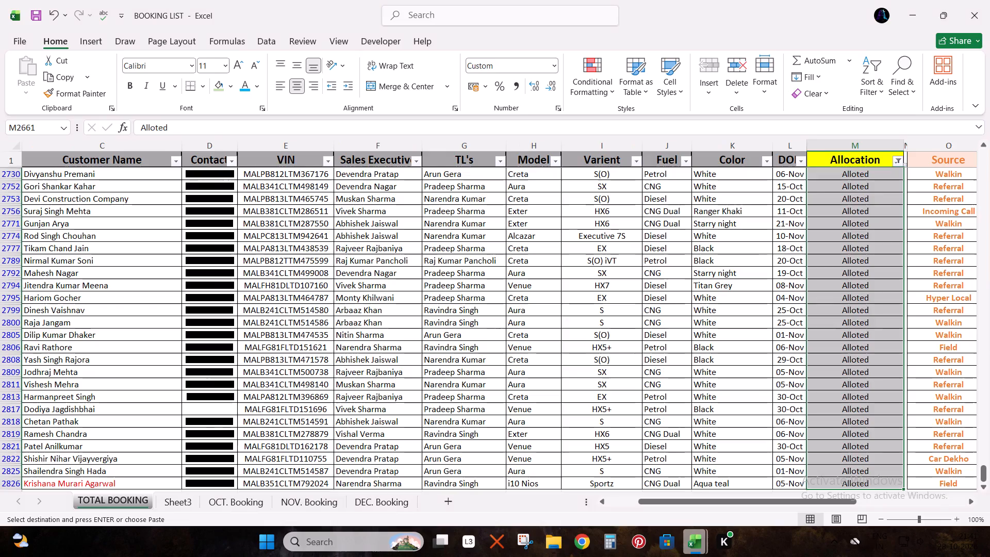
key(alt+Tab)
key(alt+Tab)
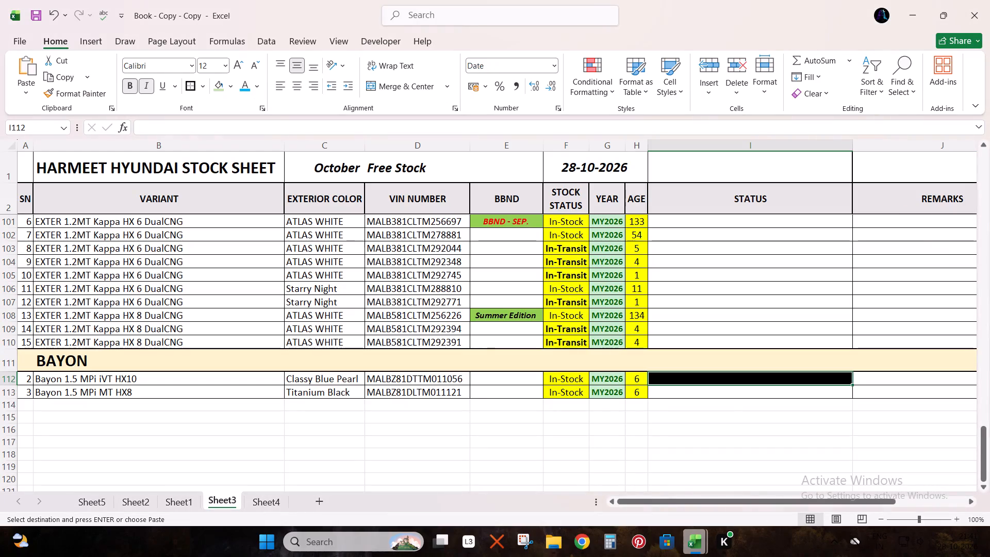
key(ctrl+v)
click(727, 411)
click(697, 399)
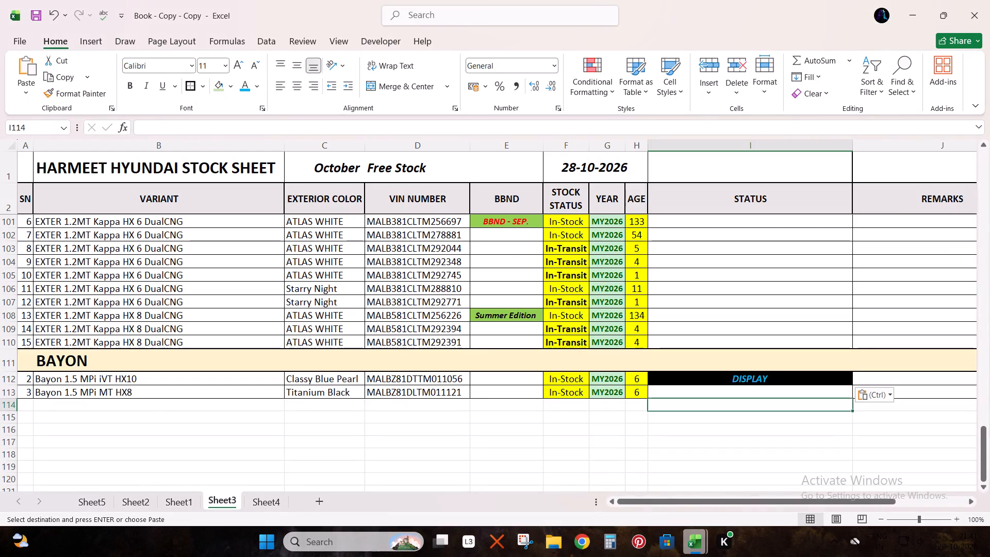
key(Escape)
key(ctrl+s)
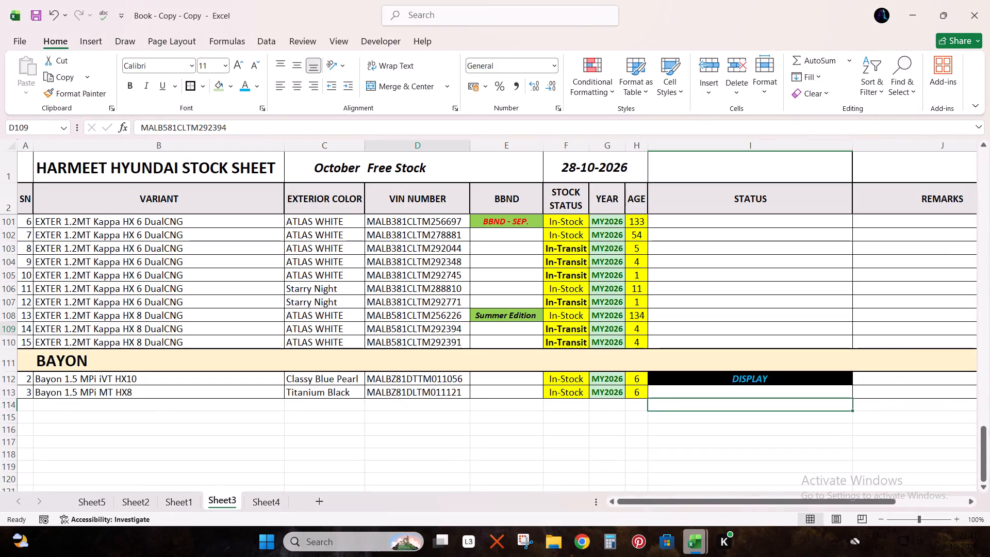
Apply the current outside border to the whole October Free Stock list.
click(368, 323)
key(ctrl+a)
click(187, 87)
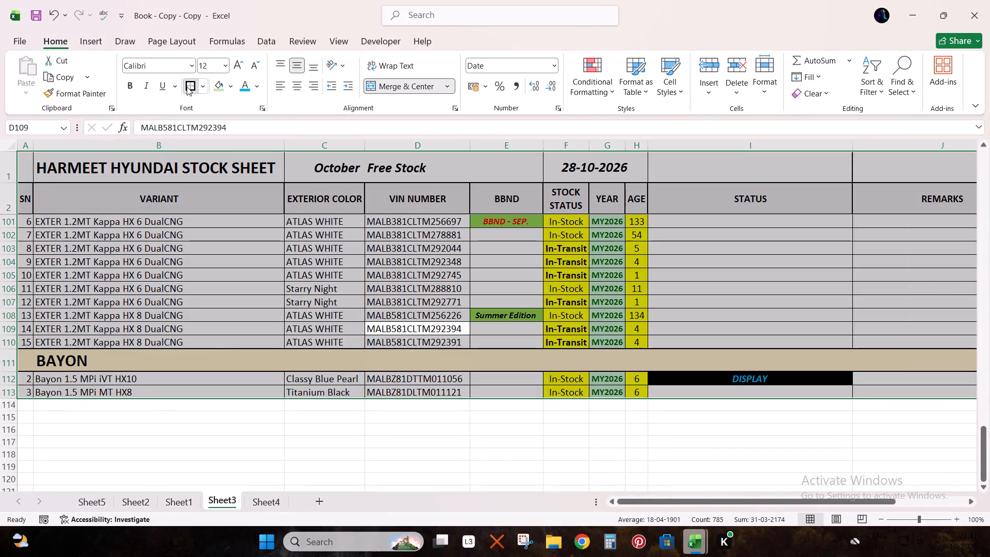
Renumber the two BAYON entries in A112 and A113 as 1 and 2.
click(29, 376)
key(1)
key(Return)
key(2)
key(Return)
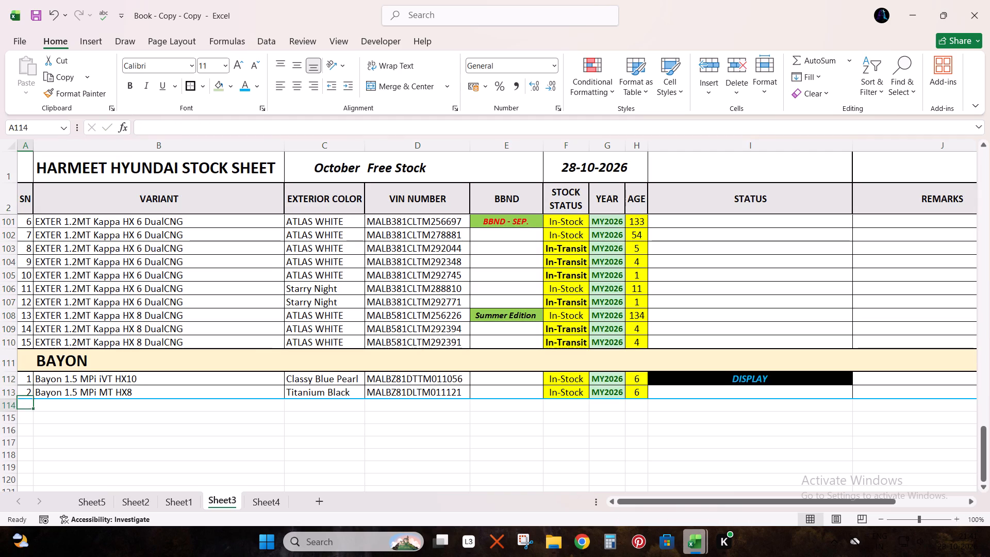
Set the border line colour to Automatic, reapply the outside border to the whole October Free Stock list, and save the workbook.
click(183, 361)
key(ctrl+a)
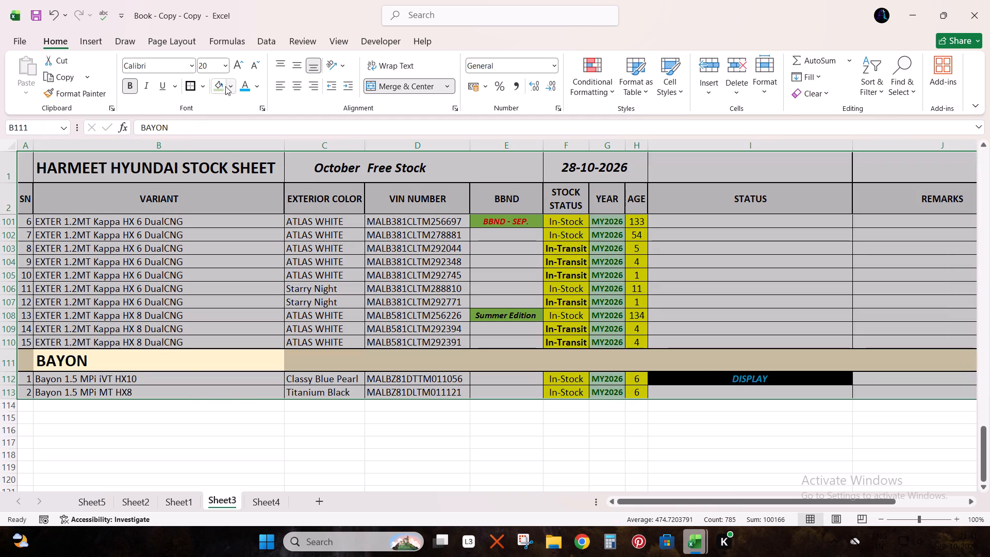
click(206, 86)
click(234, 445)
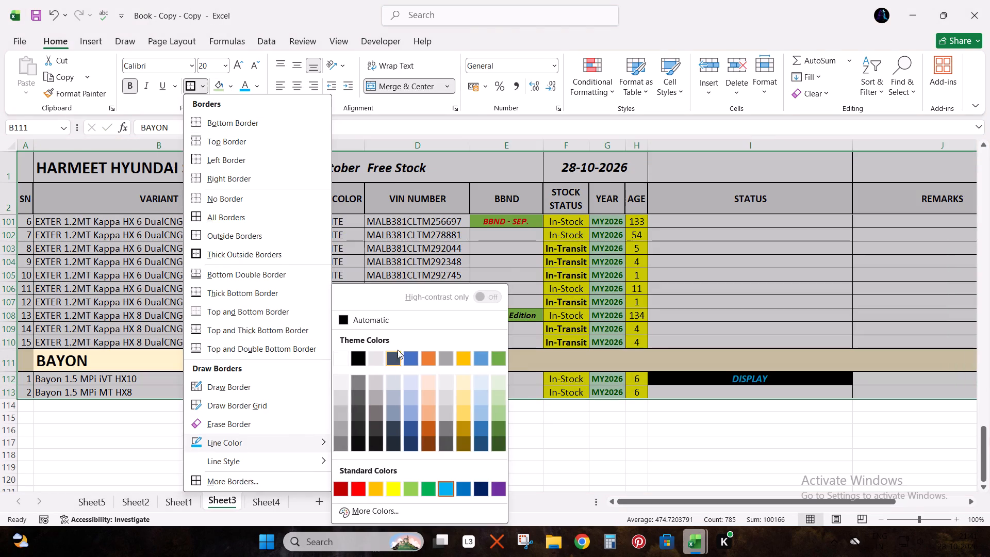
click(365, 320)
key(Escape)
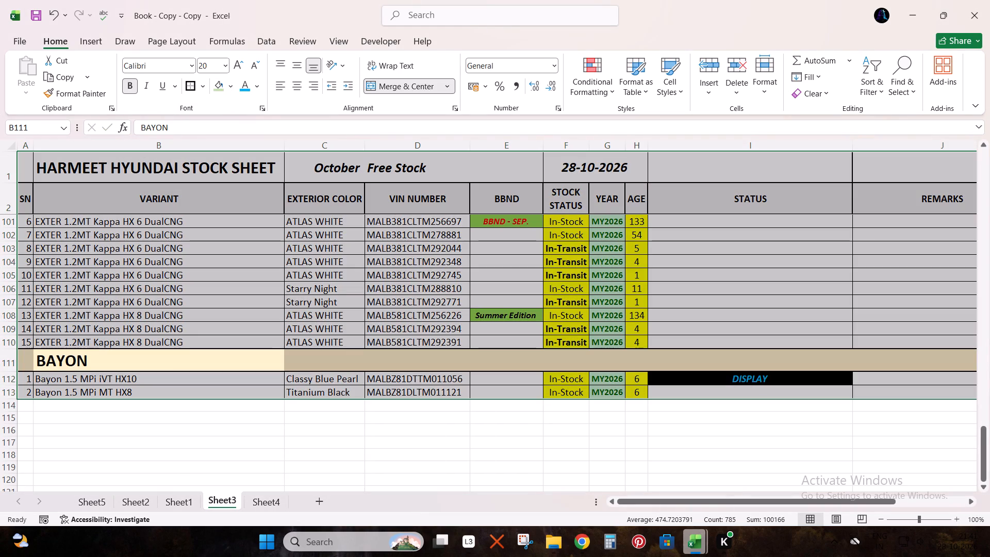
click(189, 85)
click(266, 296)
key(ctrl+s)
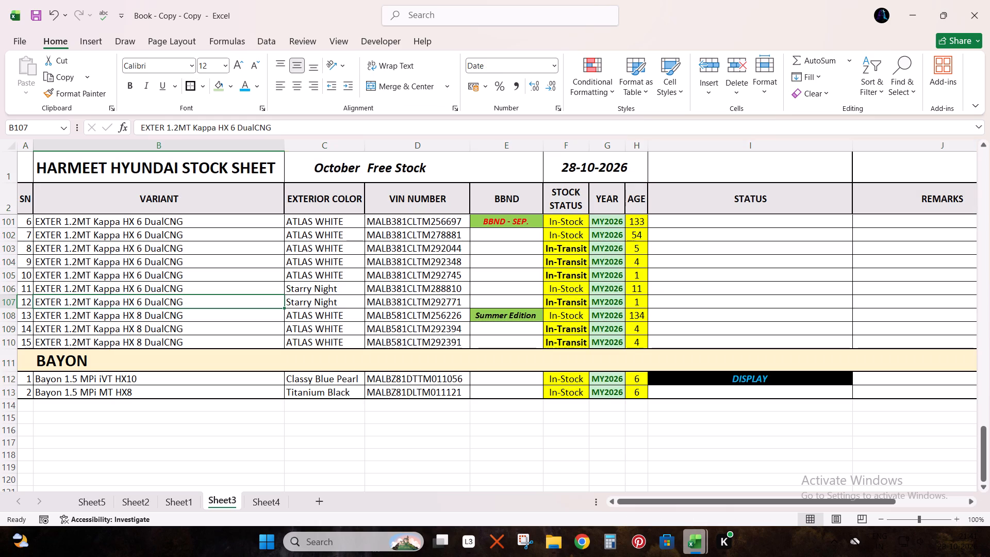
Switch to BOOKING LIST and filter the Allocation column of TOTAL BOOKING with the search text "r".
click(254, 497)
key(alt+Tab)
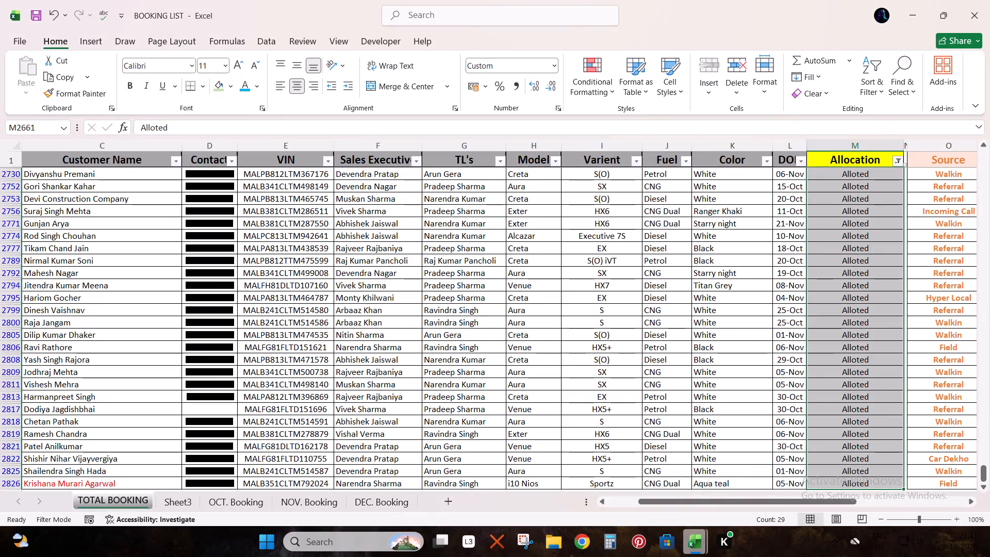
click(895, 159)
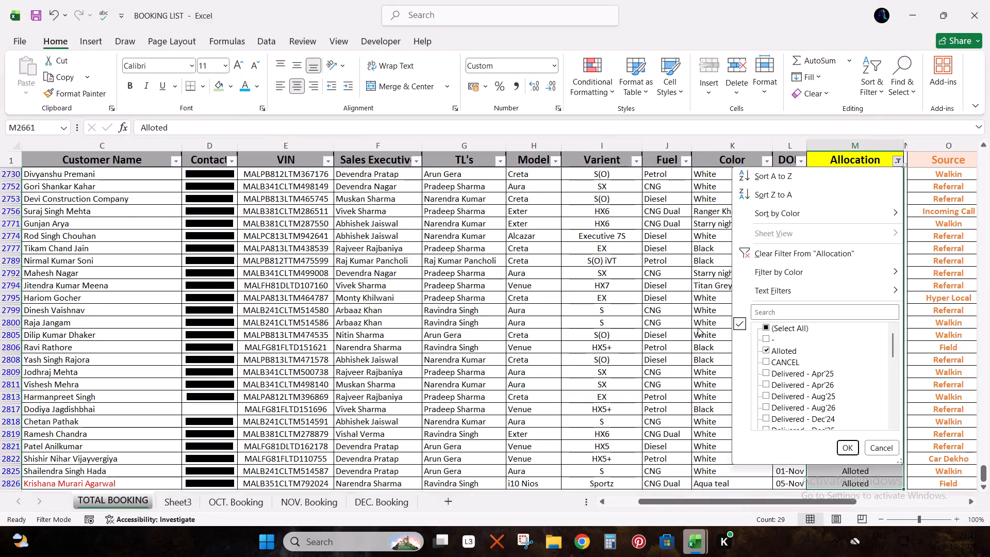
click(793, 314)
key(r)
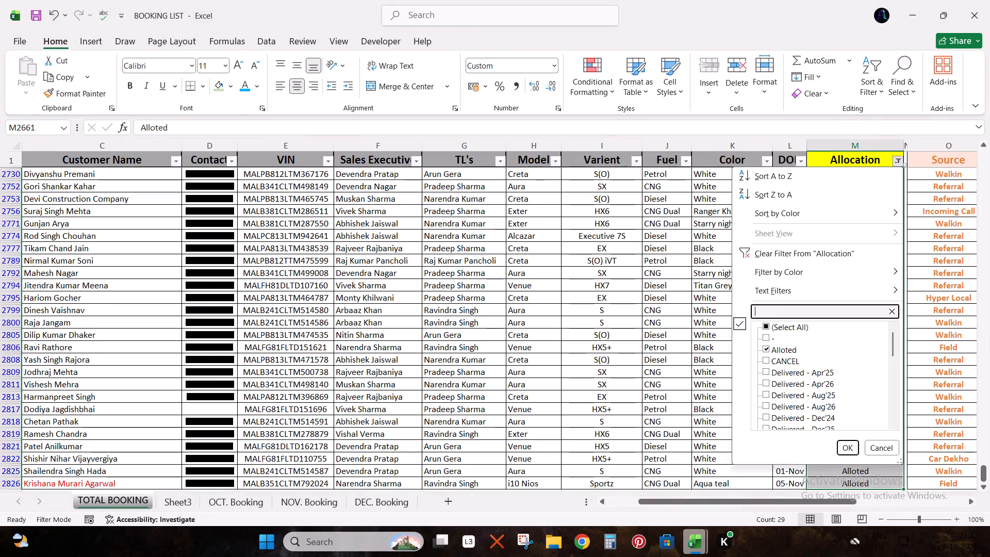
key(Return)
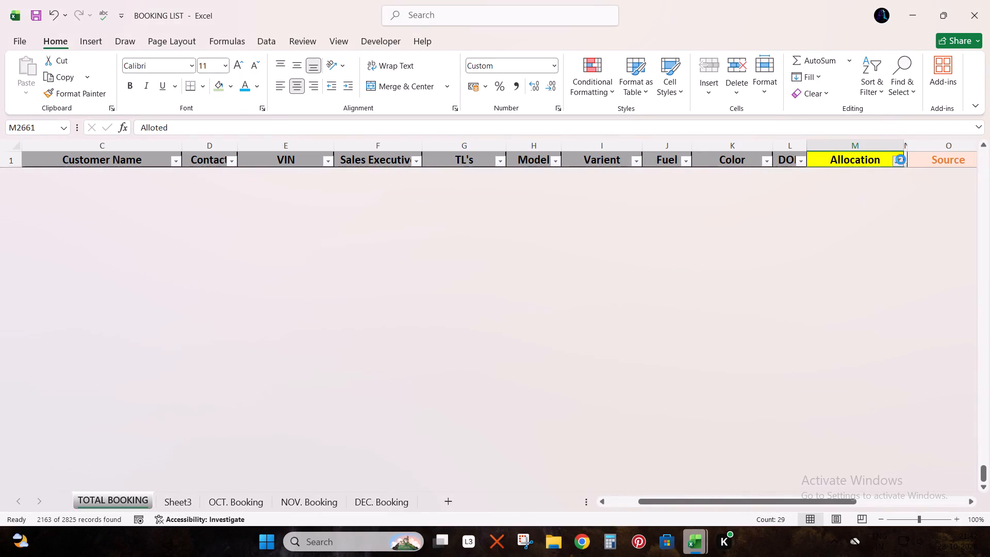
click(901, 159)
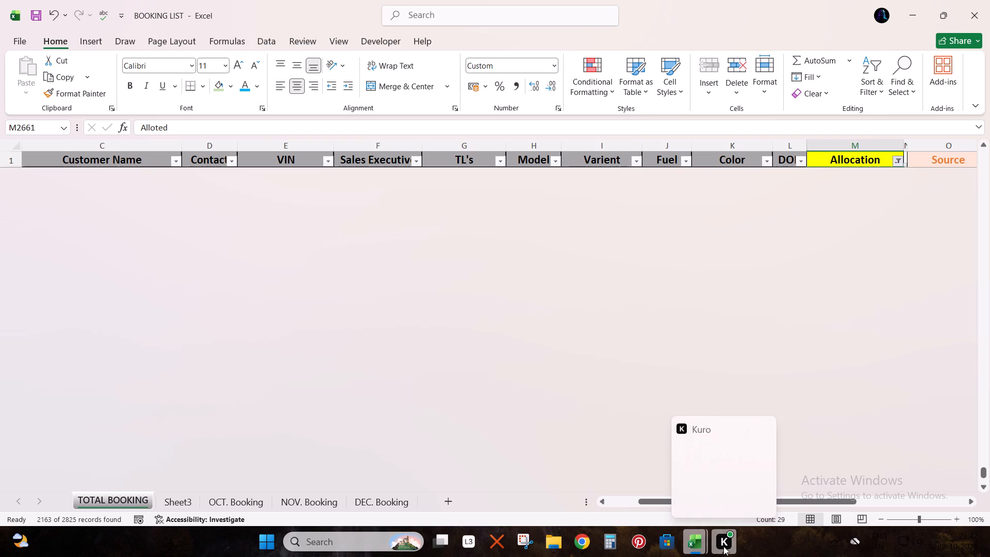
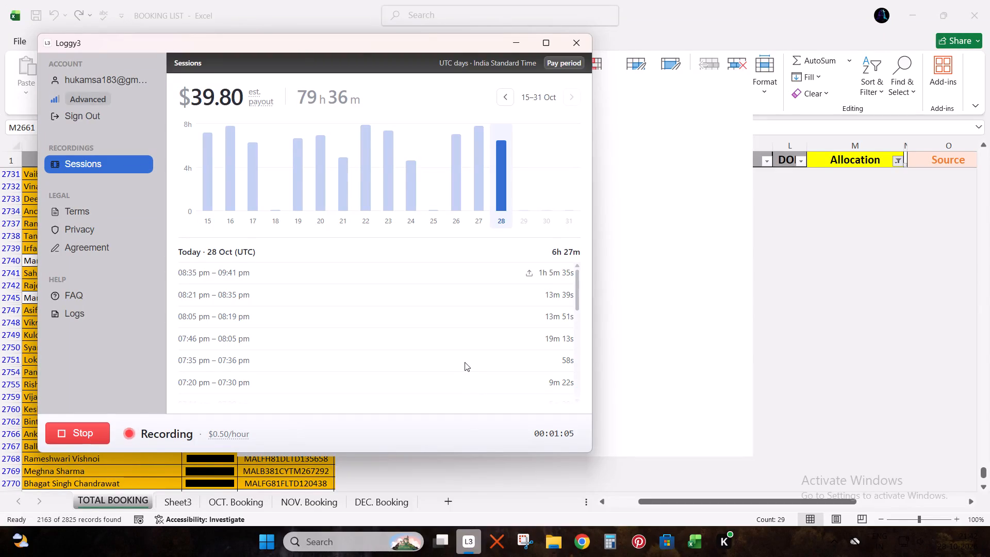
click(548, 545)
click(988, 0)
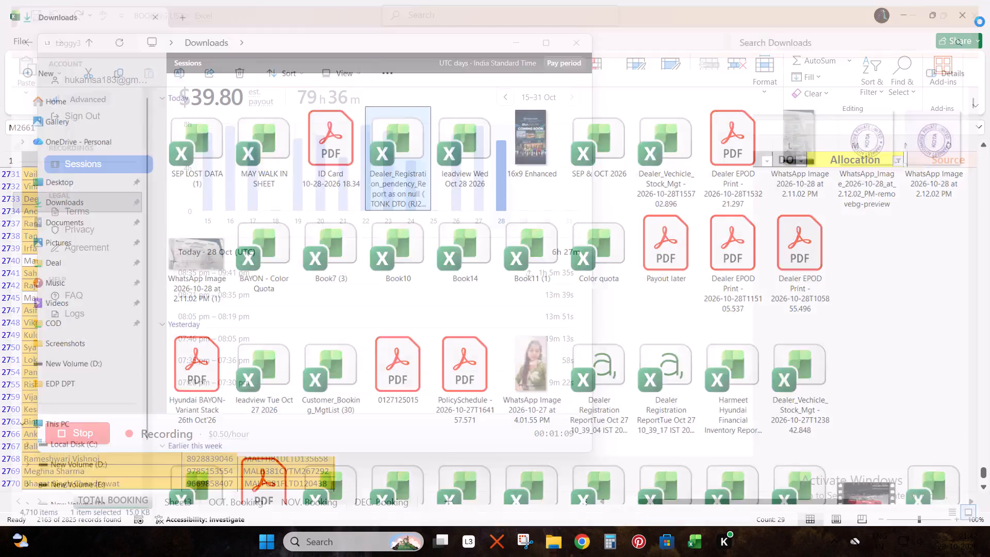
Filter the Allocation column of TOTAL BOOKING with the search text "q".
click(856, 162)
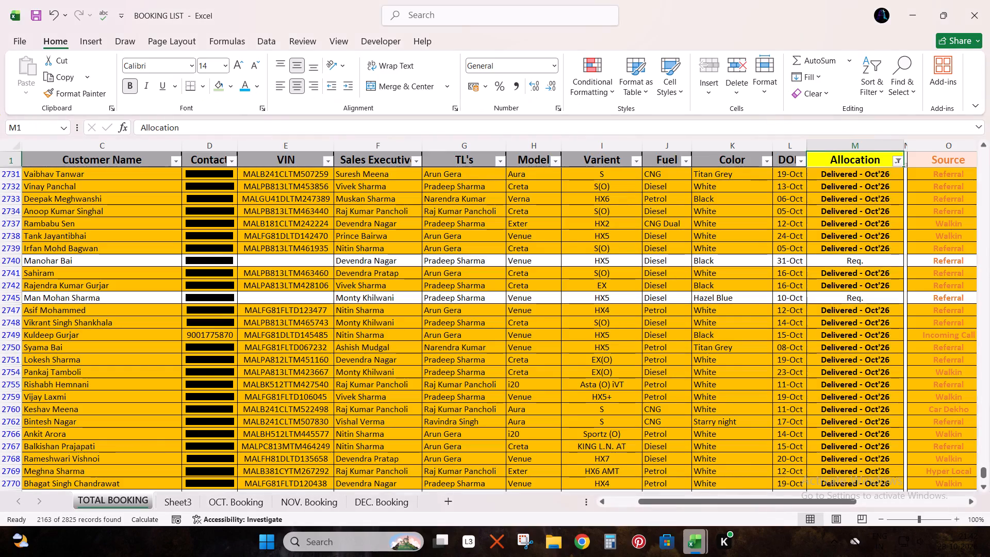
click(896, 160)
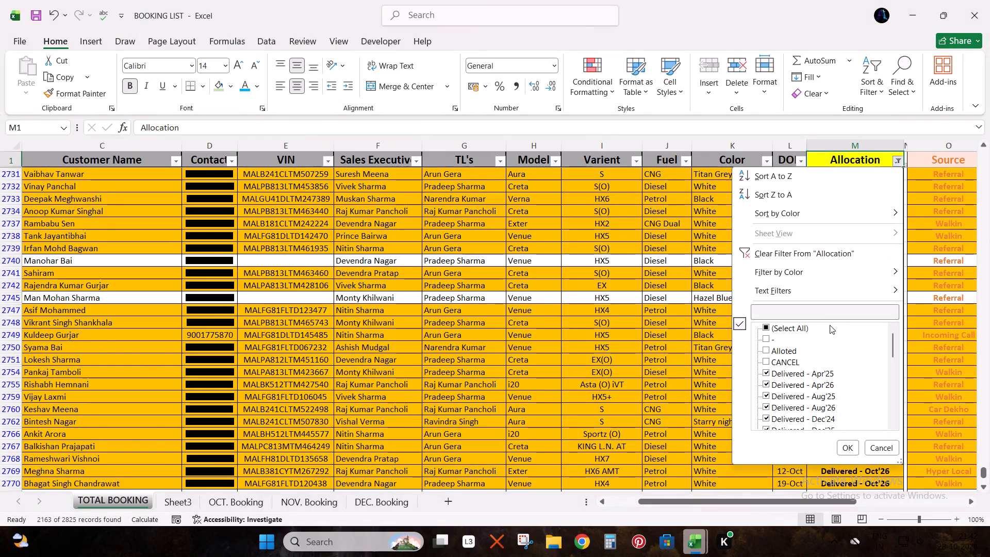
click(799, 313)
key(q)
key(Return)
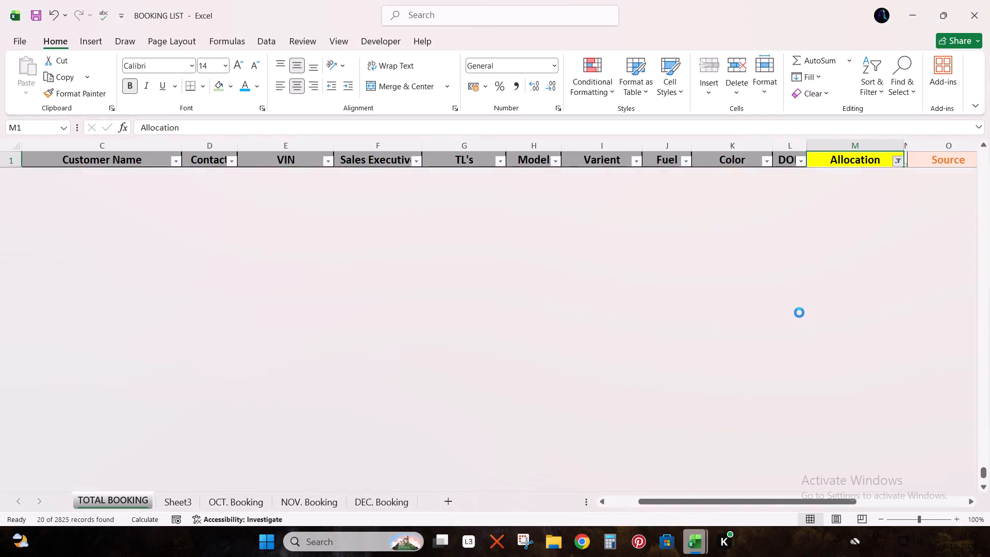
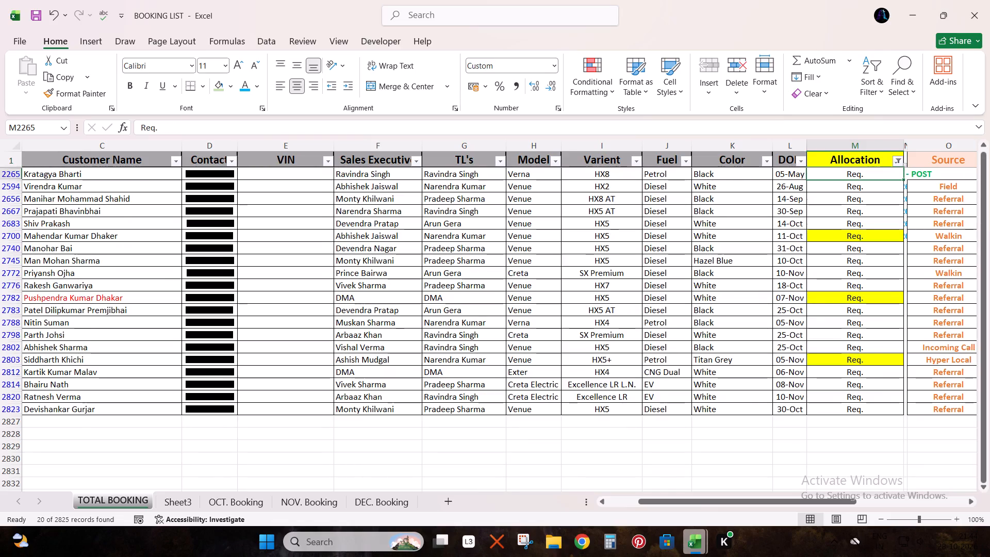
Compare the filtered Req. entries in TOTAL BOOKING with the Required list on Sheet4 of Book - Copy - Copy.
key(Up)
key(Down)
key(ctrl+shift+Down)
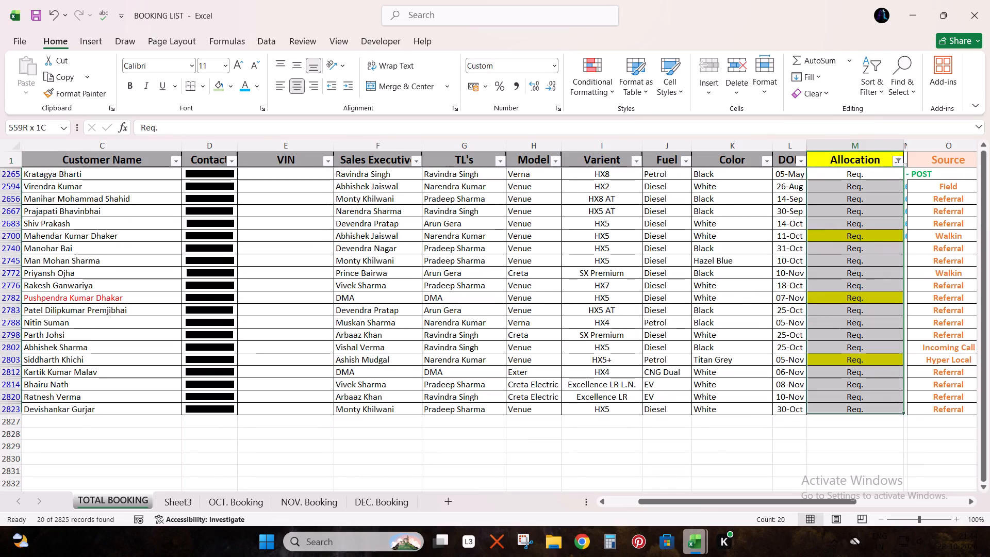
key(alt+Tab)
key(alt+Tab)
key(alt+Tab)
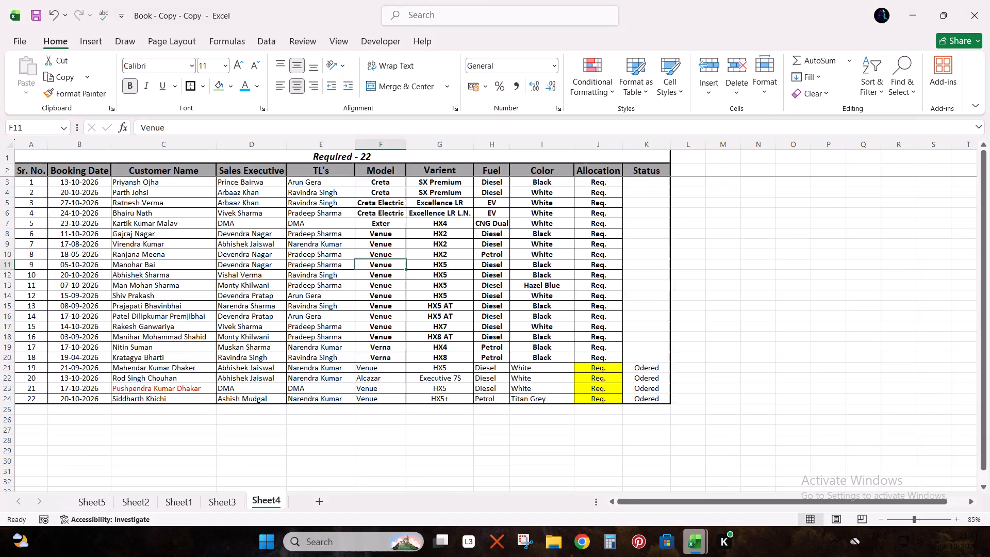
key(alt+Tab)
Copy all filtered booking rows in TOTAL BOOKING, from the Sr. No. column through the Allocation column.
key(ctrl+Up)
key(ctrl+Left)
key(Down)
key(Up)
key(Down)
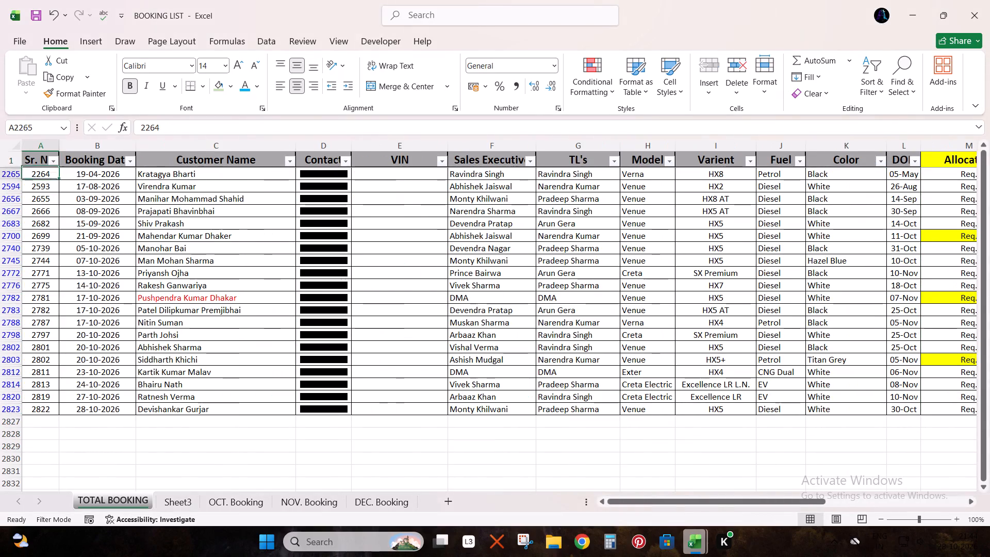
key(ctrl+shift+Right)
key(ctrl+shift+Right)
key(ctrl+shift+Right)
key(shift+Left)
key(ctrl+shift+Down)
key(shift+Down)
key(shift+Up)
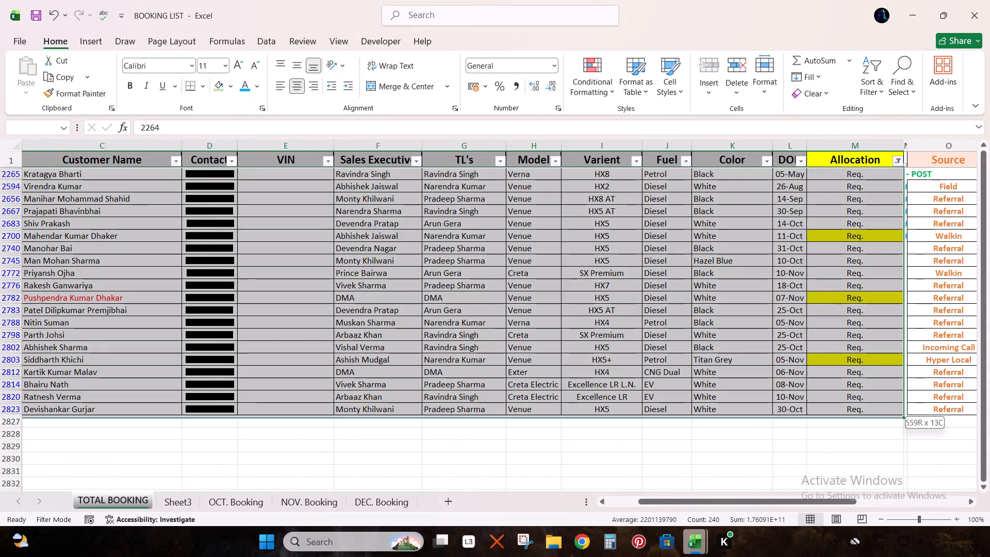
key(ctrl+c)
Paste the copied bookings over the Required list on Sheet4 of Book - Copy - Copy, starting at cell A3.
key(alt+Tab)
key(ctrl+Up)
key(ctrl+Left)
key(Down)
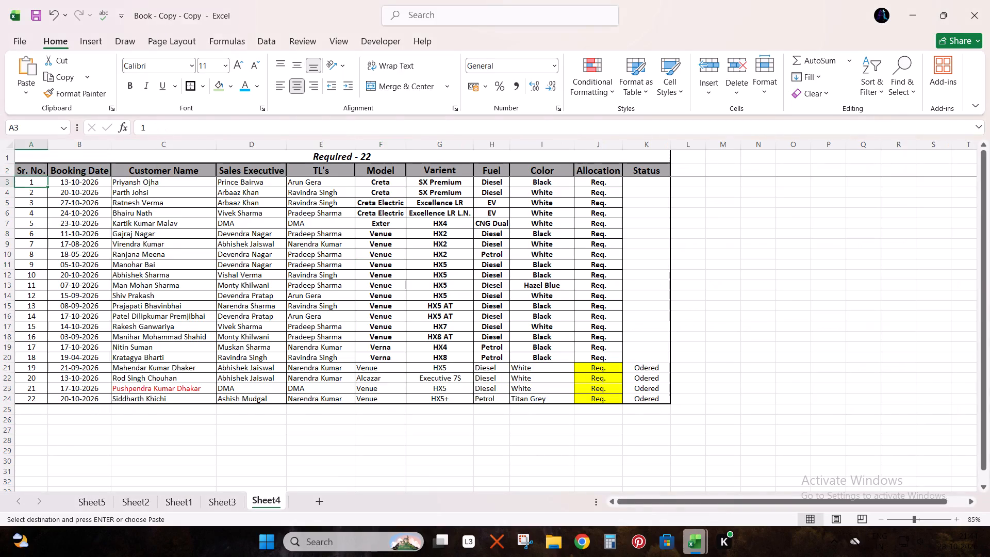
key(ctrl+v)
Delete the two leftover old rows, 23 and 24, below the pasted bookings.
key(ctrl+Down)
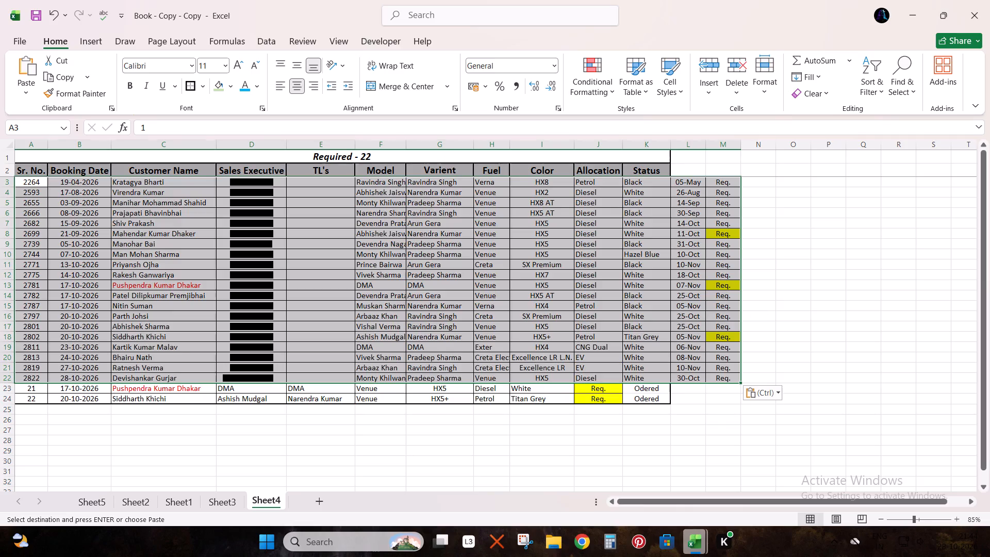
key(Up)
key(shift+space)
key(shift+Down)
key(ctrl+minus)
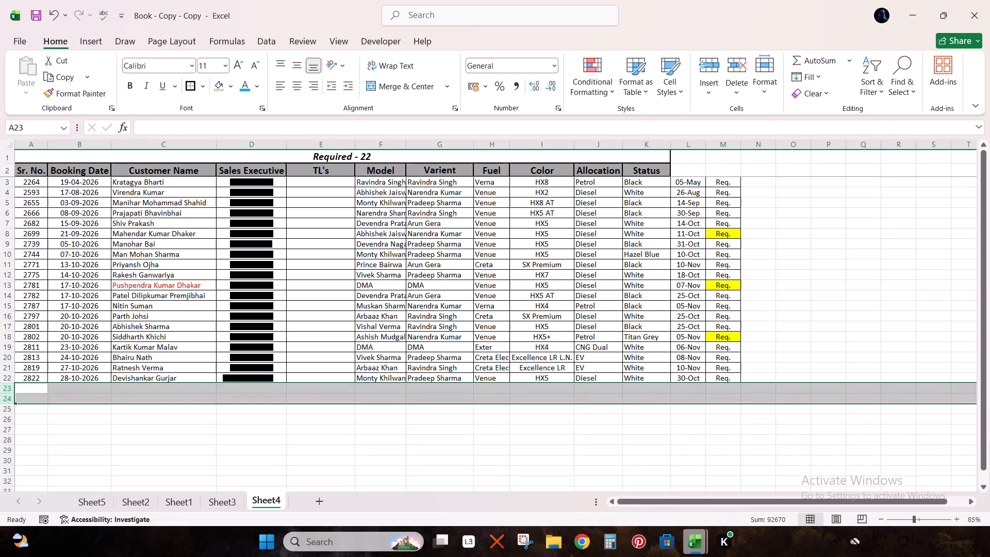
Delete the pasted contact and VIN cells D3:E22, shifting the remaining cells left under their matching headers.
key(Right)
key(Up)
key(ctrl+Up)
key(Right)
key(Down)
key(Right)
key(Up)
key(Down)
key(shift+Right)
key(ctrl+shift+Down)
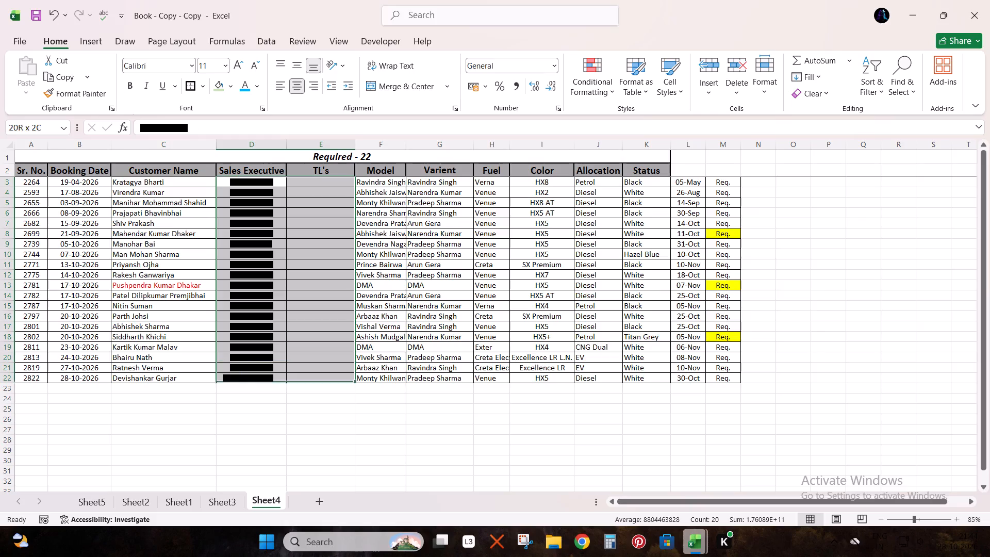
key(ctrl+minus)
key(Return)
Delete the pasted date cells J3:J22 so the Req. entries shift left into the Allocation column.
key(Right)
key(Up)
key(ctrl+Right)
key(Down)
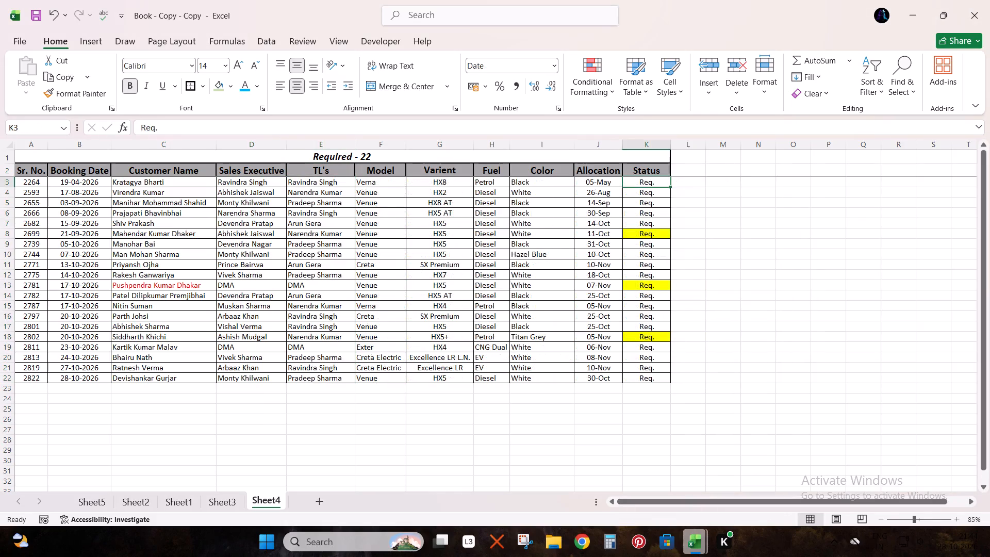
key(Left)
key(ctrl+shift+Down)
key(ctrl+minus)
key(Return)
Enter Ordered as the Status of the first yellow-highlighted booking, number 2699.
key(Right)
key(Down)
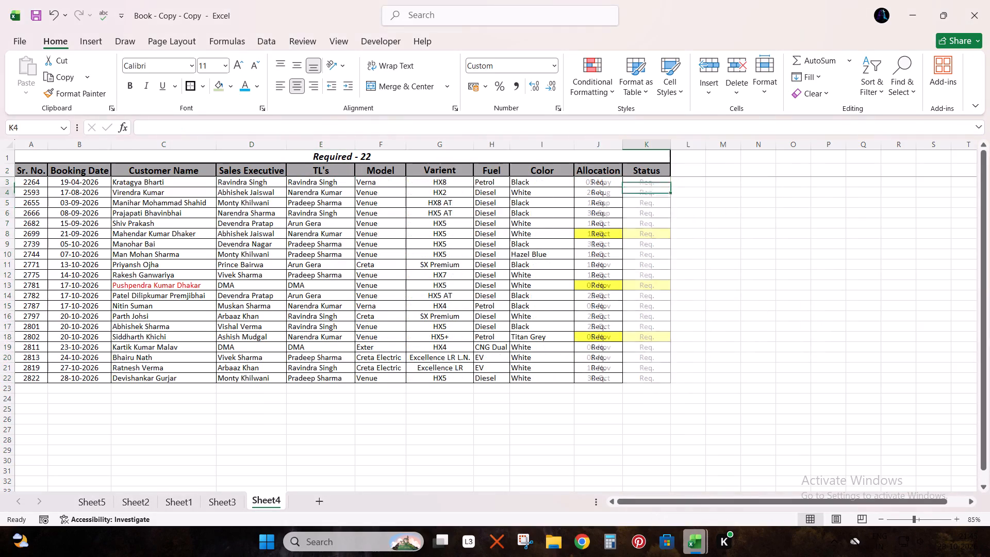
key(Down)
key(Down)
key(Down)
key(Down)
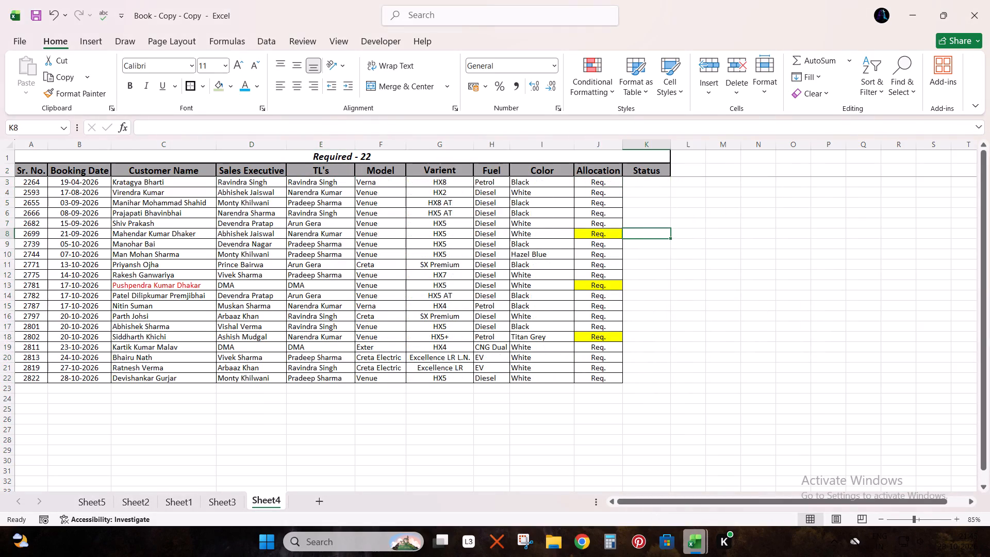
text(Ordered)
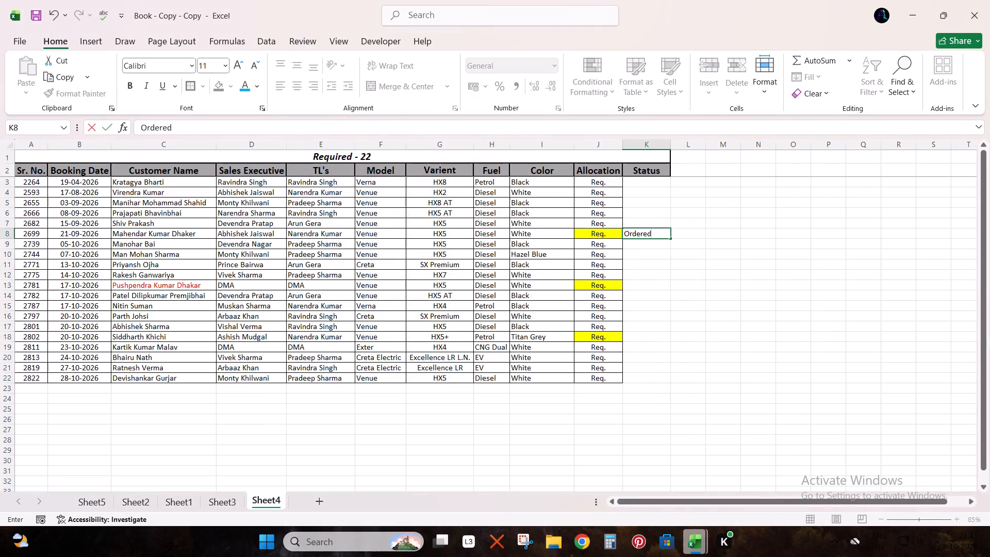
key(Escape)
text(Ordered)
key(Return)
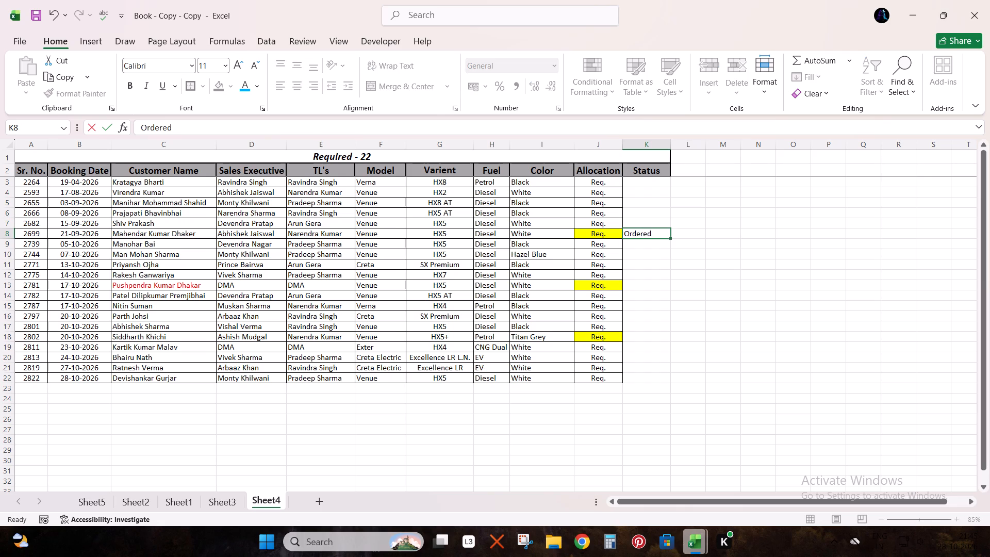
Enter Ordered as the Status of the other two yellow-highlighted bookings, numbers 2781 and 2802.
key(Return)
key(Return)
key(Return)
key(Return)
key(o)
key(Return)
key(Return)
key(Return)
key(Return)
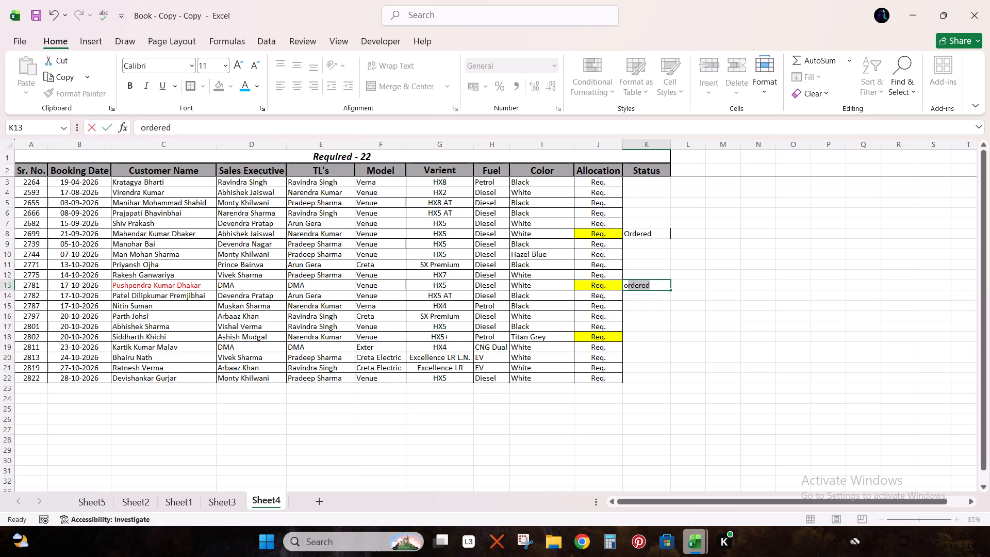
key(Return)
key(o)
key(Return)
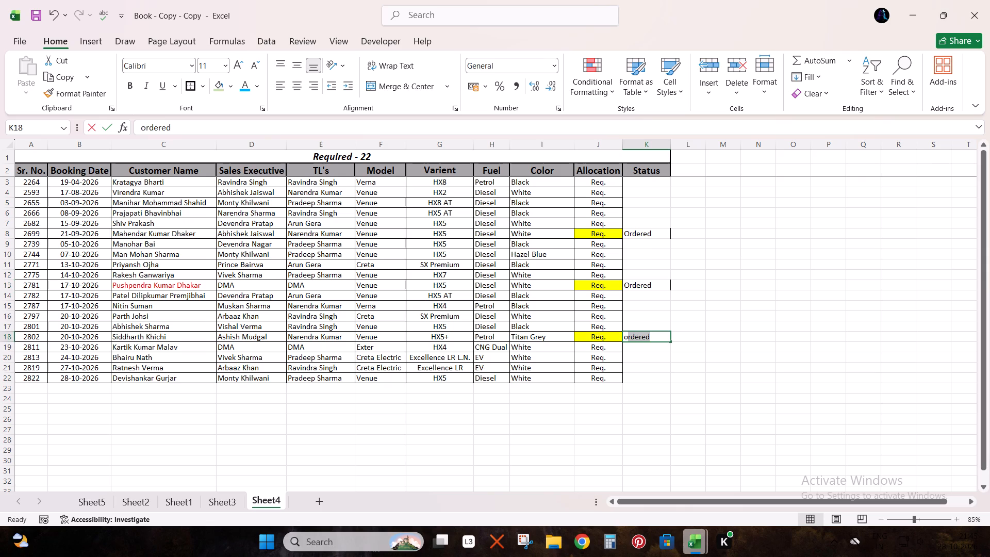
Sort the required bookings by the Status column, expanding the selection to include all the list's columns.
key(Up)
key(ctrl+shift+Up)
key(ctrl+shift+Up)
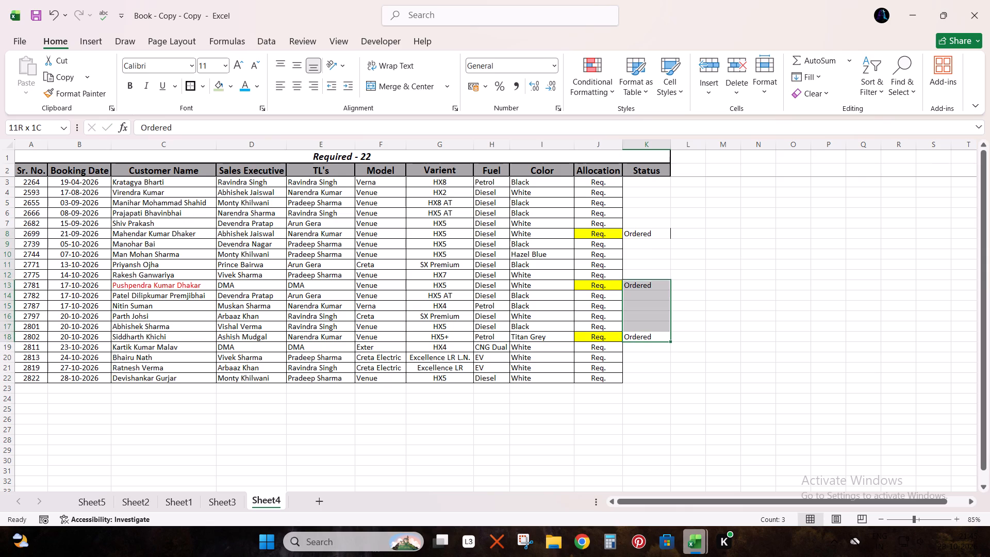
click(880, 74)
click(882, 119)
key(Return)
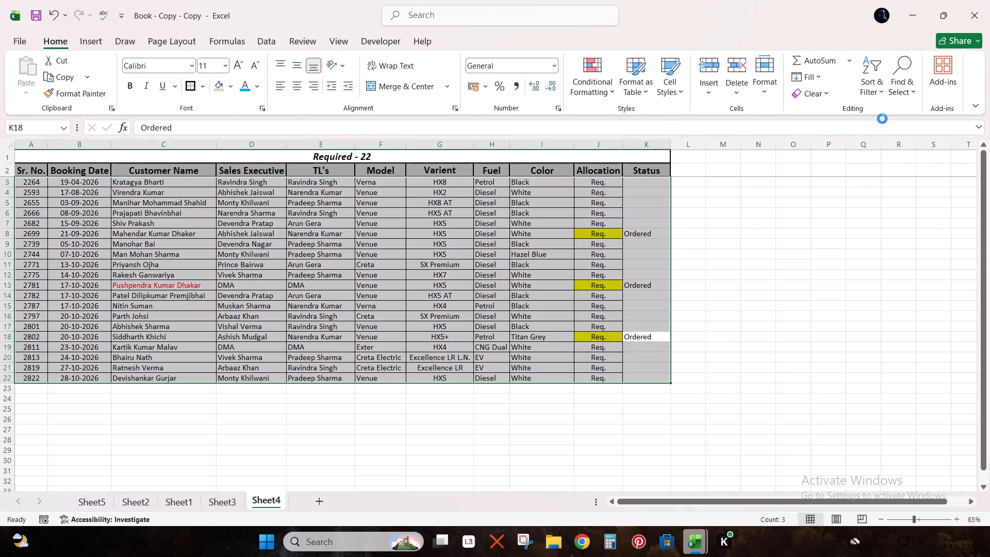
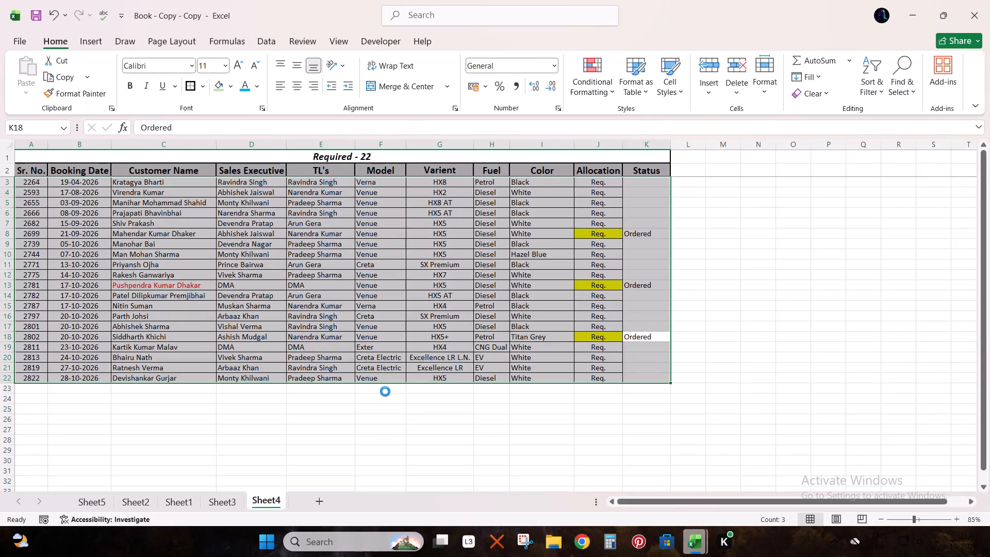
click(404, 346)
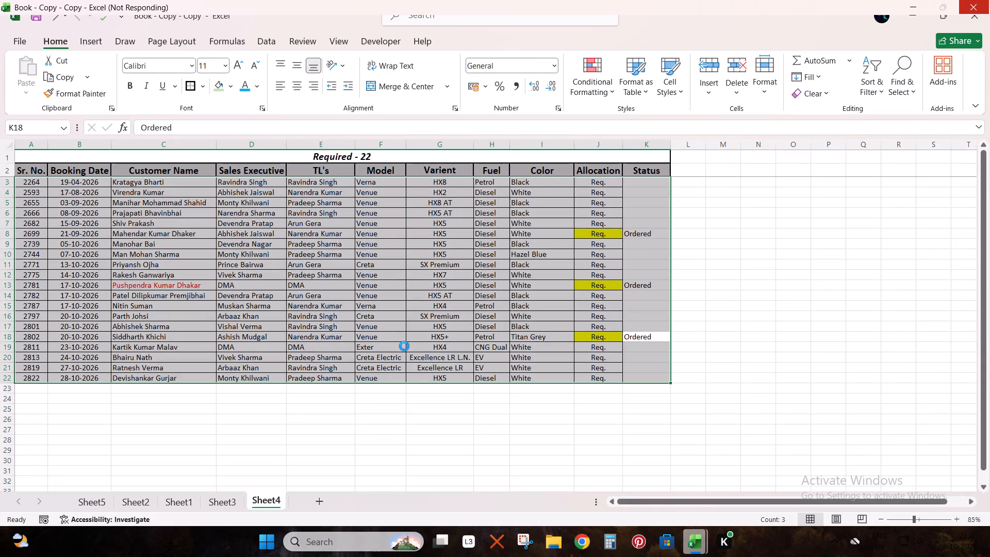
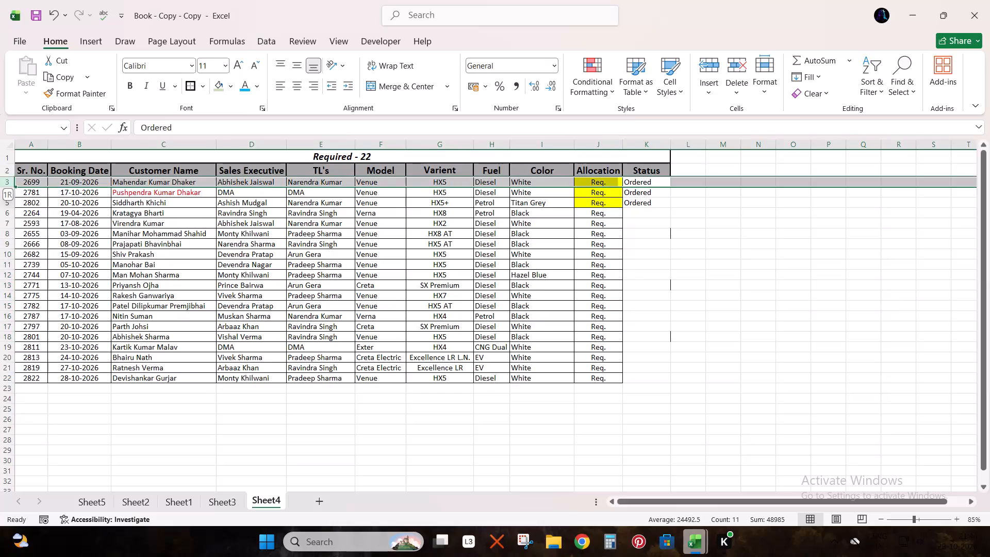
Move the three Ordered booking rows from the top of the Required list to directly below its last booking.
key(shift+Down)
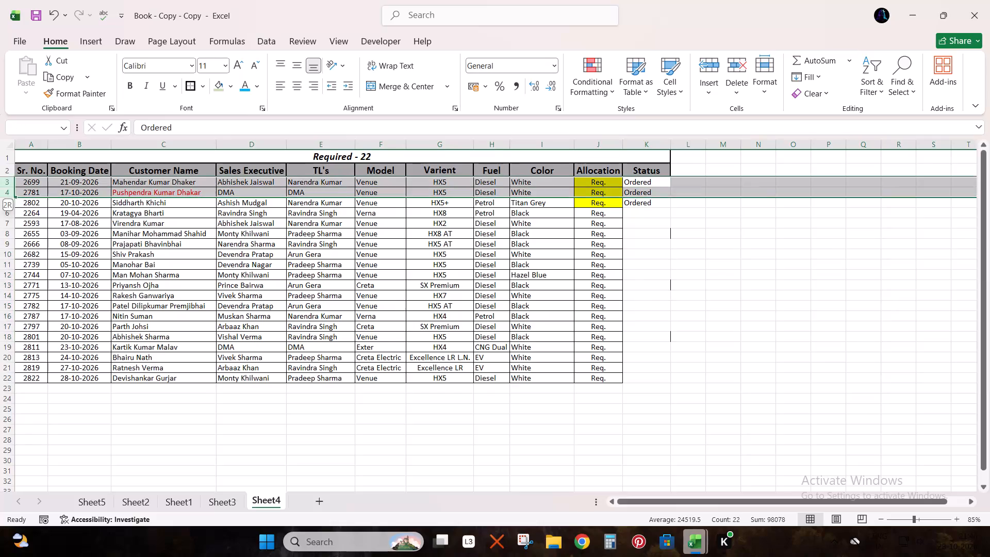
key(shift+Down)
key(ctrl+x)
key(Left)
key(ctrl+Down)
key(Down)
key(shift+space)
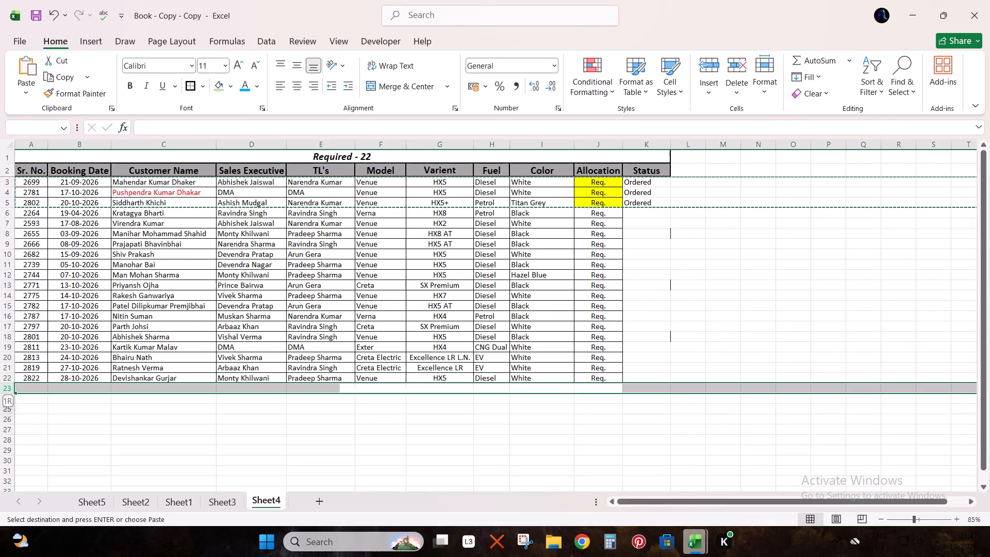
key(ctrl+plus)
Insert a blank row above the moved Ordered bookings to separate them from the remaining required bookings.
key(Up)
key(Down)
key(shift+space)
key(ctrl+plus)
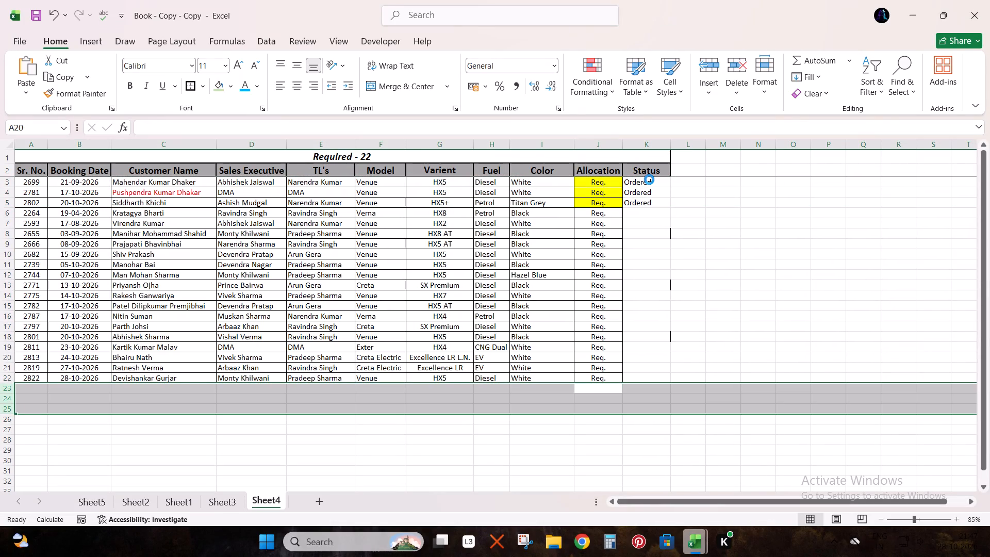
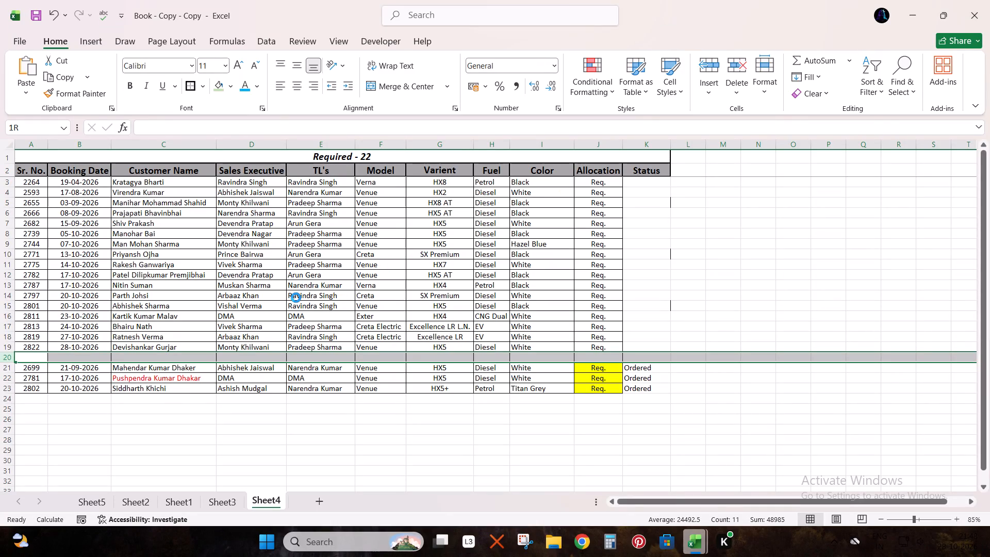
Save the workbook with the regrouped Required list.
scroll(470, 367, down, 1)
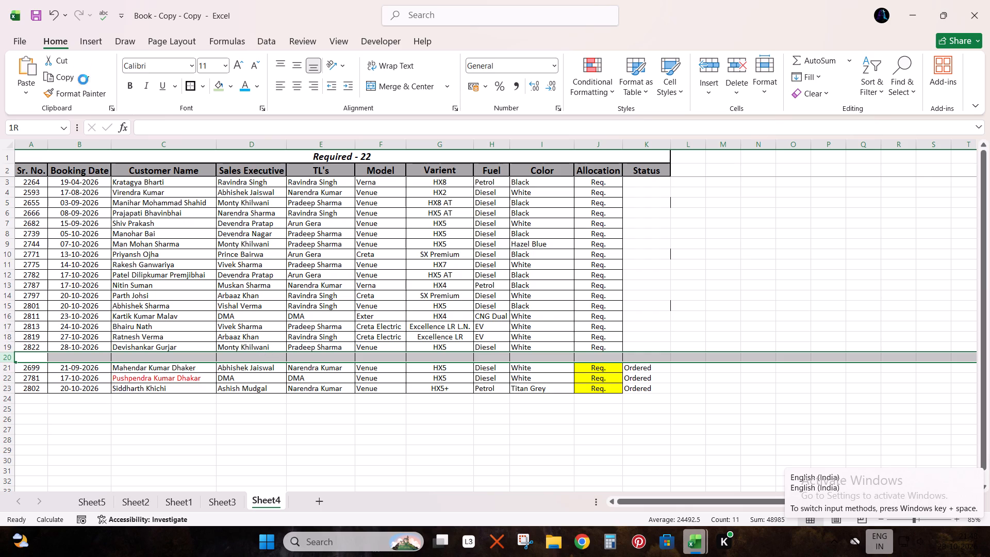
click(28, 14)
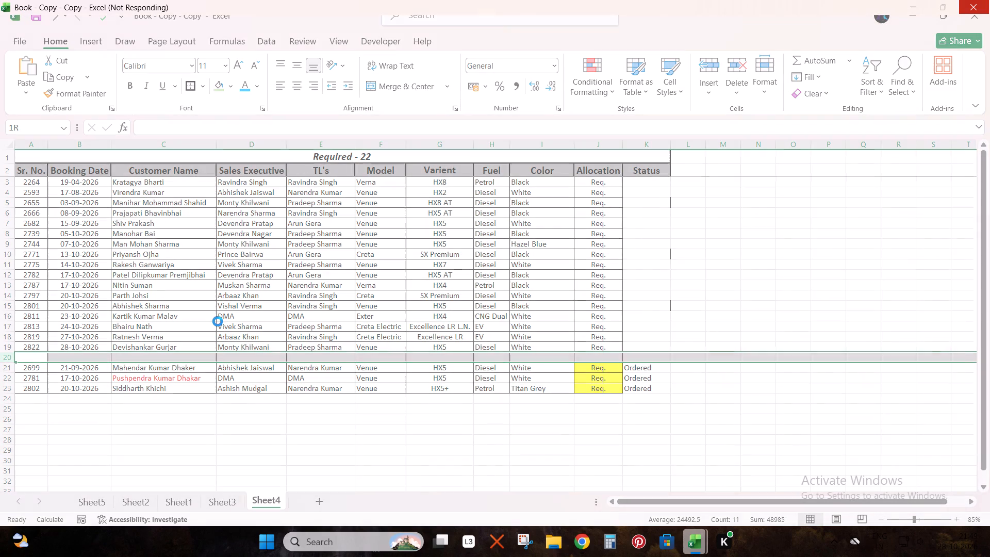
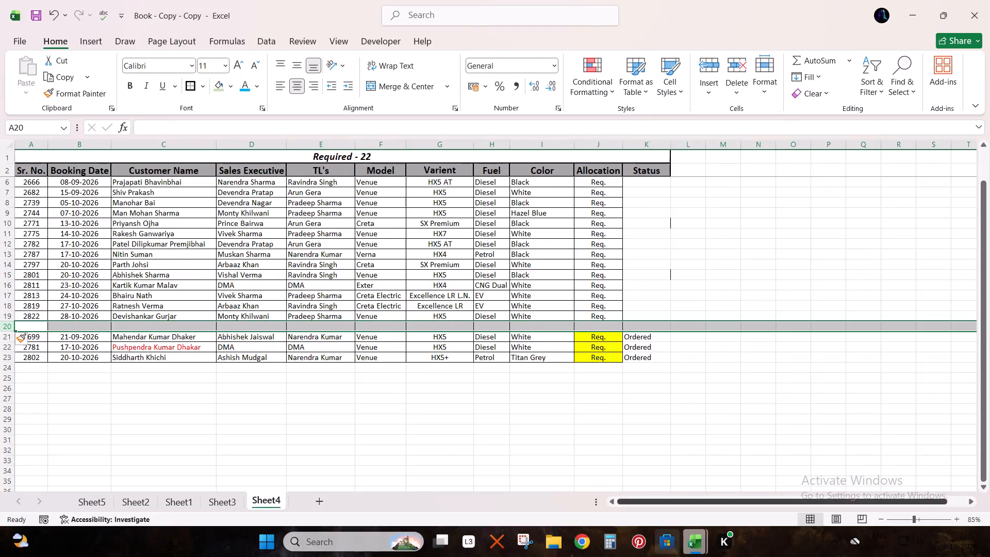
Save and close the Book - Copy - Copy workbook.
click(293, 376)
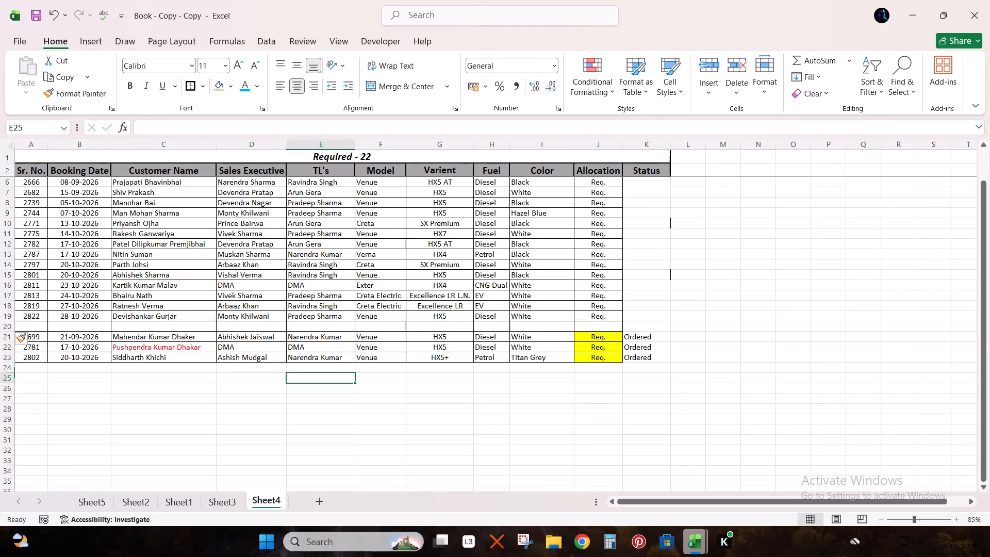
click(32, 19)
click(989, 0)
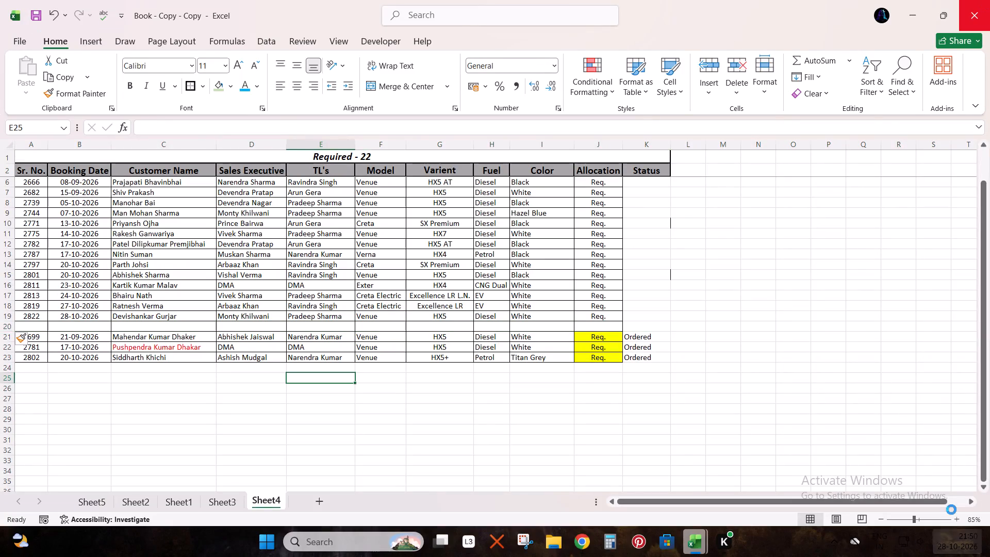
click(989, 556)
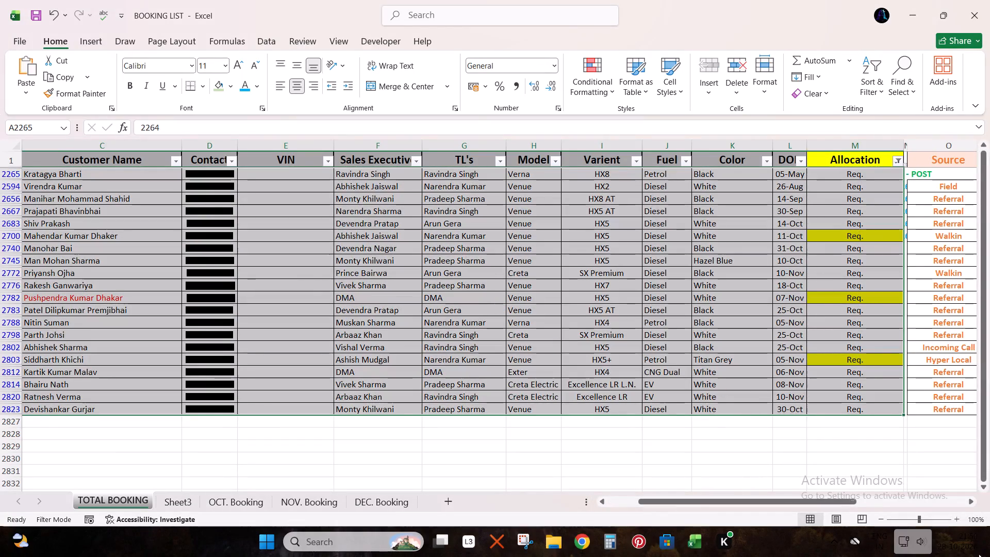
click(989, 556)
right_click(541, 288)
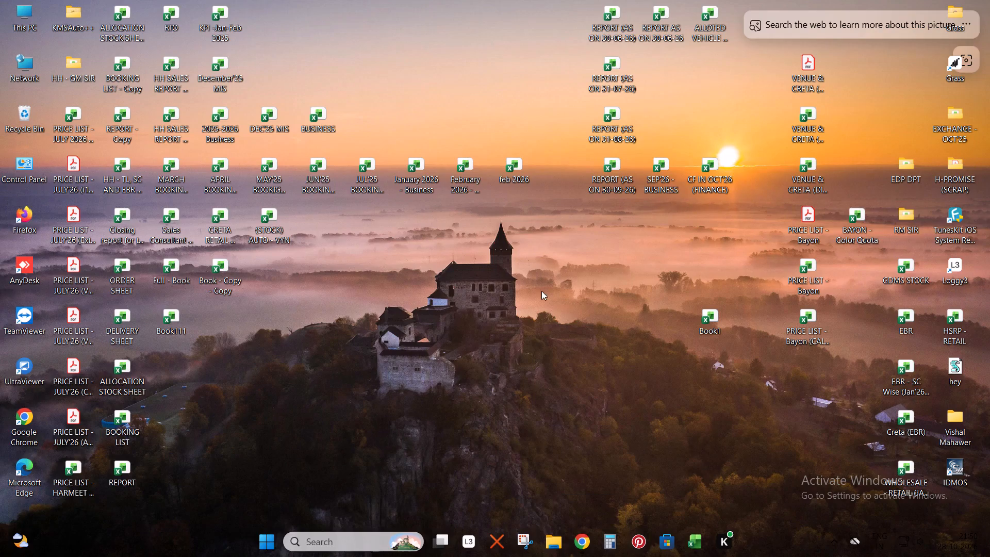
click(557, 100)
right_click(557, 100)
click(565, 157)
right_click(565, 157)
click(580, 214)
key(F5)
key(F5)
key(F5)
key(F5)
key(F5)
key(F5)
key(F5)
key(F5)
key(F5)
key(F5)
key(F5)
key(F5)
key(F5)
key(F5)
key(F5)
Reopen the Book - Copy - Copy workbook from the desktop.
double_click(228, 281)
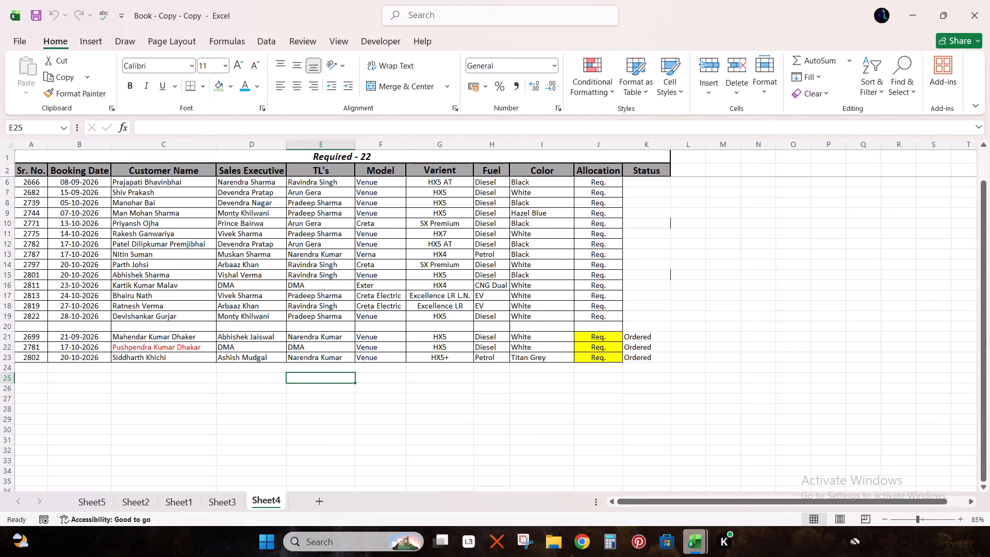
Sort the bookings above the blank row in Sheet4 by Color from A to Z, expanding the selection to whole records.
click(499, 325)
key(Right)
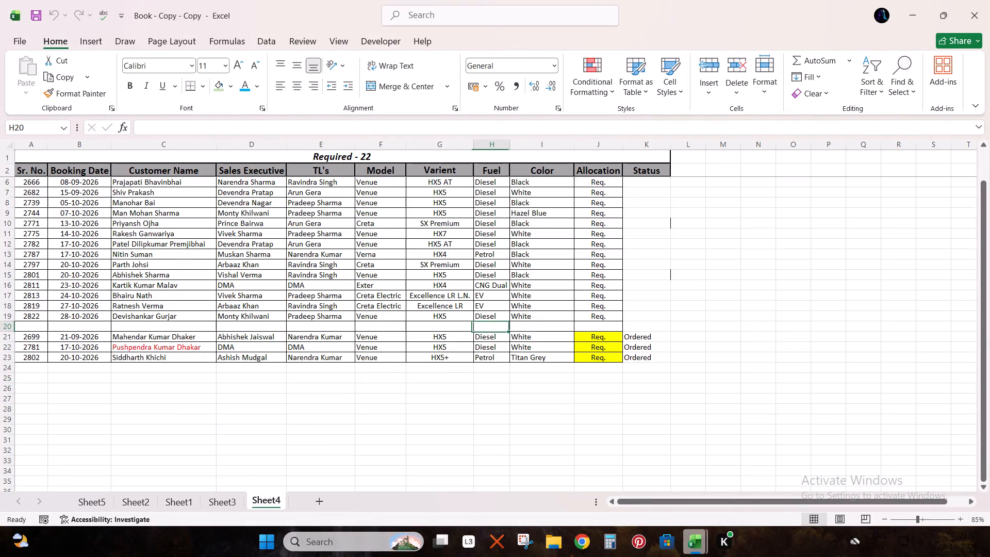
key(Up)
key(ctrl+shift+Up)
key(shift+Down)
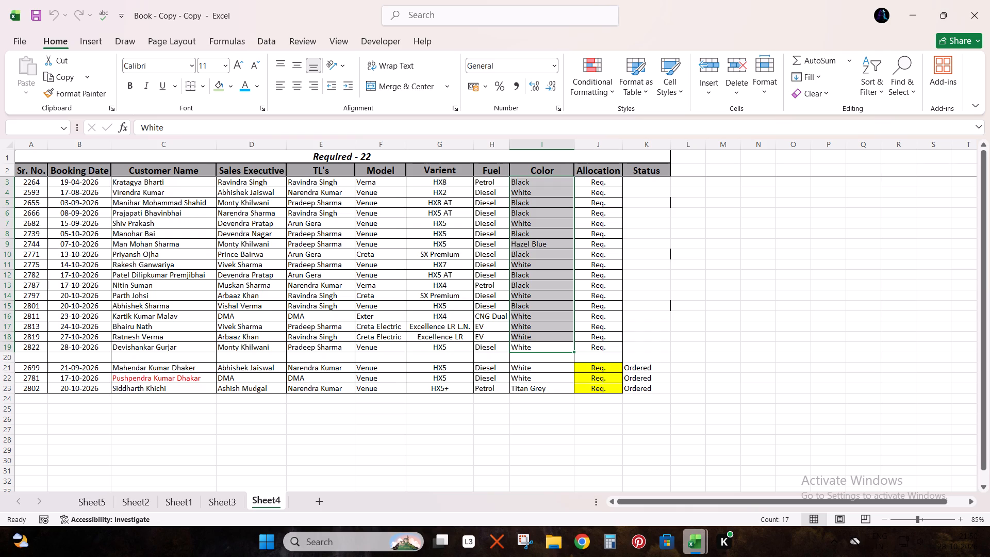
drag(868, 91, 872, 97)
click(876, 107)
key(Return)
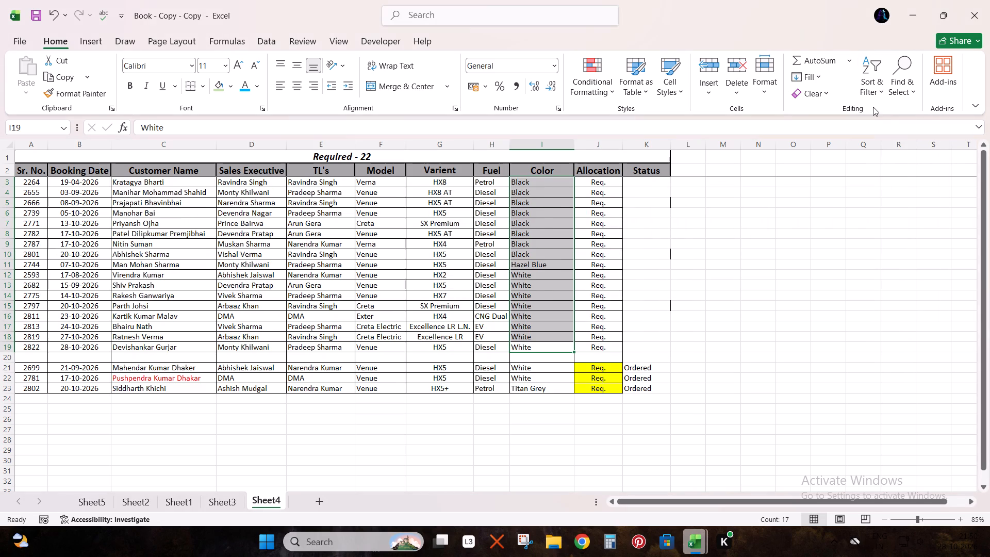
Sort the bookings above the blank row by Fuel from A to Z, expanding the selection to whole records.
key(Up)
key(Left)
key(Down)
key(ctrl+Up)
key(shift+Down)
key(Down)
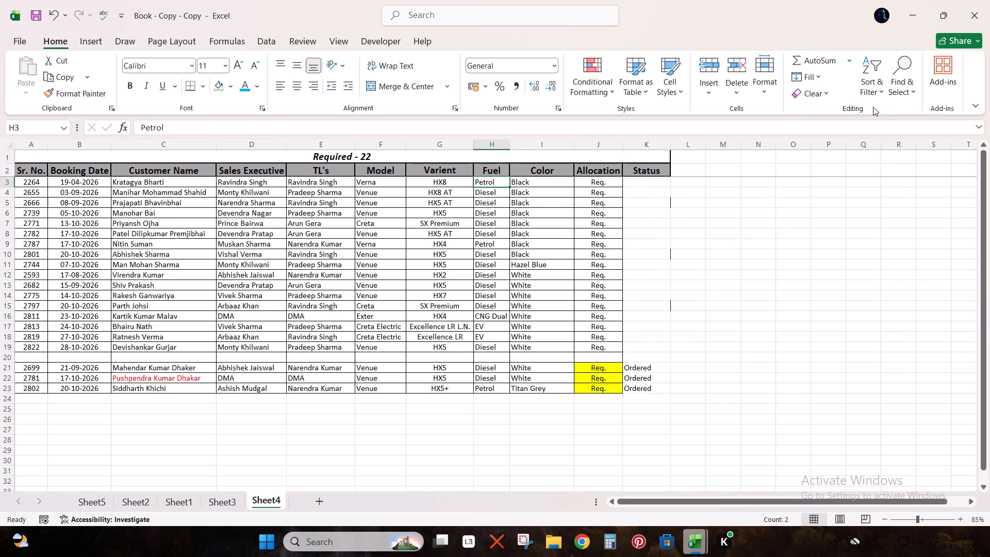
key(ctrl+Down)
key(ctrl+shift+Up)
key(shift+Down)
click(870, 95)
click(882, 107)
key(Return)
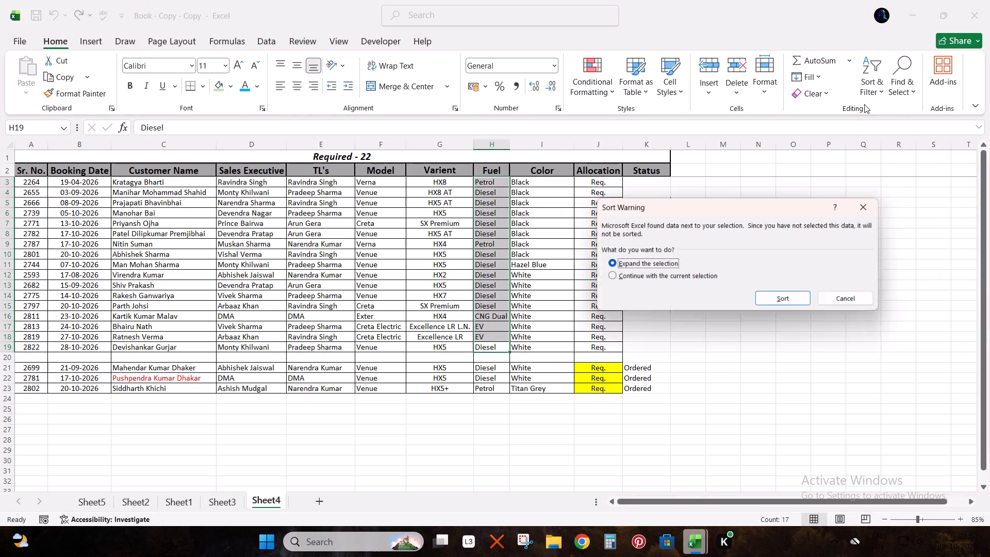
Sort the bookings above the blank row by Varient from A to Z, keeping each record together.
key(Left)
key(ctrl+shift+Up)
key(shift+Down)
click(865, 86)
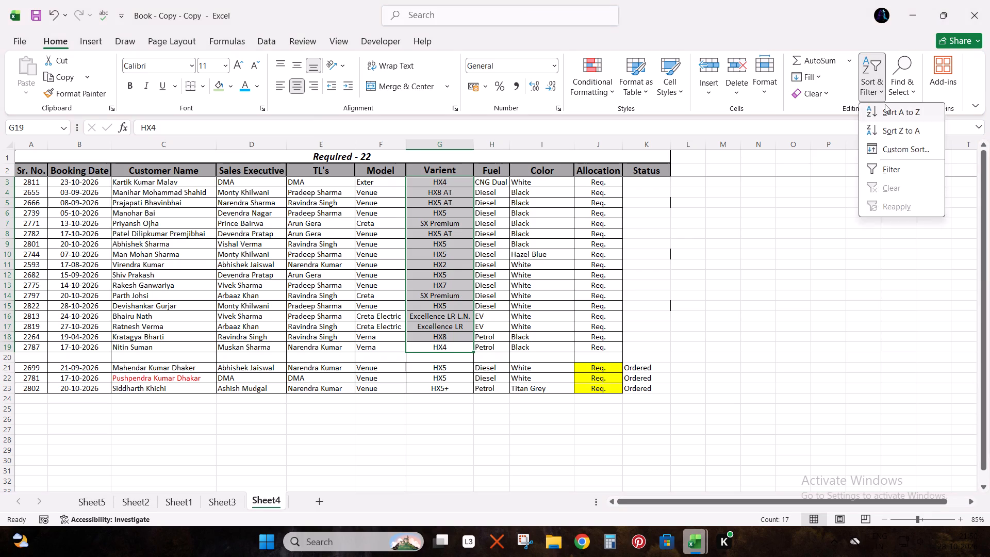
click(885, 104)
key(Return)
Sort the bookings above the blank row by Model from A to Z, keeping each record together.
key(Left)
key(ctrl+shift+Up)
key(shift+Down)
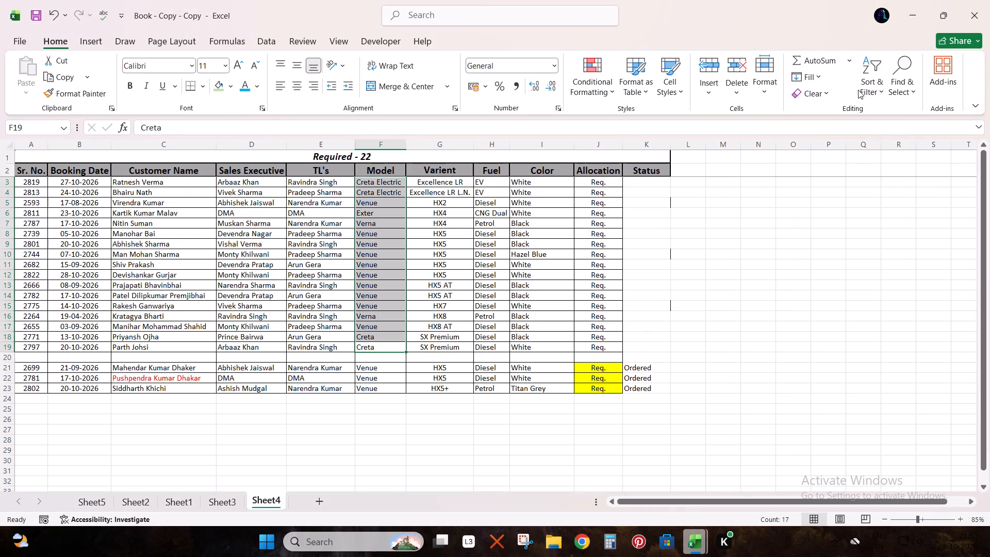
click(858, 90)
click(880, 100)
click(885, 109)
key(Return)
Make the Model through Allocation entries of the sorted bookings bold and centre them horizontally and vertically.
key(ctrl+shift+Right)
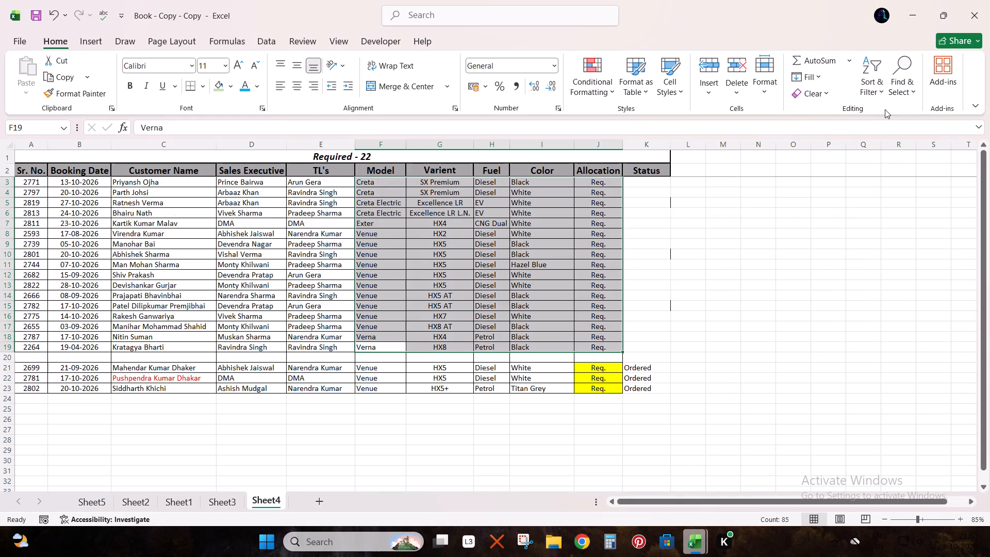
key(ctrl+b)
click(291, 83)
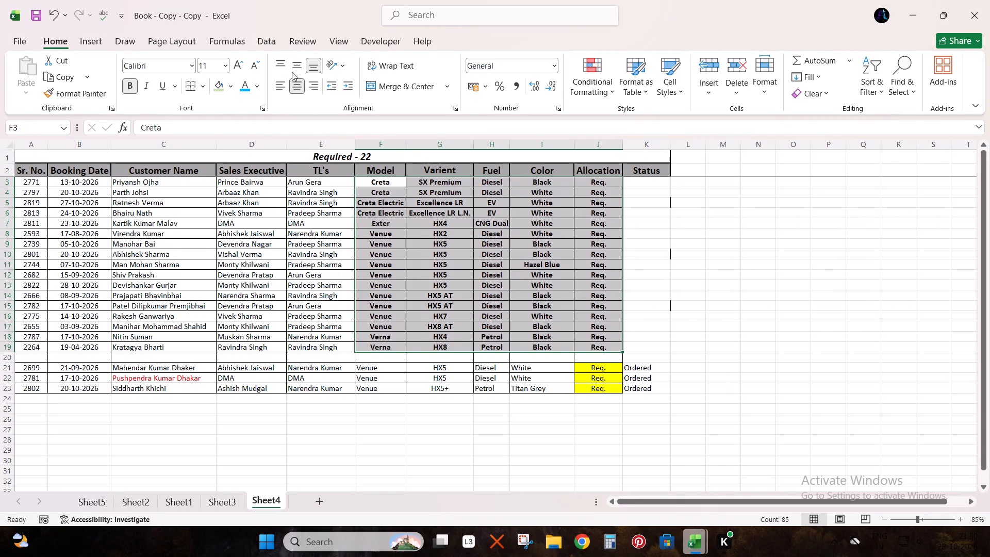
click(292, 72)
Delete the blank row separating the sorted bookings from the Ordered ones.
key(ctrl+Down)
key(Down)
key(shift+space)
key(ctrl+minus)
Renumber the Sr. No. column as a series starting with 1 and 2, filled down to the last Ordered booking.
key(ctrl+Up)
key(ctrl+Left)
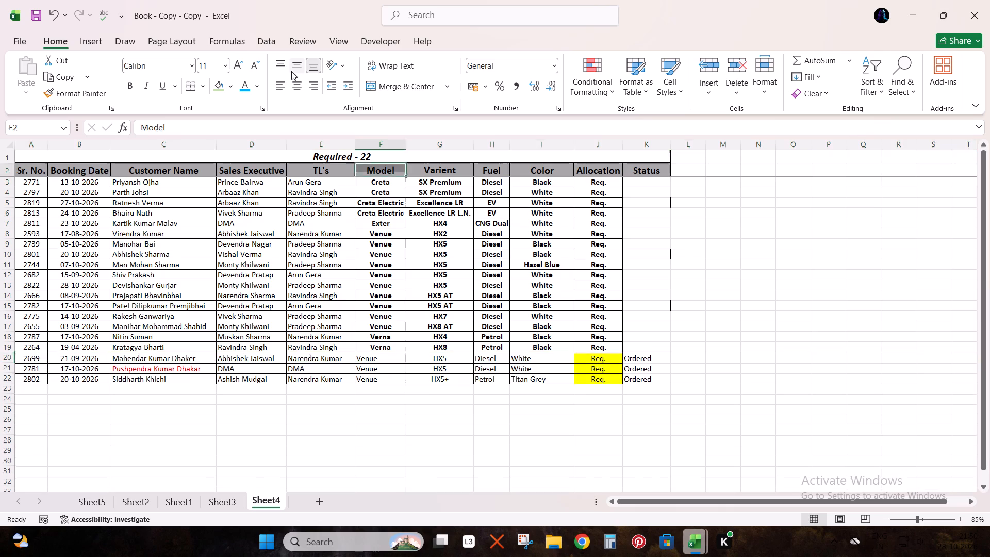
key(Down)
key(1)
key(Return)
key(2)
key(Up)
key(shift+Down)
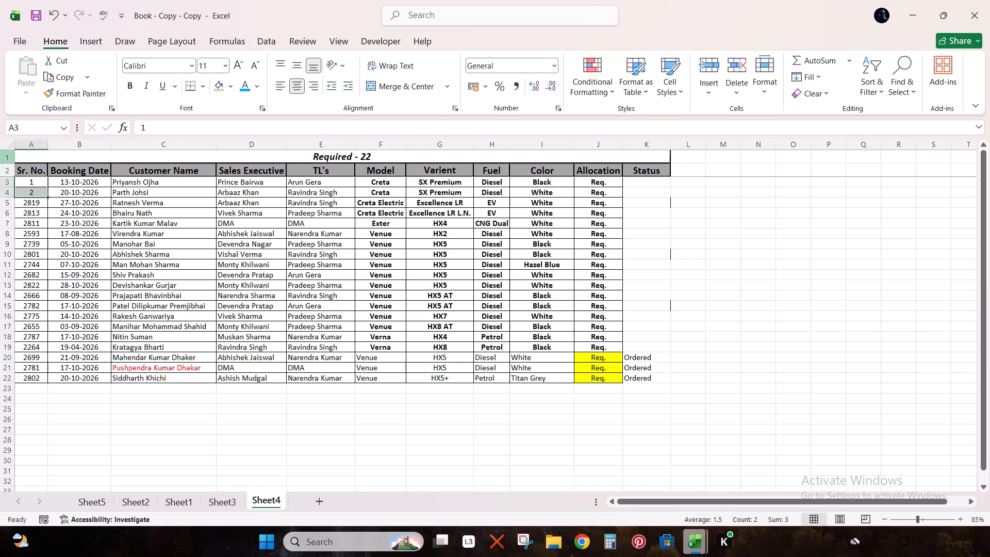
double_click(46, 196)
Select the entire Required list in Sheet4.
click(180, 237)
key(ctrl+a)
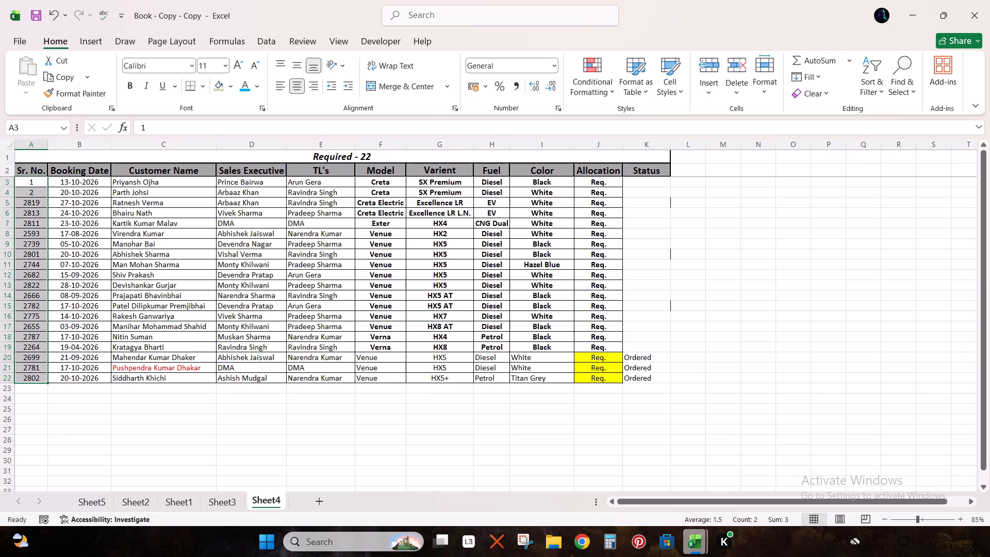
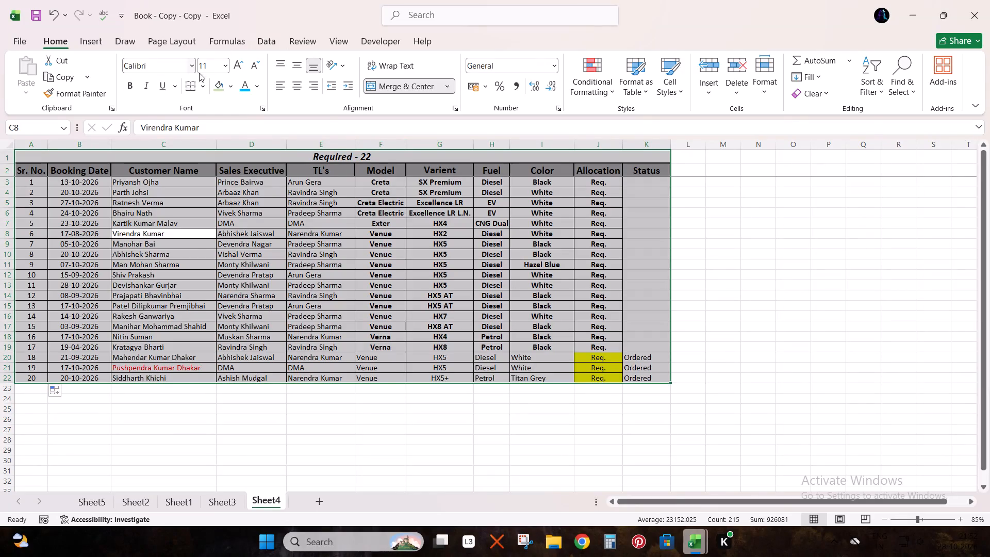
Apply thick outside borders around the selected Required list.
click(205, 87)
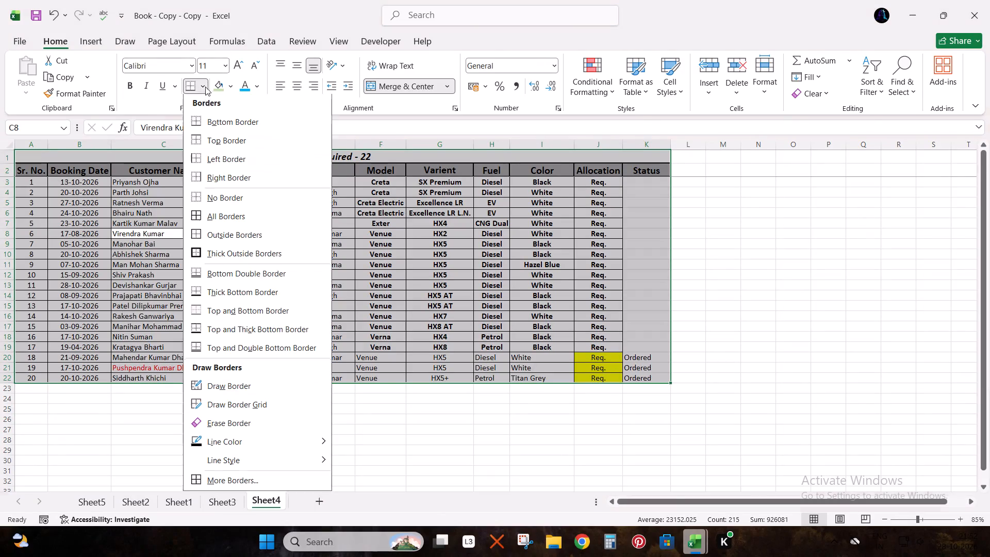
click(211, 252)
Change the Sheet4 list title to Required - 20.
double_click(381, 160)
key(BackSpace)
key(0)
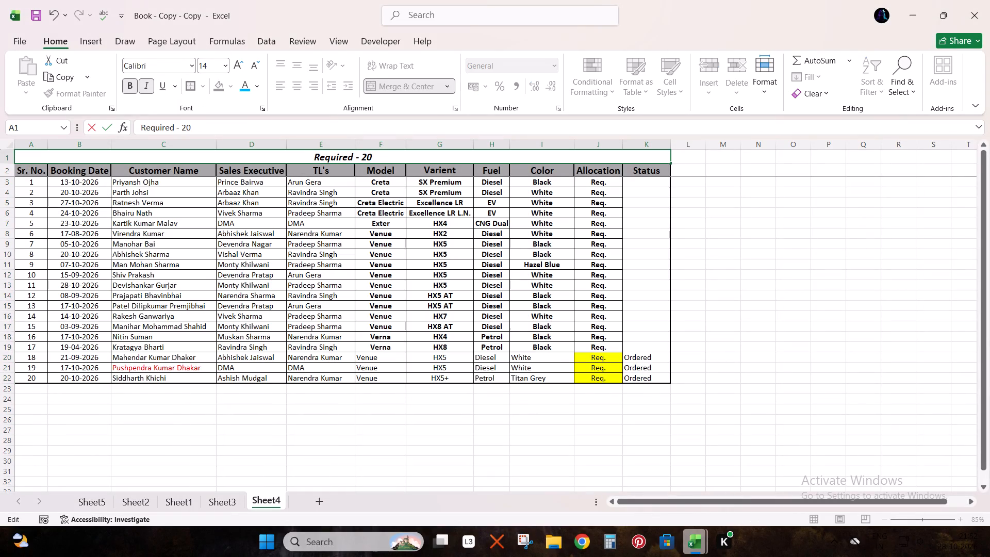
key(Return)
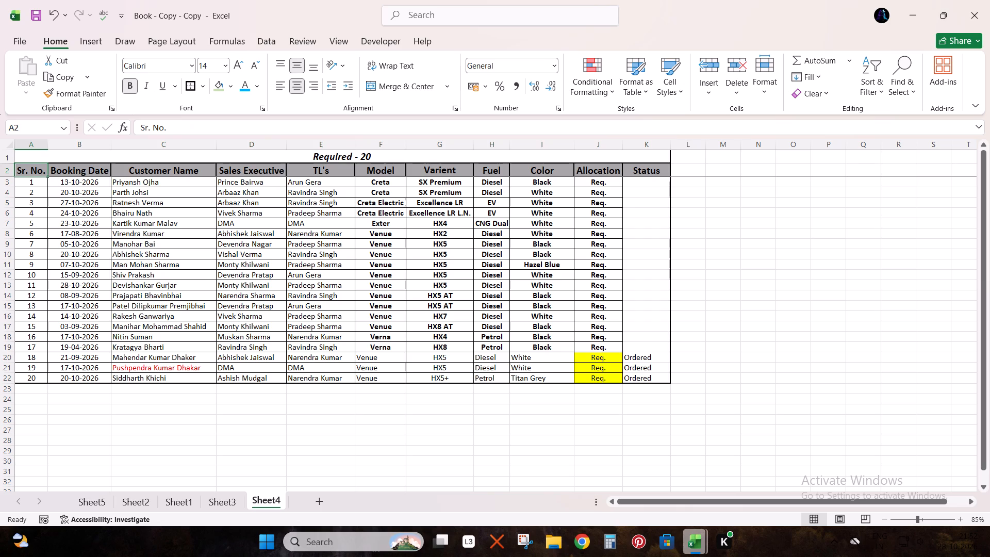
Save the Book - Copy - Copy workbook.
click(344, 244)
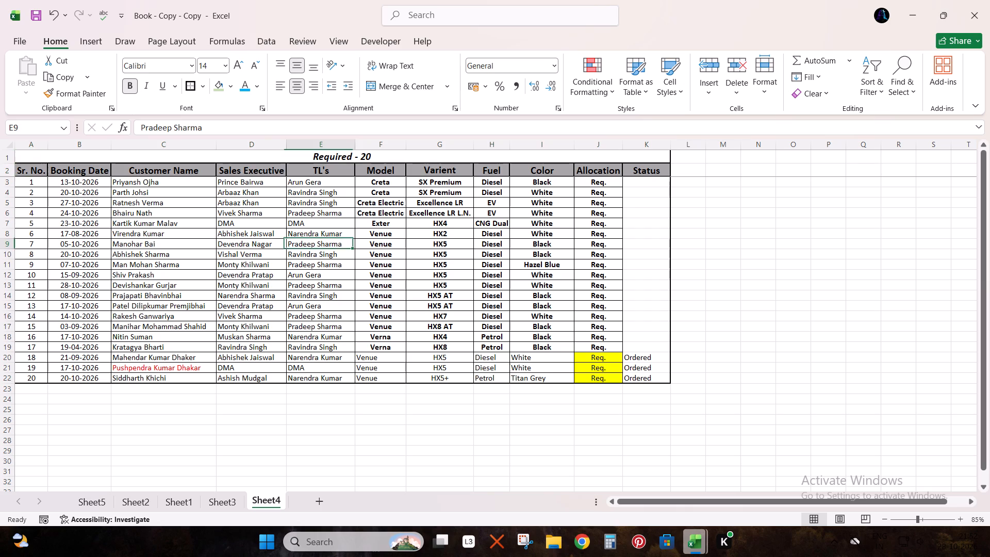
click(32, 16)
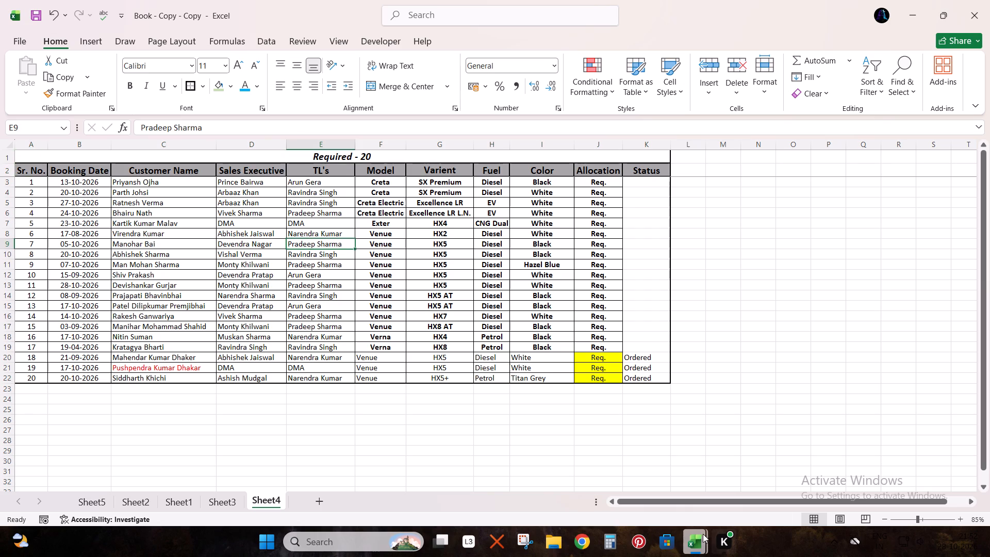
Switch to the ALLOCATION STOCK SHEET workbook, select the STOCK sheet's SN header cell, then save and close the workbook.
click(694, 539)
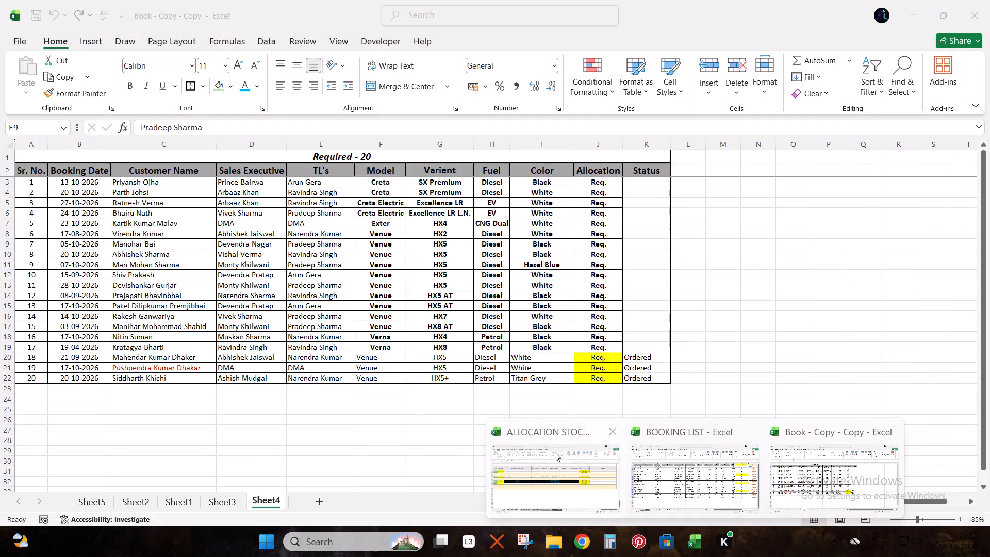
click(555, 452)
click(256, 192)
key(ctrl+Left)
key(Down)
key(Up)
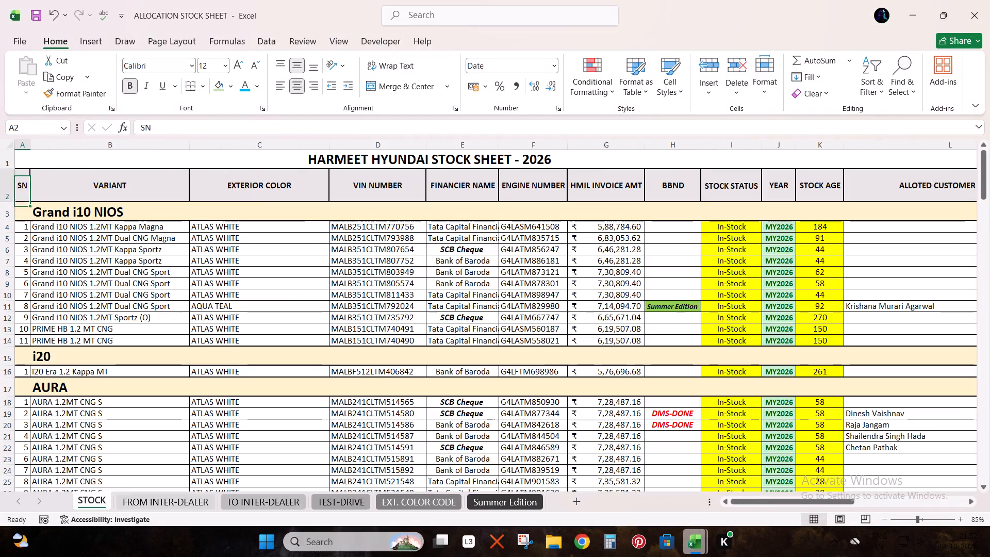
key(ctrl+s)
click(989, 0)
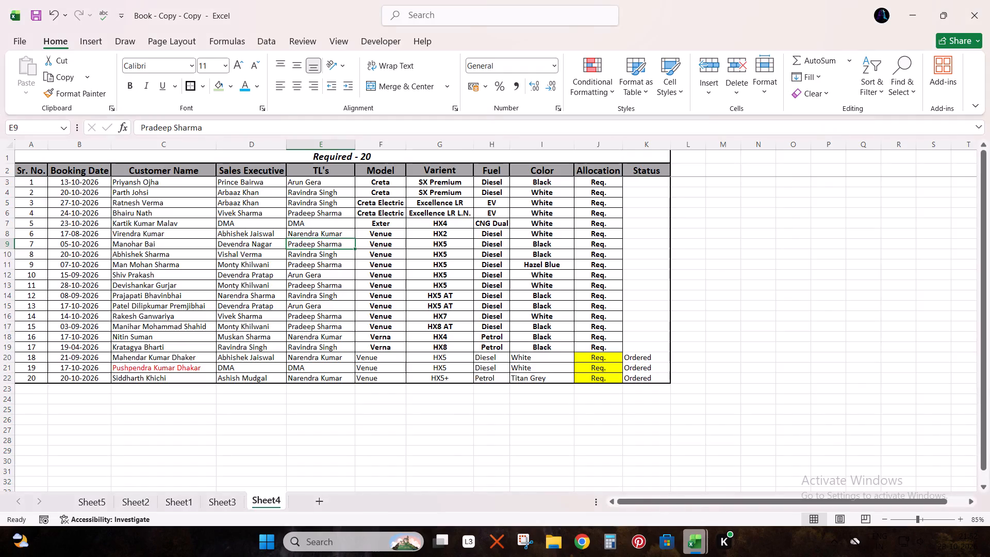
Close the Book - Copy - Copy workbook.
click(989, 0)
Clear the Allocation filter in BOOKING LIST's TOTAL BOOKING sheet by removing and reapplying the filters on the entire header row.
click(445, 343)
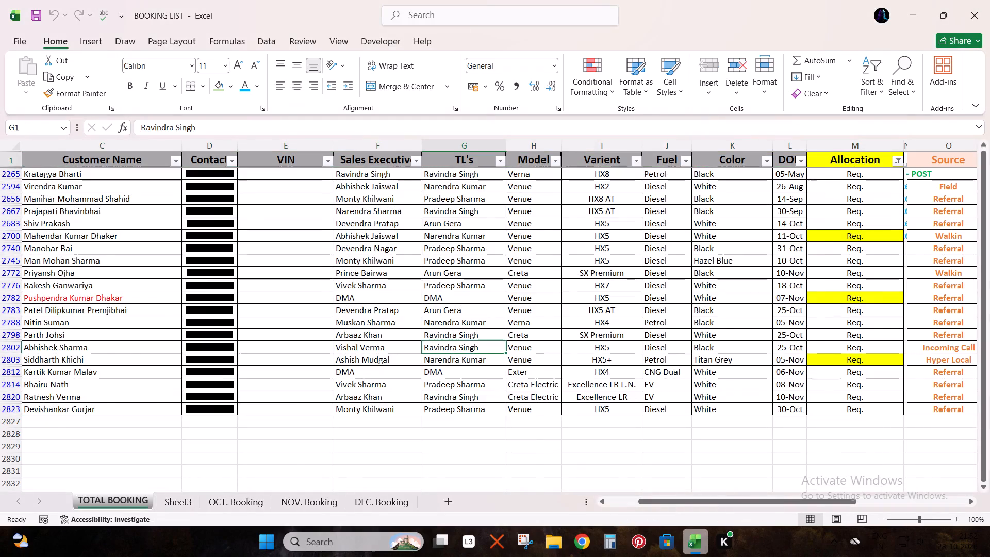
key(ctrl+Up)
key(ctrl+Left)
key(ctrl+Right)
key(Right)
key(shift+space)
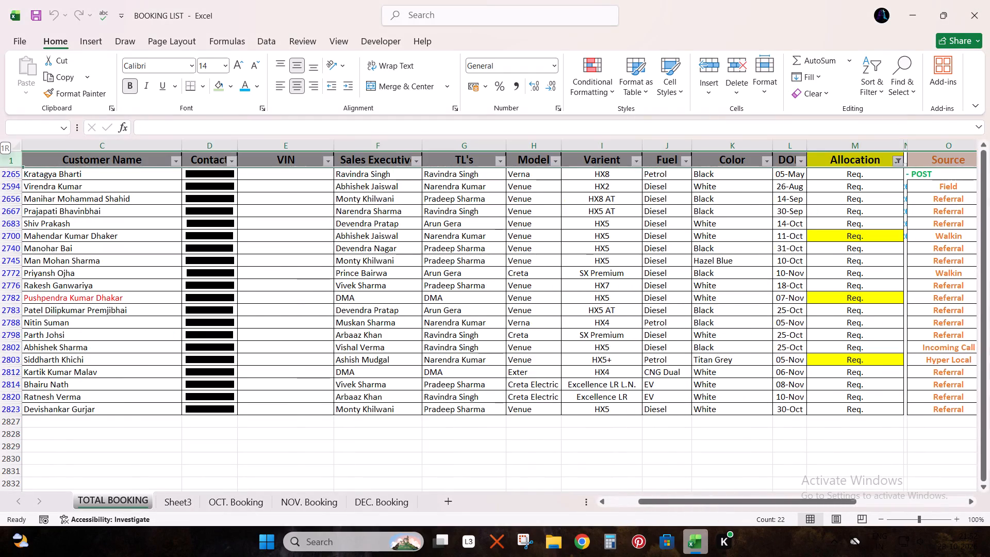
key(ctrl+shift+l)
key(ctrl+shift+l)
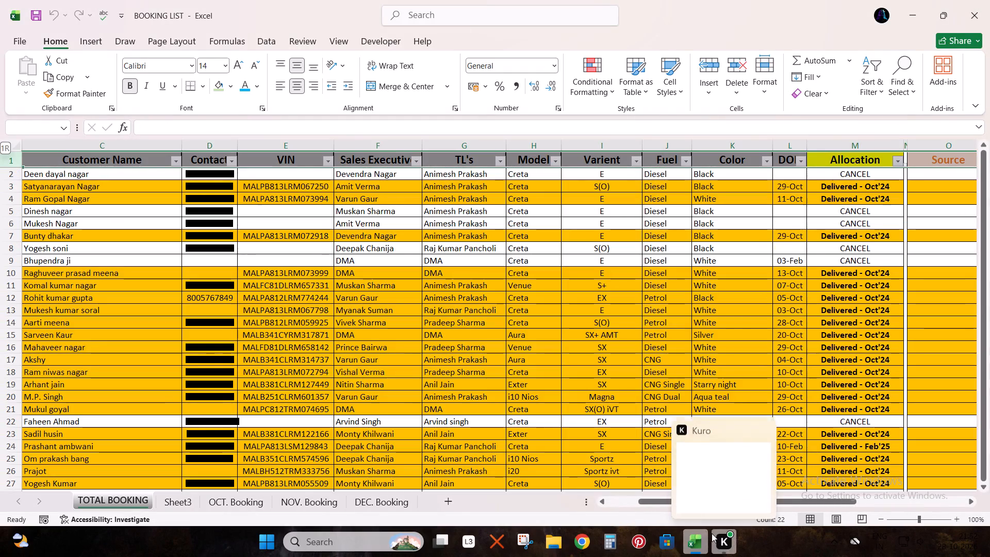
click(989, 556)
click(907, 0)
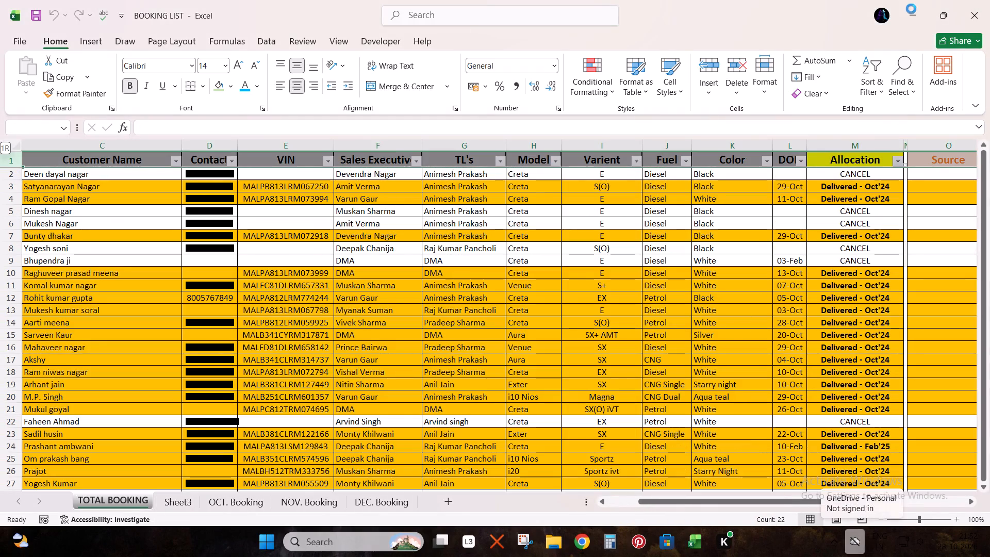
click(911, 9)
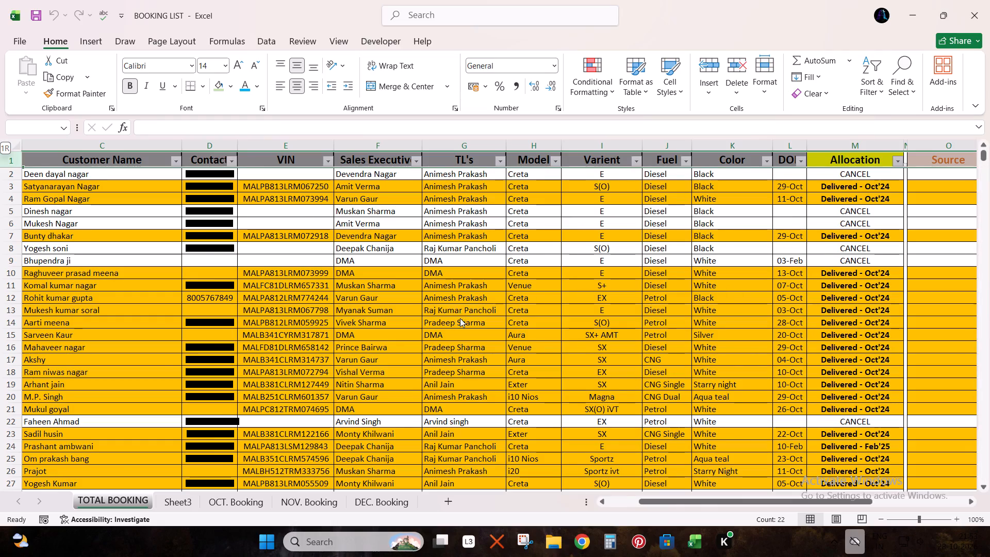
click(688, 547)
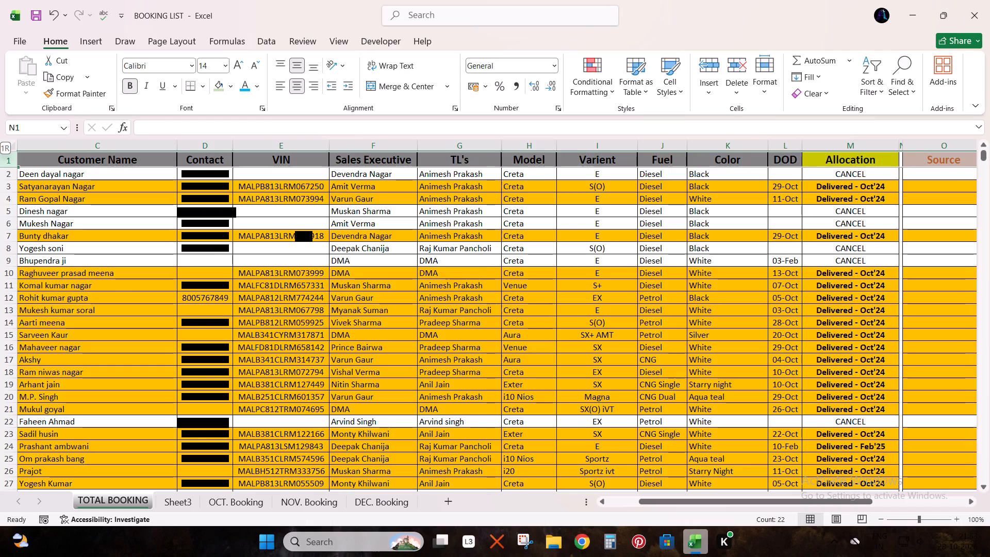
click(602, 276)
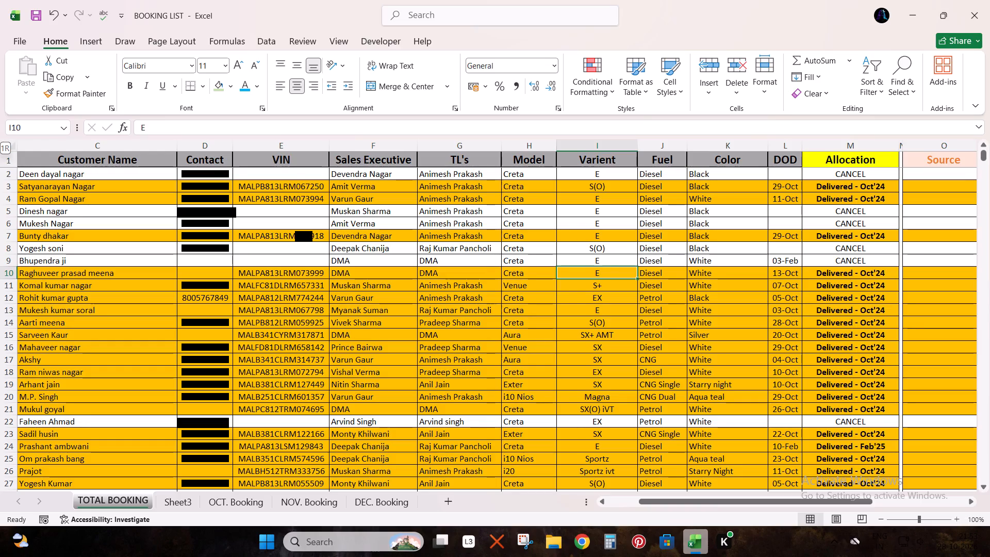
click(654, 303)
Open the Book111 workbook from the desktop.
click(989, 556)
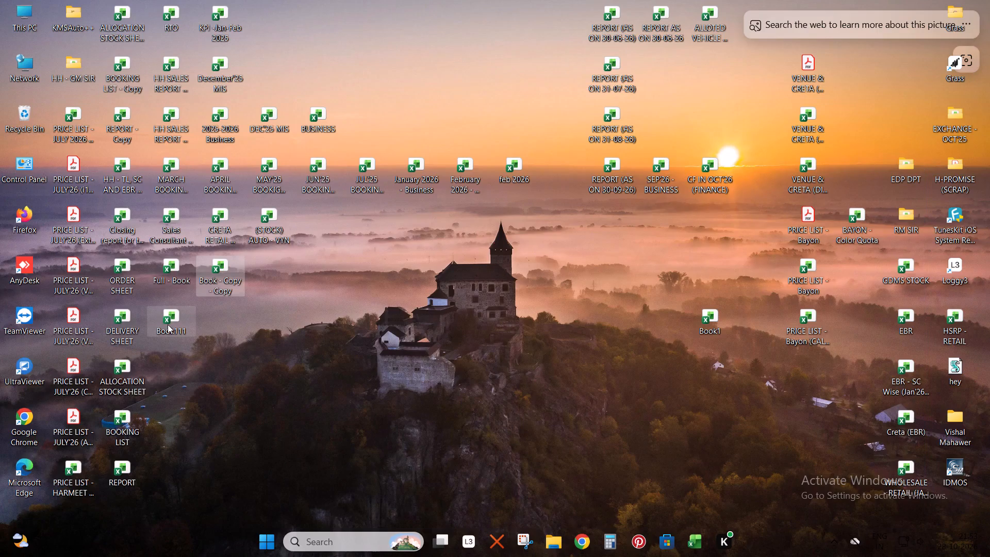
double_click(168, 324)
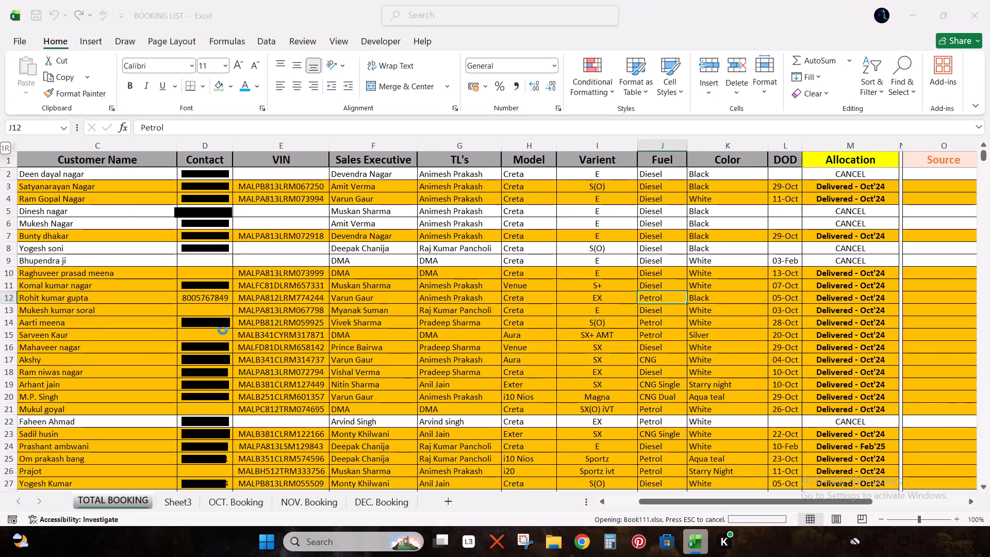
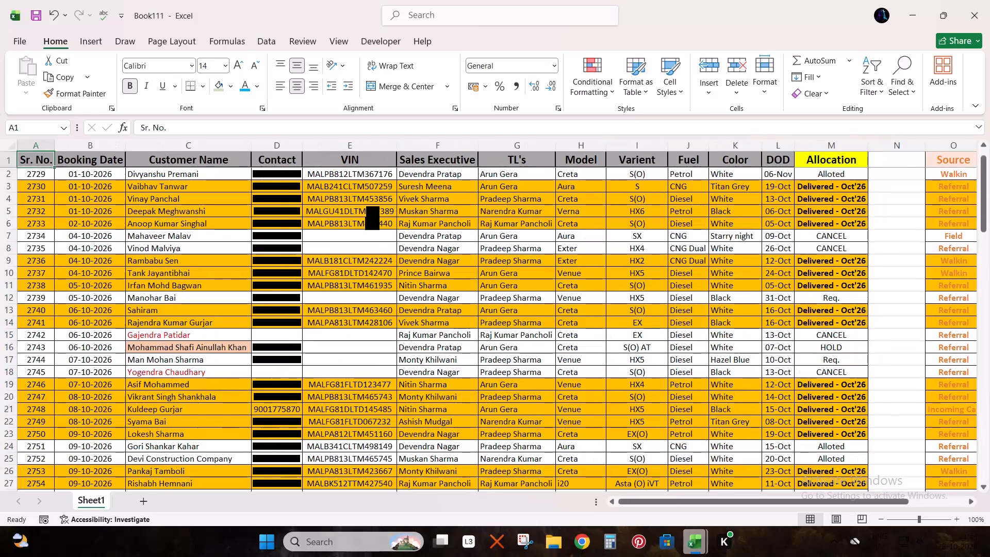
Check the first booking record below the header in Book111's Sheet1 to find its starting serial number.
key(ctrl+Left)
key(ctrl+Left)
key(Down)
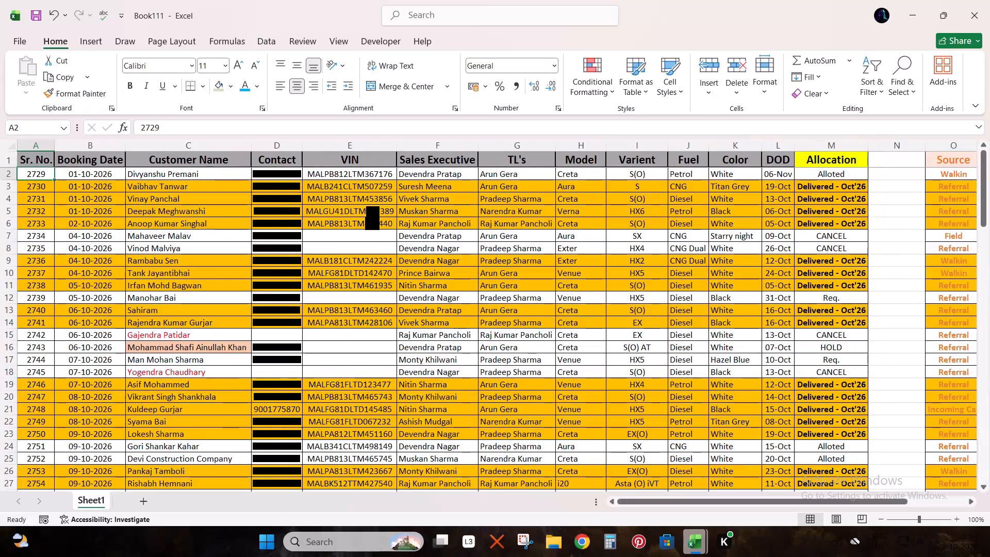
key(Right)
key(Down)
key(Left)
key(Up)
key(Up)
key(Down)
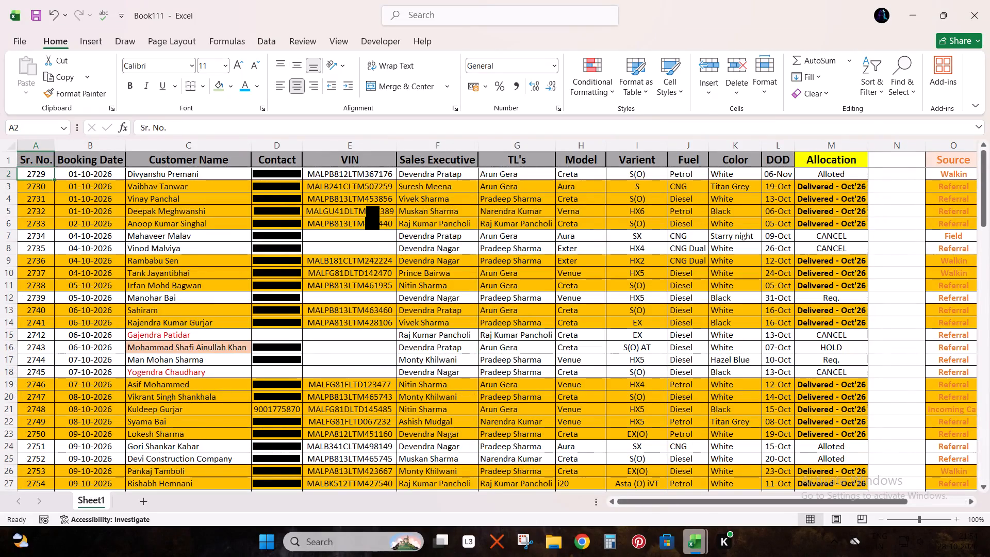
Switch to the BOOKING LIST workbook and select the Sr. No. 2729 cell in the TOTAL BOOKING sheet.
key(alt+Tab)
key(ctrl+Left)
key(ctrl+Left)
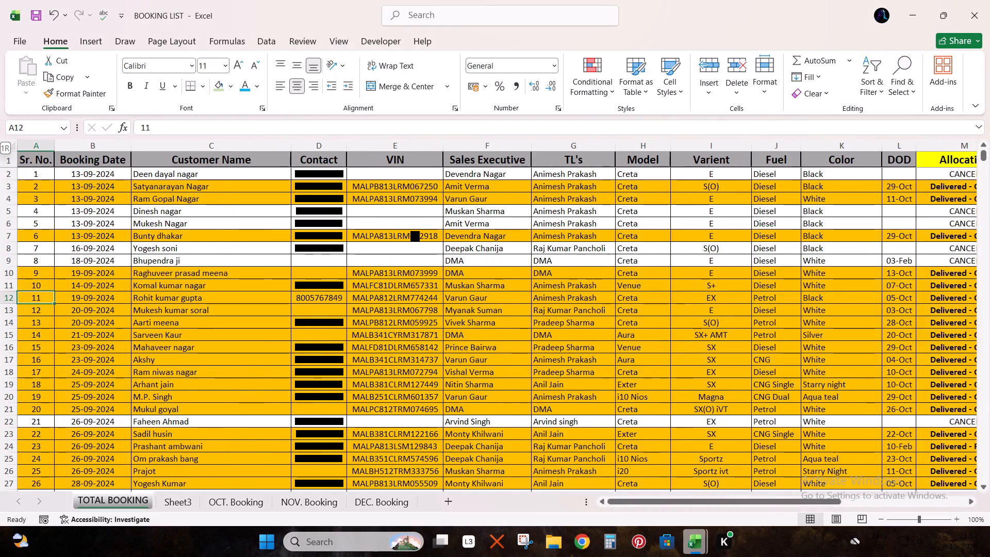
key(ctrl+Left)
key(ctrl+Down)
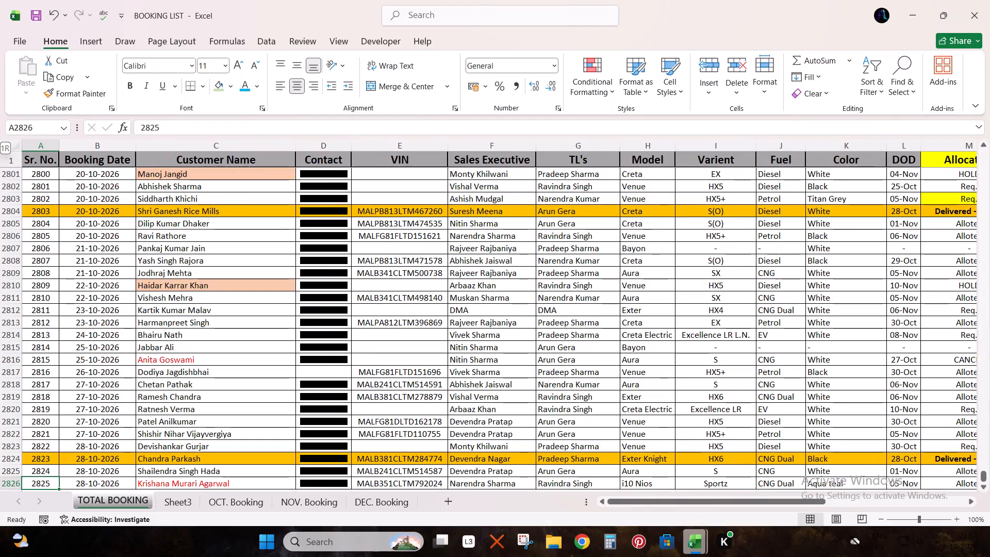
scroll(24, 315, up, 5)
scroll(103, 300, up, 7)
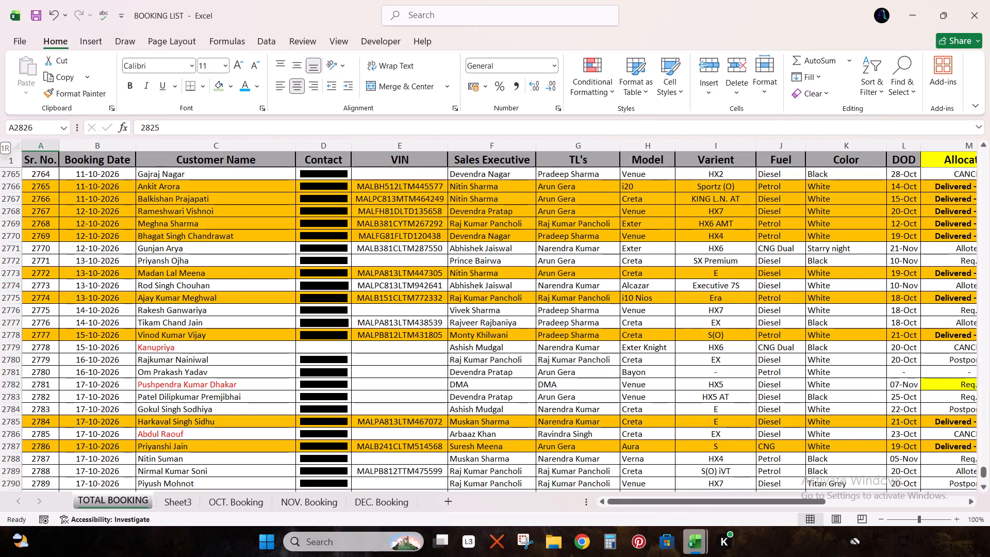
scroll(81, 273, up, 13)
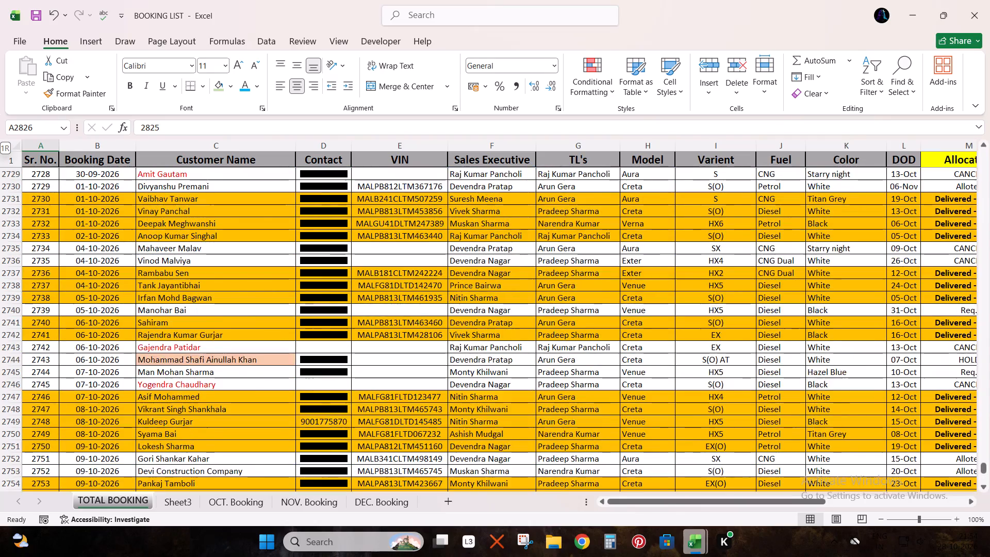
click(98, 238)
key(Up)
key(Left)
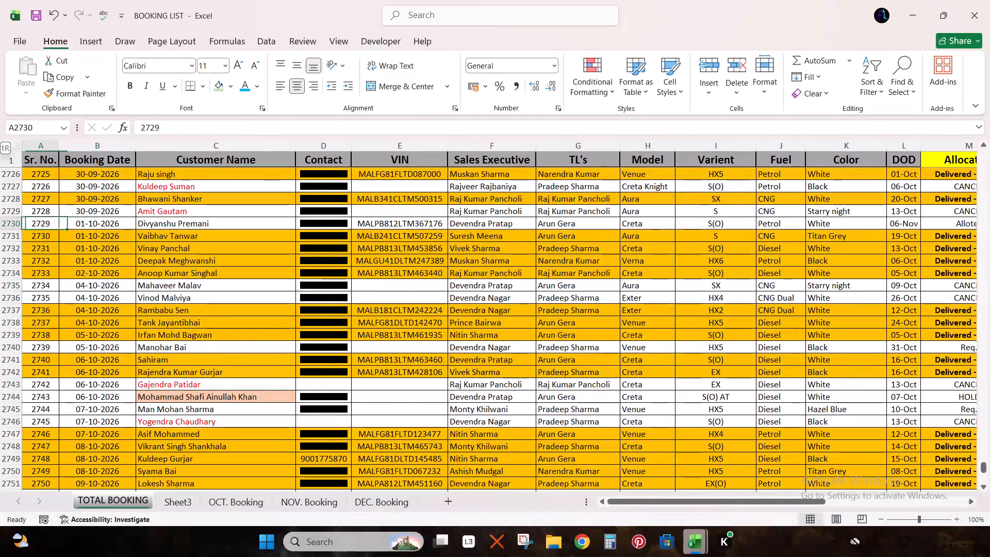
Copy the TOTAL BOOKING records from Sr. No. 2729 through 2825, spanning the Sr. No. to Finance columns.
key(Left)
key(Left)
key(ctrl+shift+Right)
key(ctrl+shift+Right)
key(shift+Right)
key(shift+Right)
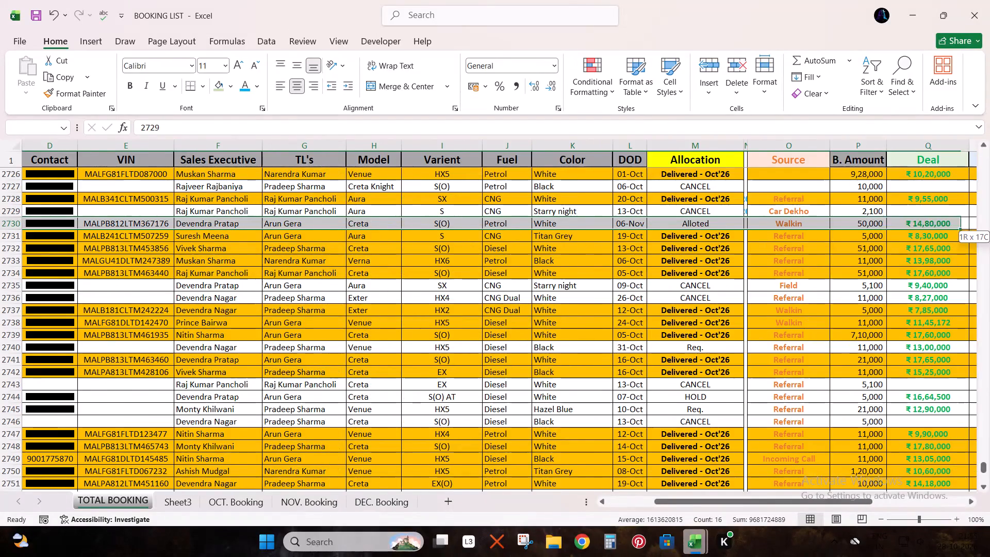
key(shift+Right)
key(ctrl+shift+Down)
key(shift+Down)
key(shift+Up)
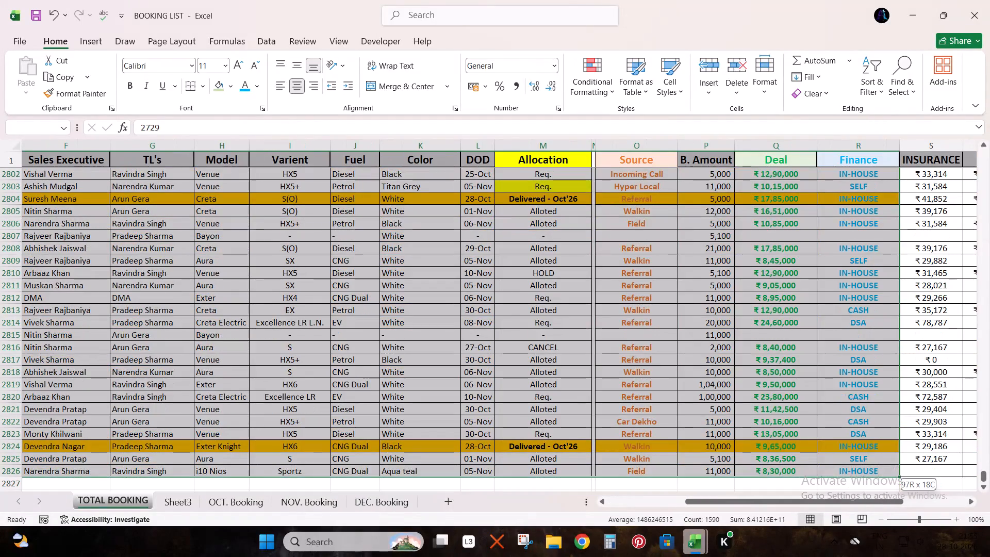
key(ctrl+c)
Paste the copied bookings into Book111's Sheet1 starting at cell A2, over the existing records.
key(alt+Tab)
key(ctrl+Up)
key(ctrl+Left)
key(Down)
key(ctrl+v)
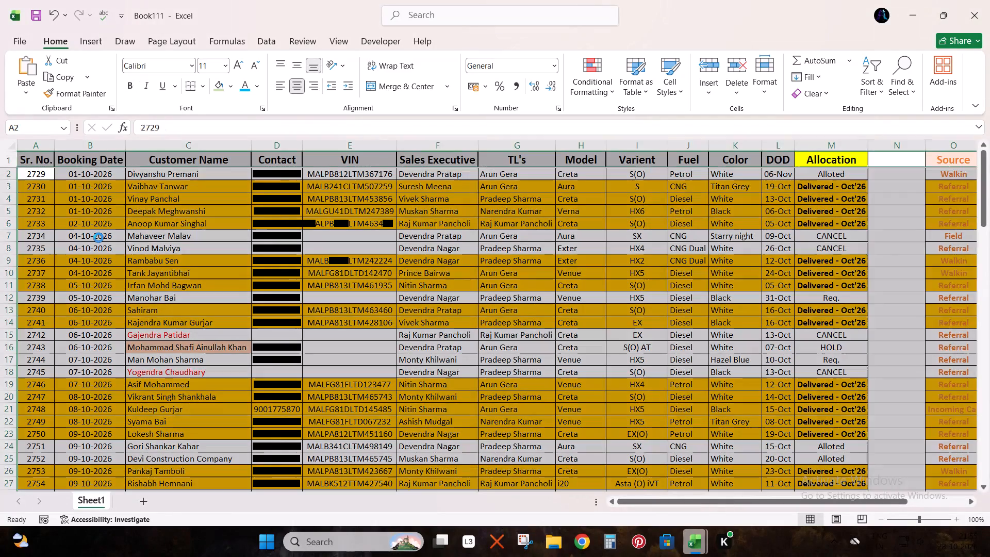
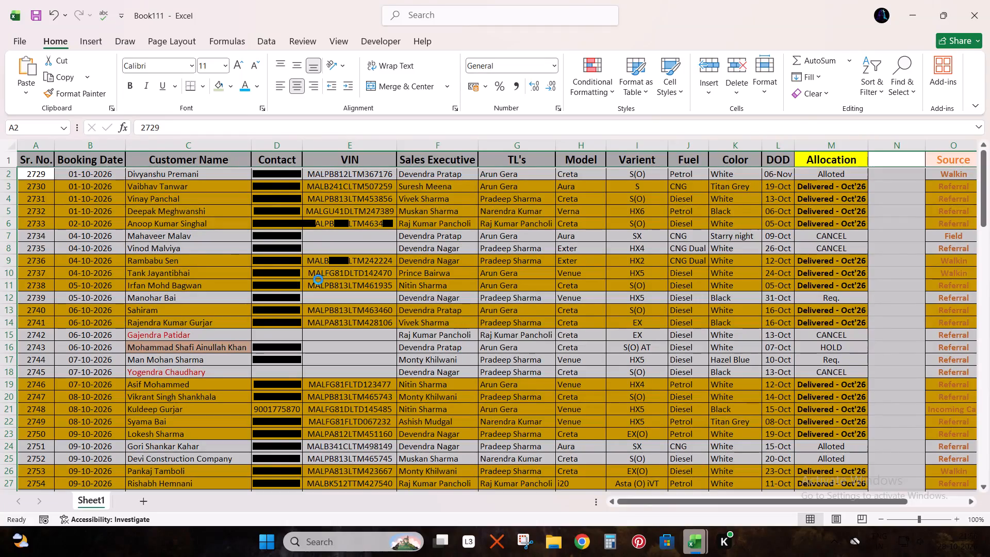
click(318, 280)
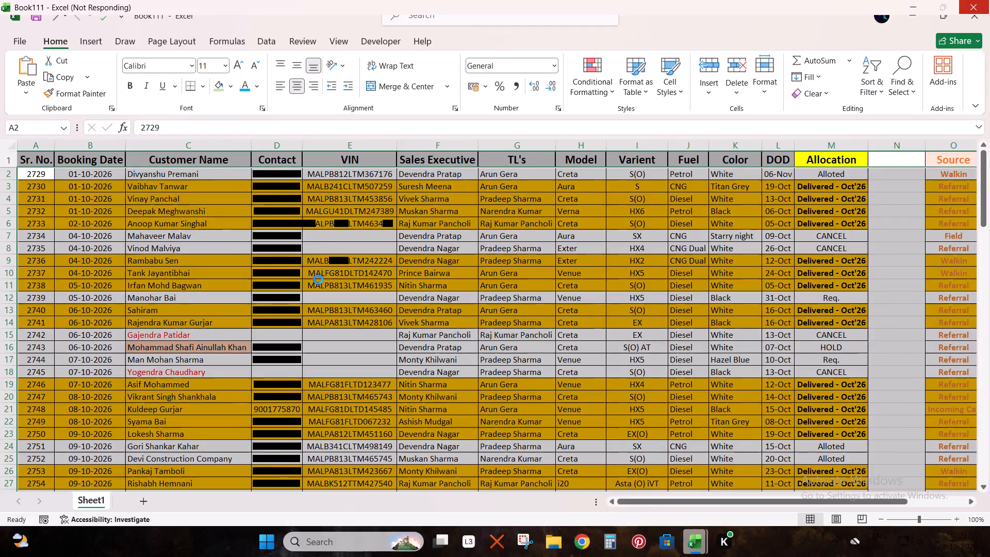
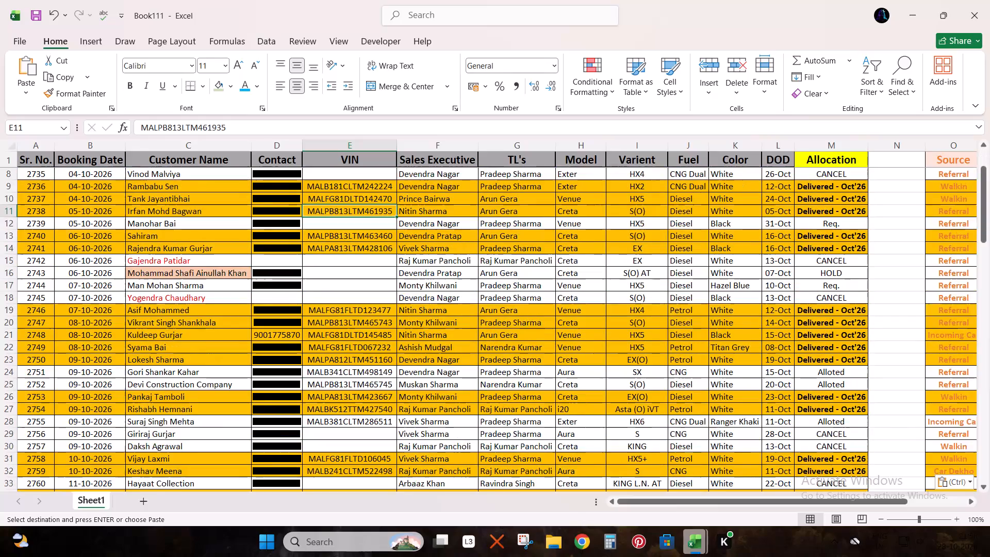
Review Book111's October 2026 bookings and go to the first carried-forward row below the last October booking.
scroll(181, 316, down, 6)
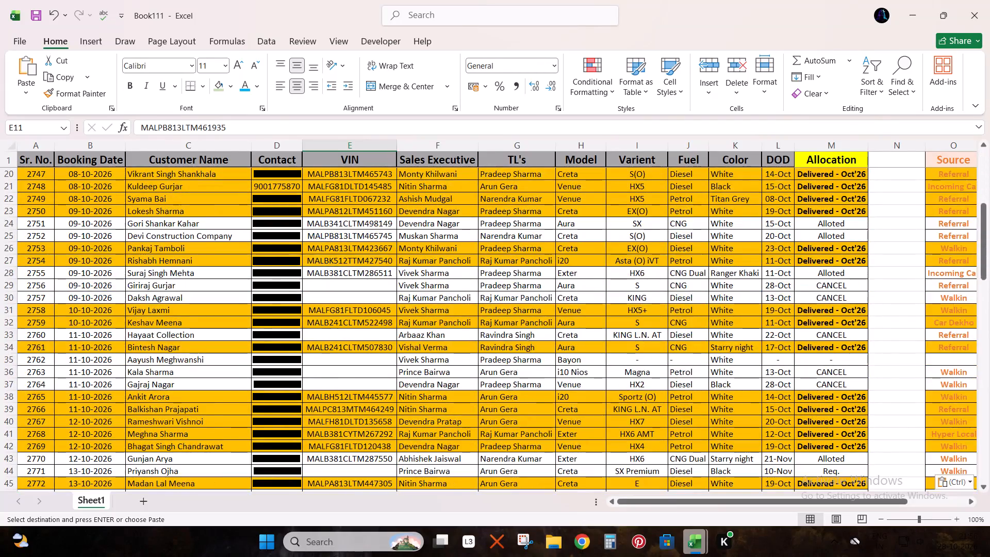
scroll(181, 316, down, 10)
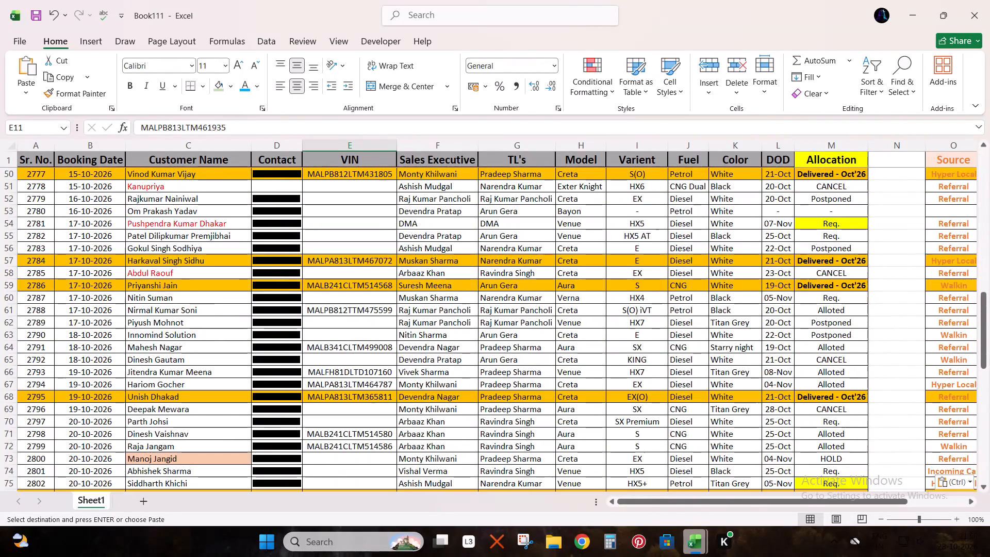
scroll(327, 330, down, 4)
scroll(235, 330, down, 3)
scroll(169, 348, down, 6)
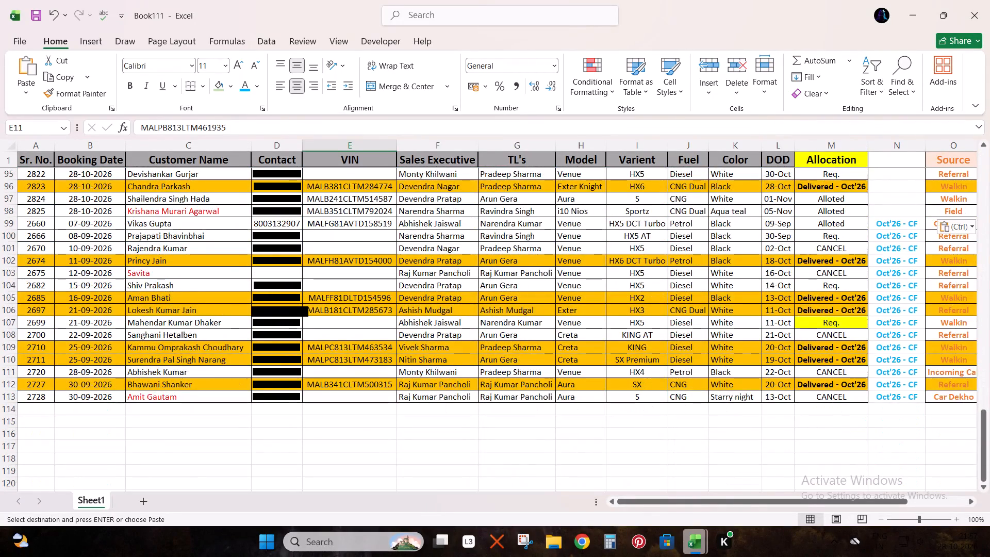
scroll(285, 351, up, 1)
click(811, 250)
key(shift+space)
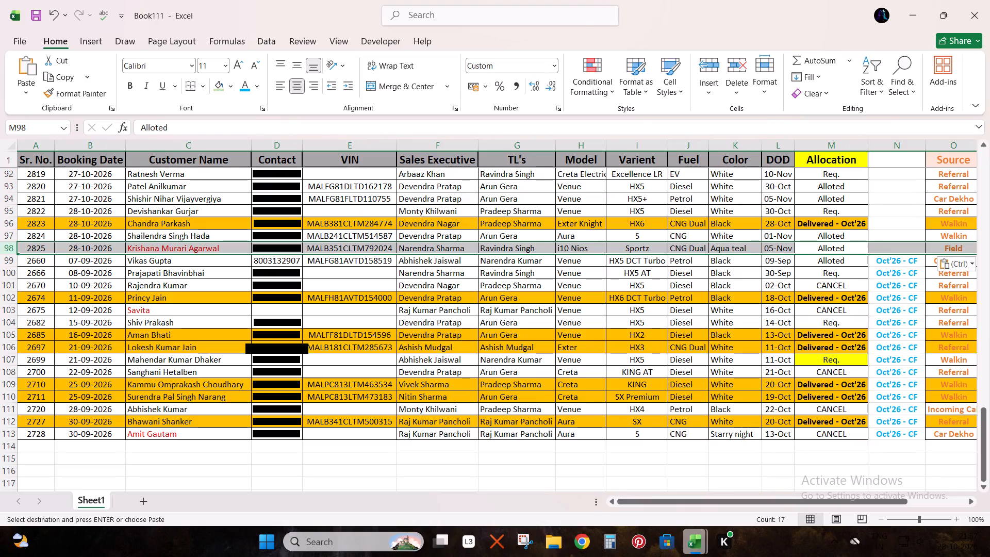
key(Left)
key(Down)
key(Left)
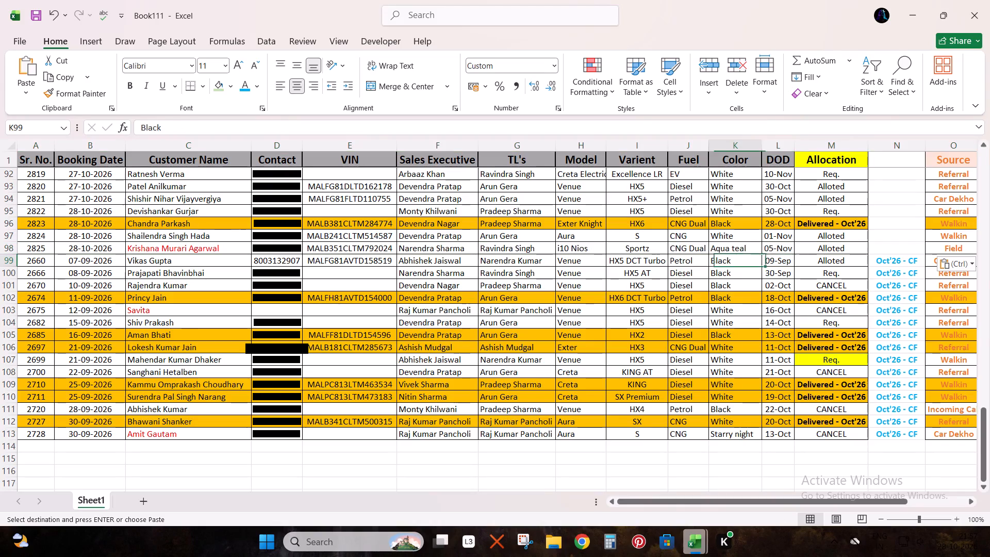
key(ctrl+Left)
key(ctrl+Left)
Switch to the BOOKING LIST workbook and turn on filters for the header row of the TOTAL BOOKING sheet.
key(alt+Tab)
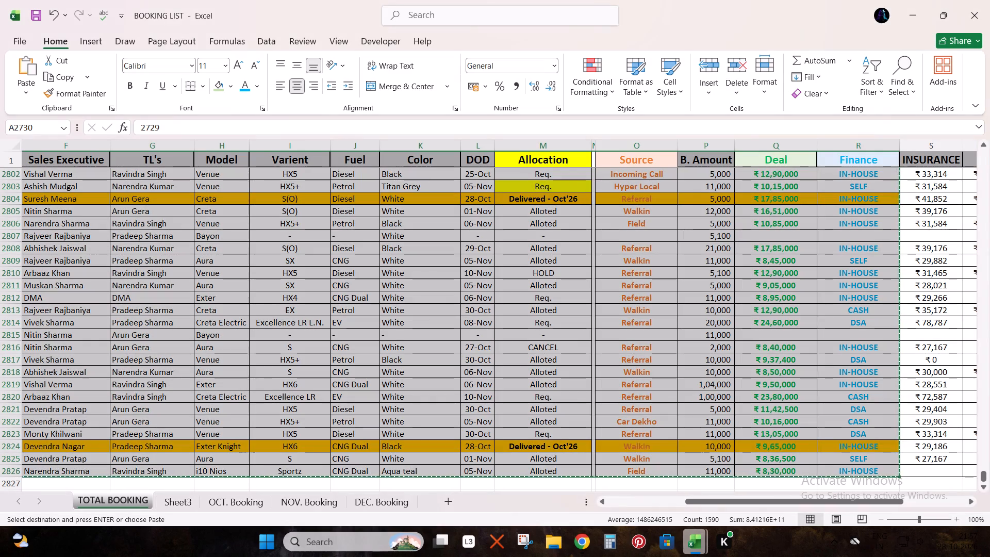
click(542, 160)
key(shift+space)
key(ctrl+shift+l)
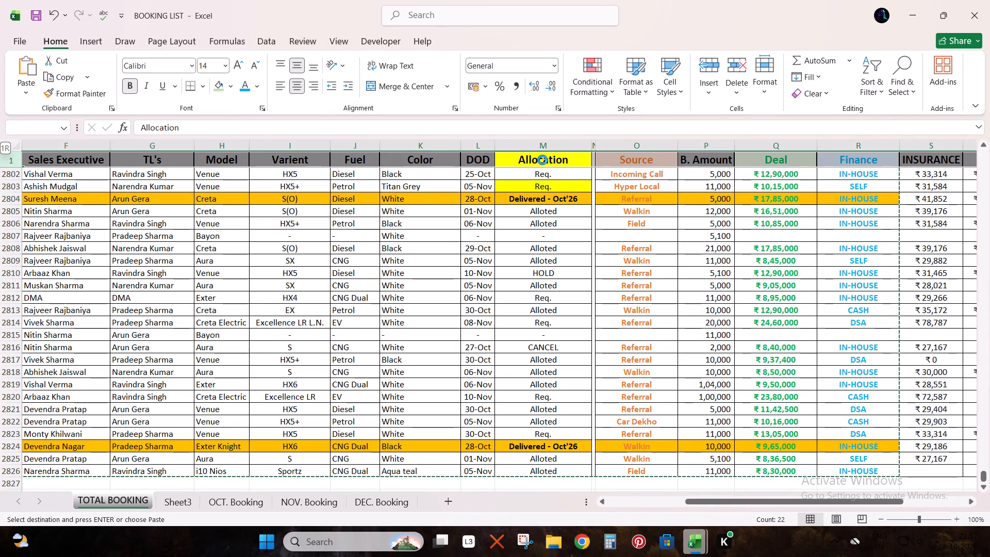
Filter the untitled column N, beside Allocation, to show only the Oct'26 - CF bookings.
key(Right)
key(alt+Down)
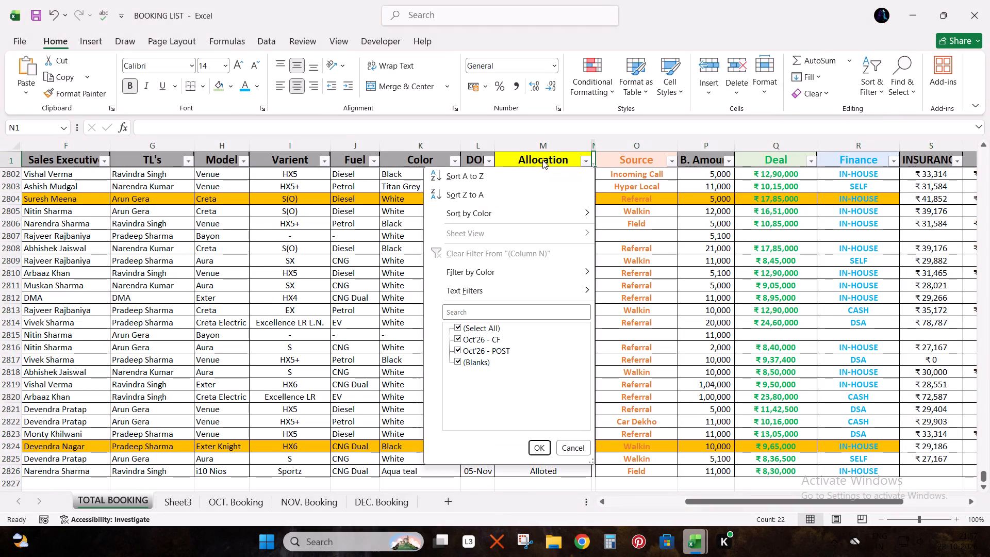
key(Down)
key(Down)
key(Down)
key(Down)
key(Down)
key(Down)
key(Down)
key(Down)
key(Down)
key(space)
key(Down)
key(space)
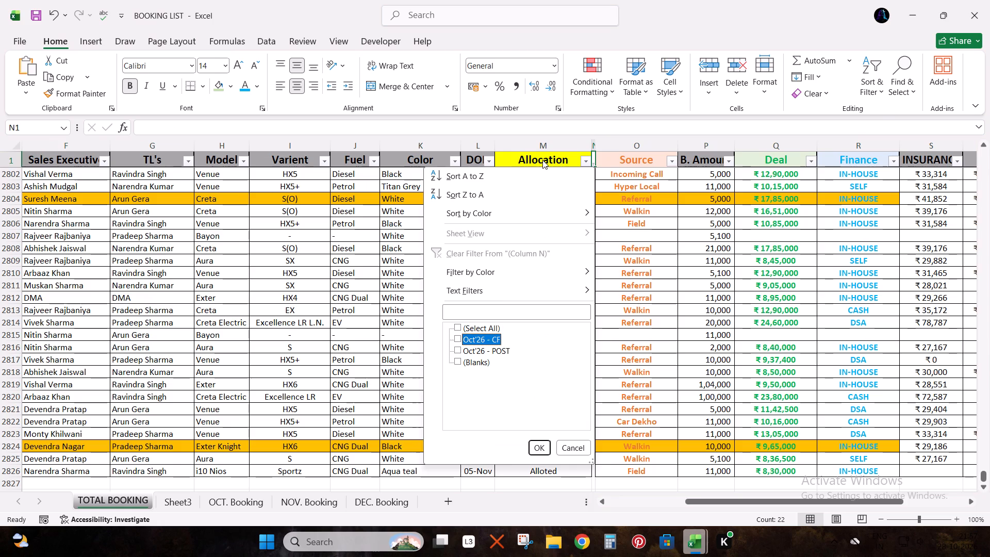
key(Return)
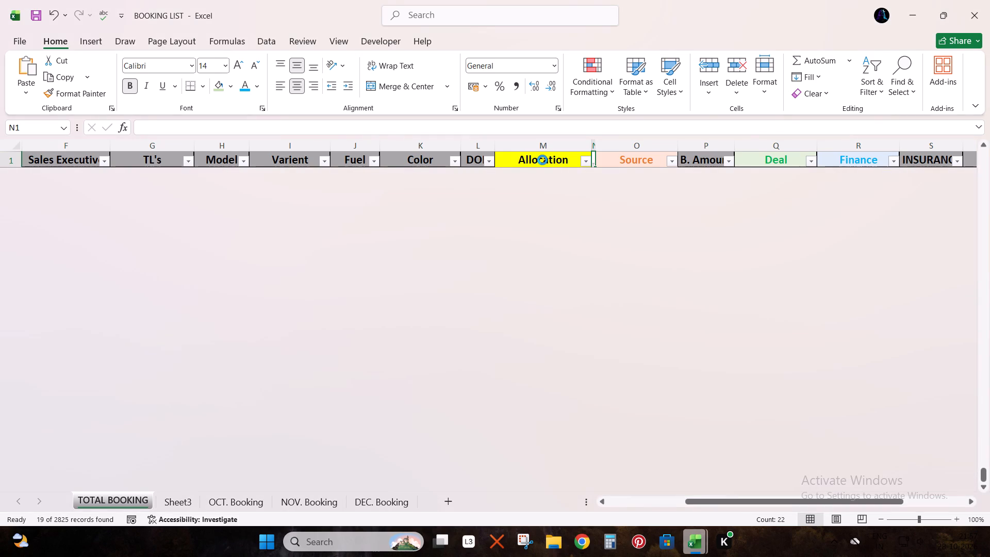
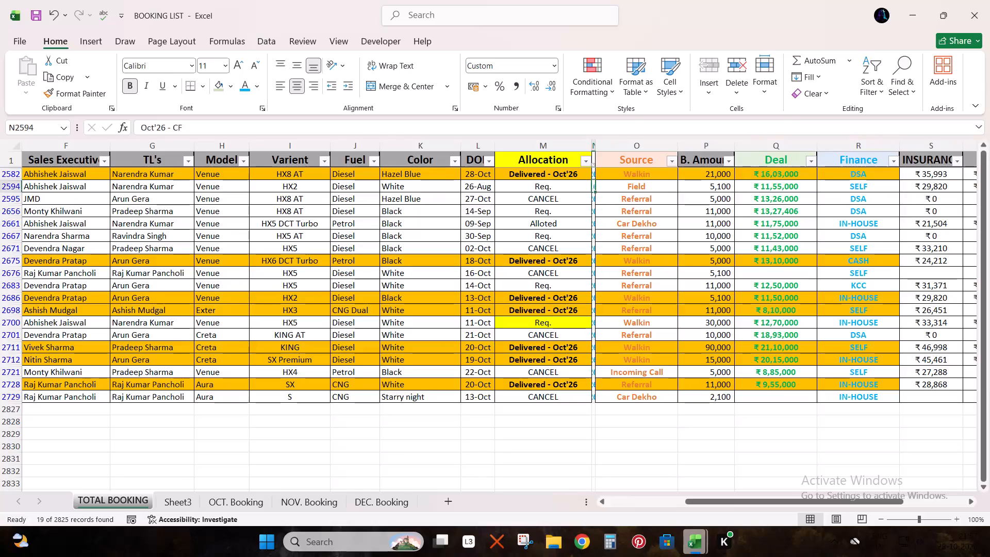
Copy all the filtered Oct'26 - CF booking rows, from the Sr. No. column through the Finance column, without headers.
key(Left)
key(Up)
key(ctrl+Up)
key(ctrl+Left)
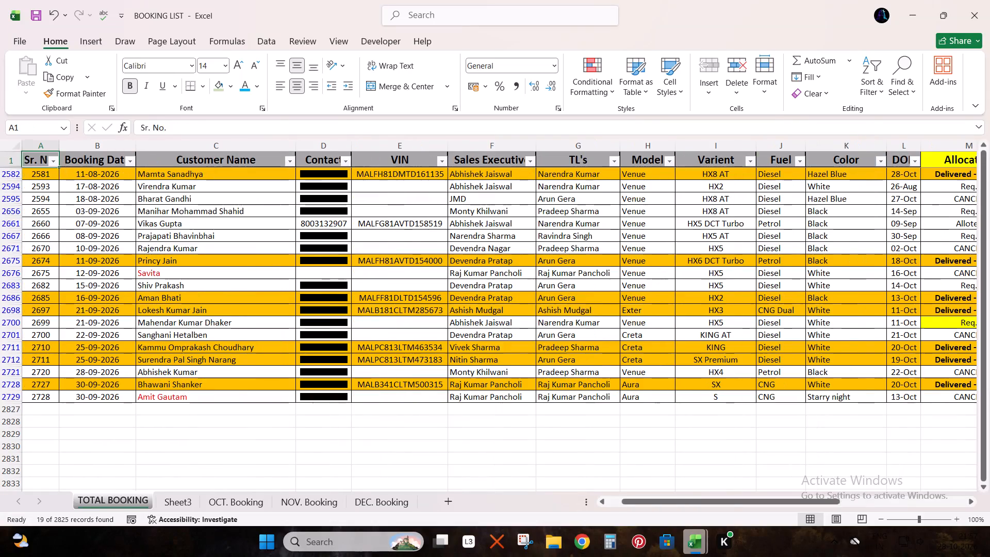
key(Down)
key(Up)
key(Down)
key(ctrl+shift+Right)
key(shift+Left)
key(shift+Left)
key(shift+Left)
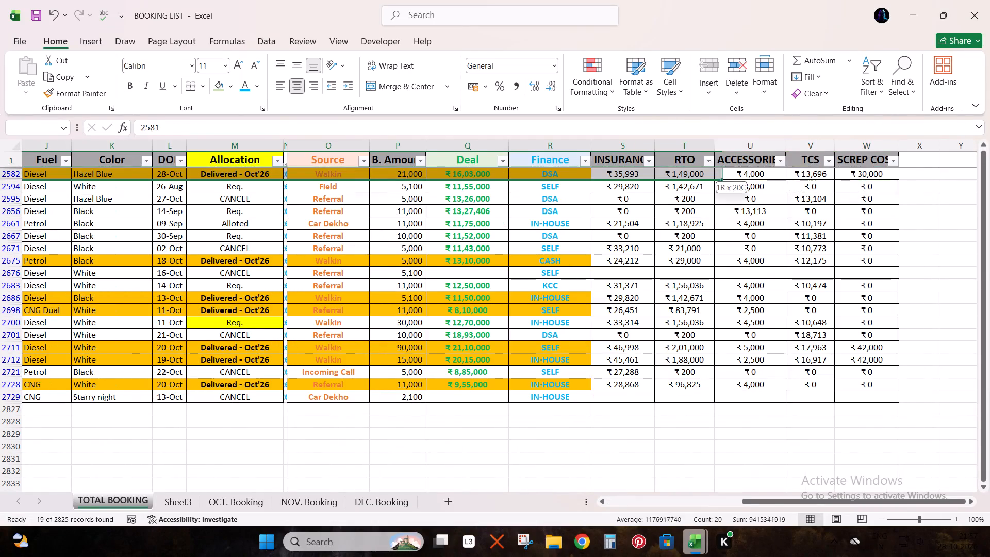
key(shift+Left)
key(shift+Left)
key(ctrl+shift+Down)
key(ctrl+c)
Switch to Book111 and paste the copied bookings over the carried-forward block, starting at cell A99.
key(alt+Tab)
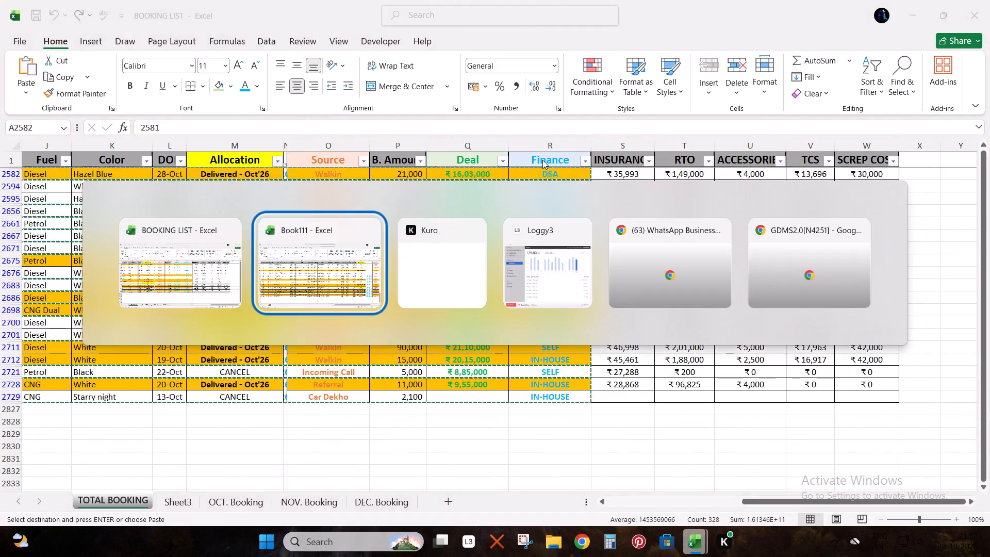
key(ctrl+Left)
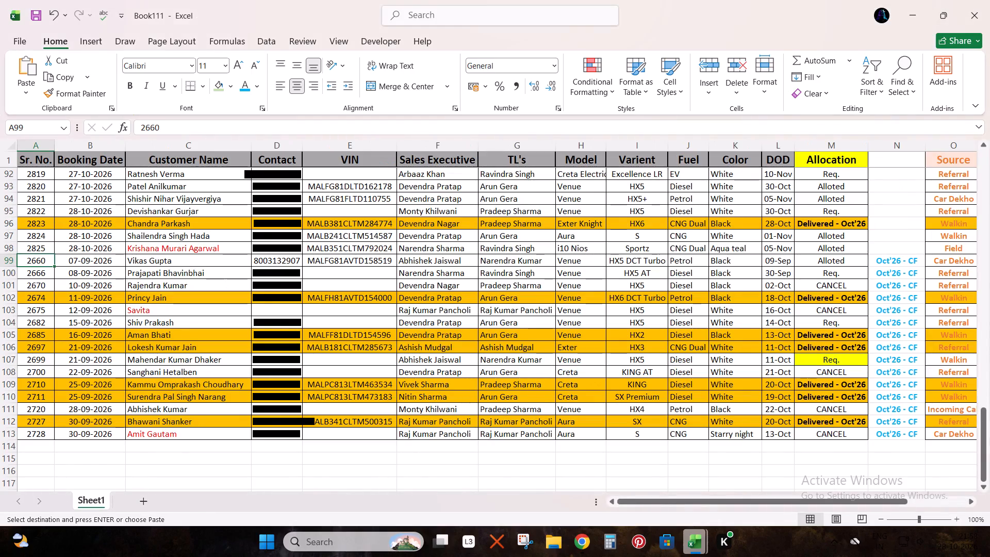
key(Right)
key(Left)
key(shift+space)
key(Right)
key(Left)
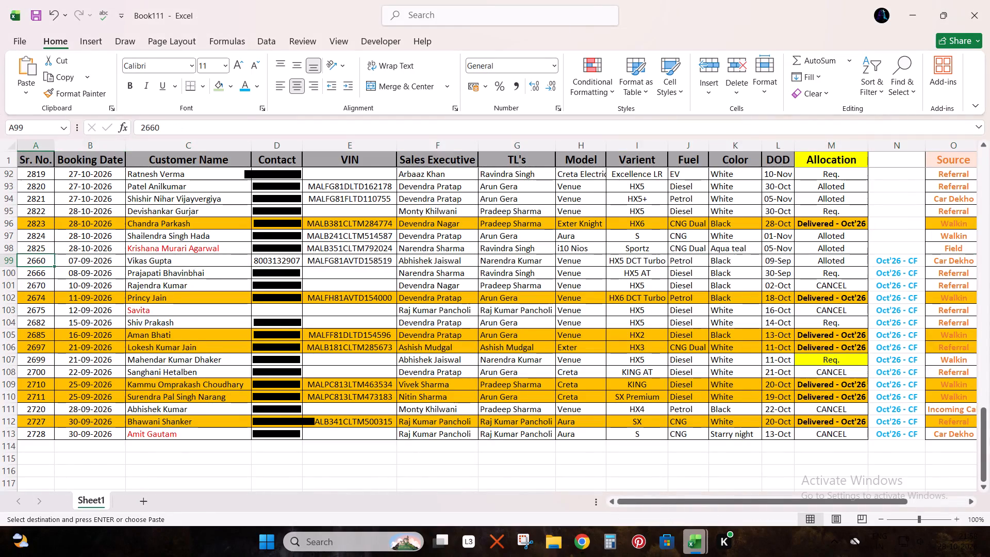
key(ctrl+v)
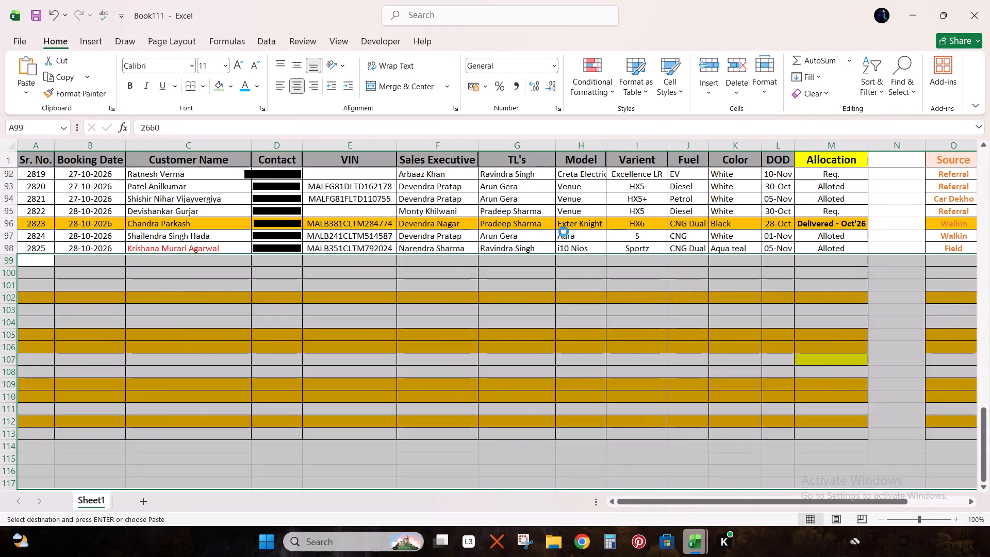
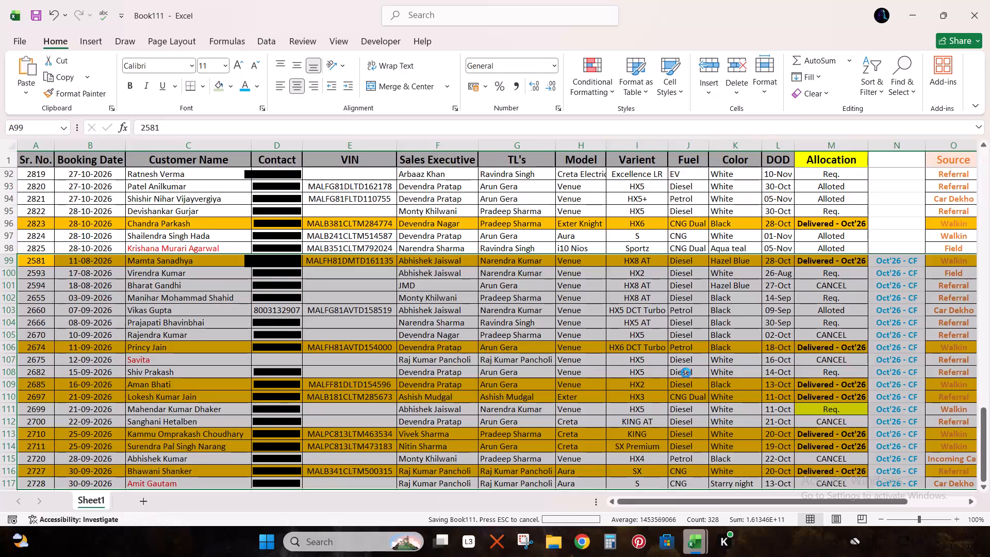
Switch to the BOOKING LIST workbook, remove the filters from TOTAL BOOKING, and go to the last booking's Sr. No. cell.
click(702, 530)
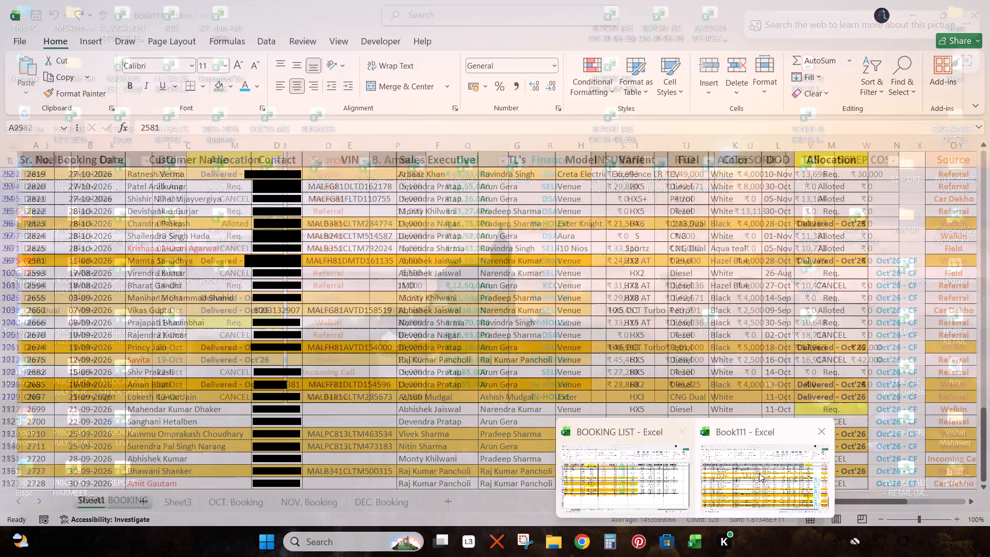
click(713, 470)
click(692, 537)
click(636, 479)
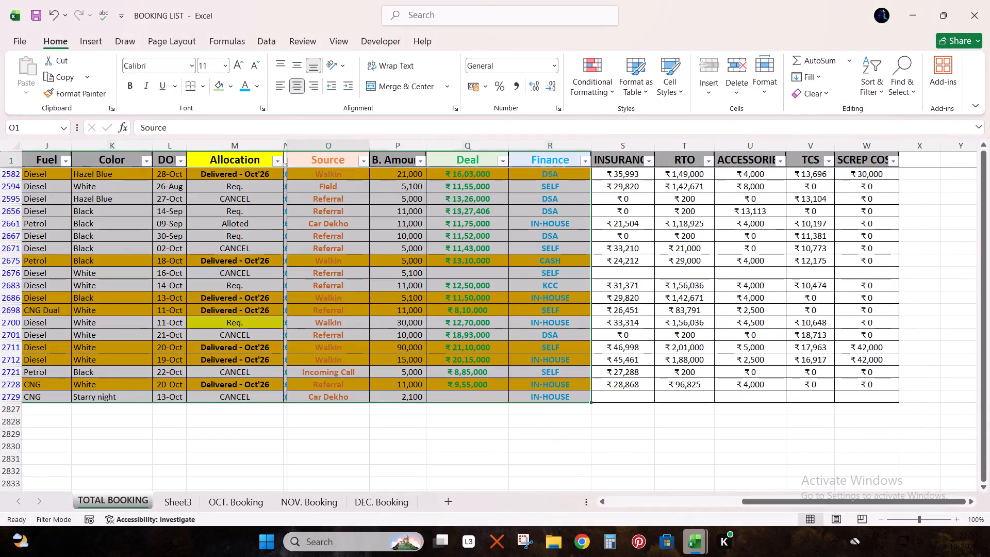
click(312, 160)
key(ctrl+shift+l)
key(ctrl+Left)
key(ctrl+Down)
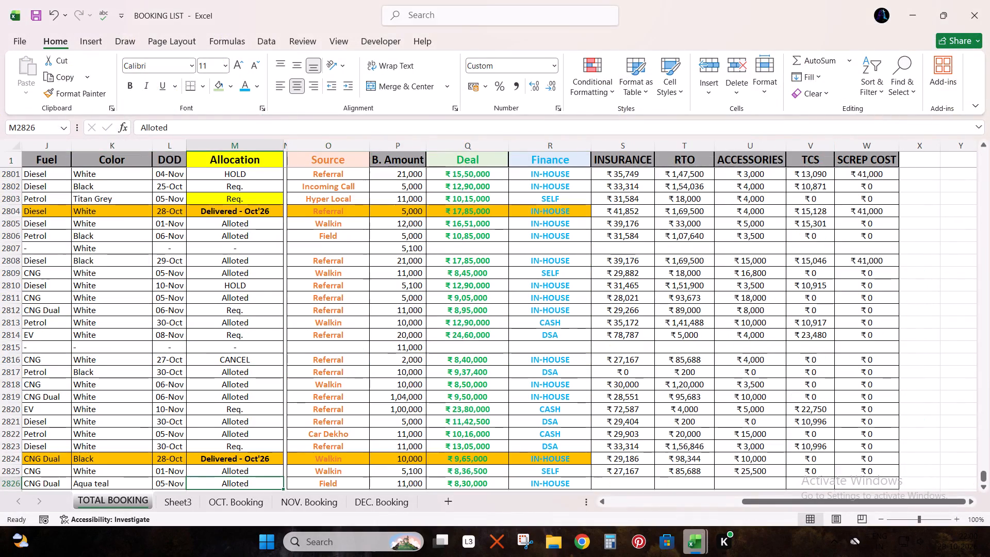
key(ctrl+Left)
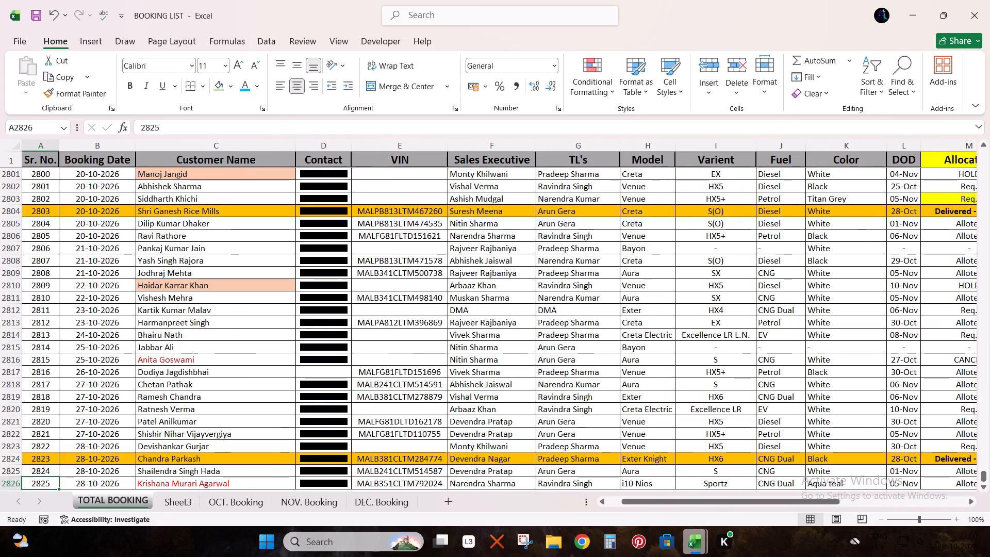
scroll(356, 267, down, 3)
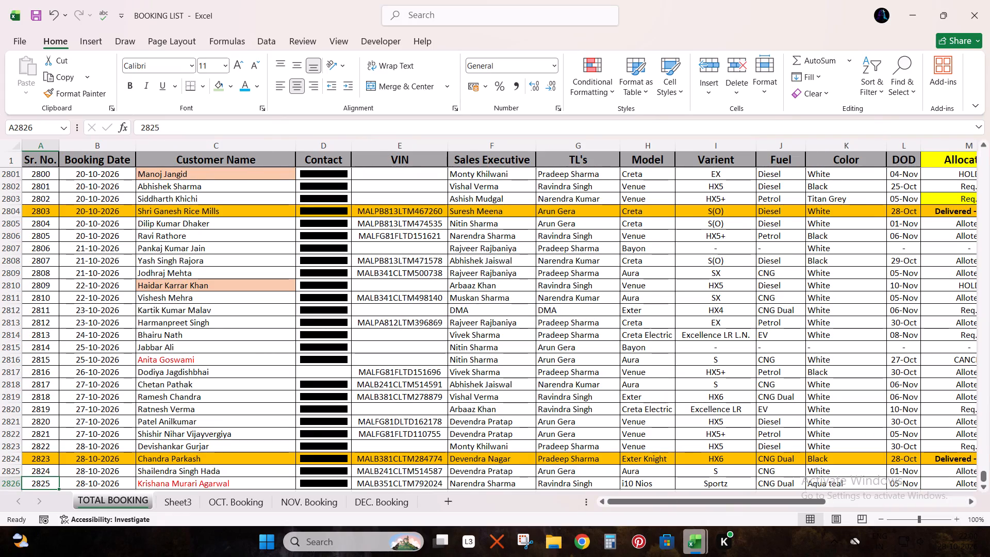
Save and close the BOOKING LIST workbook.
click(30, 10)
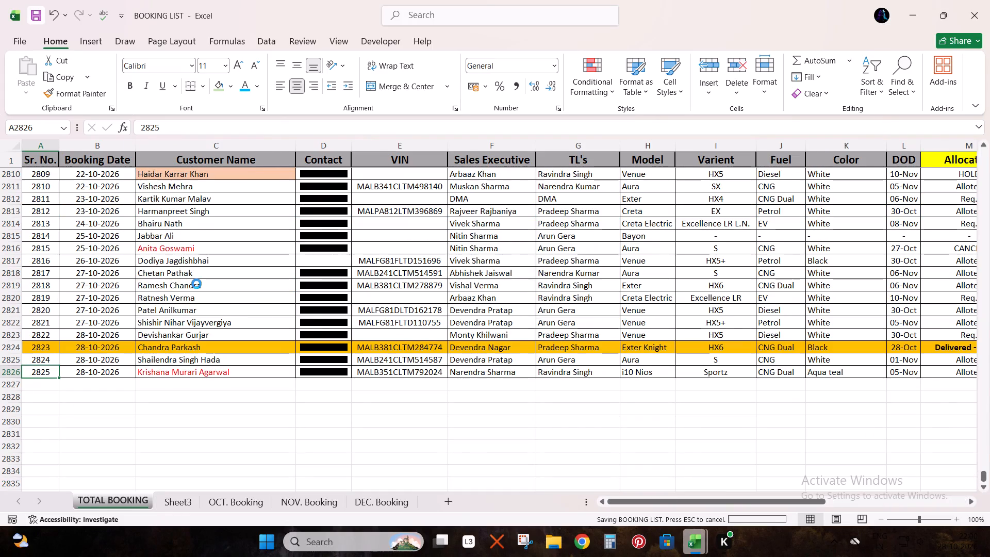
click(989, 0)
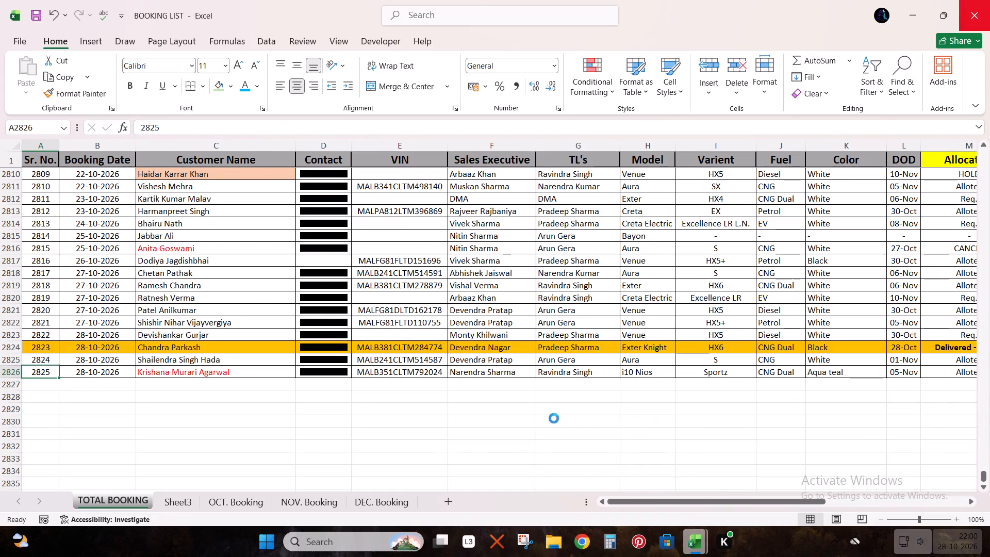
Open the REPORT and Book - Copy - Copy workbooks from the desktop.
click(989, 551)
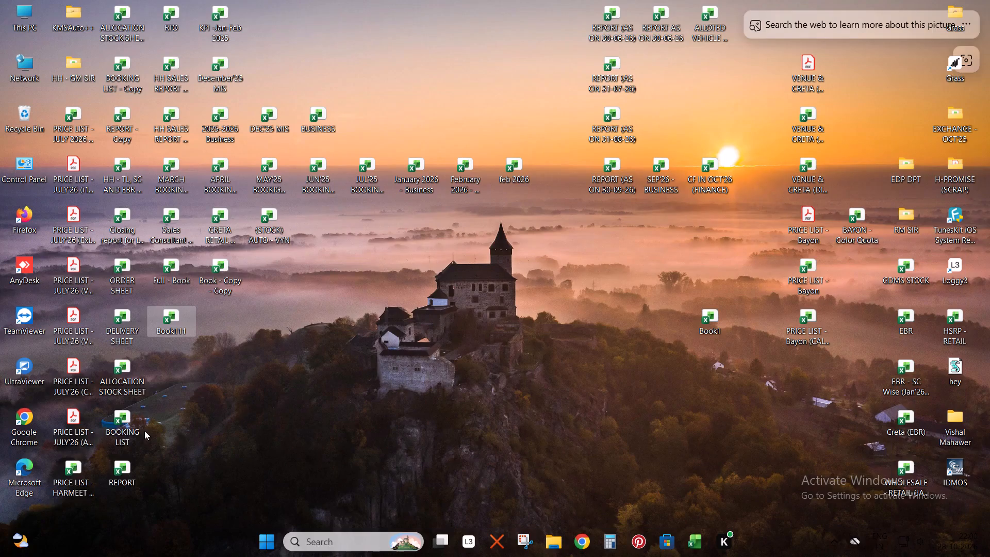
click(133, 460)
ctrl+click(236, 255)
ctrl+click(233, 264)
key(Return)
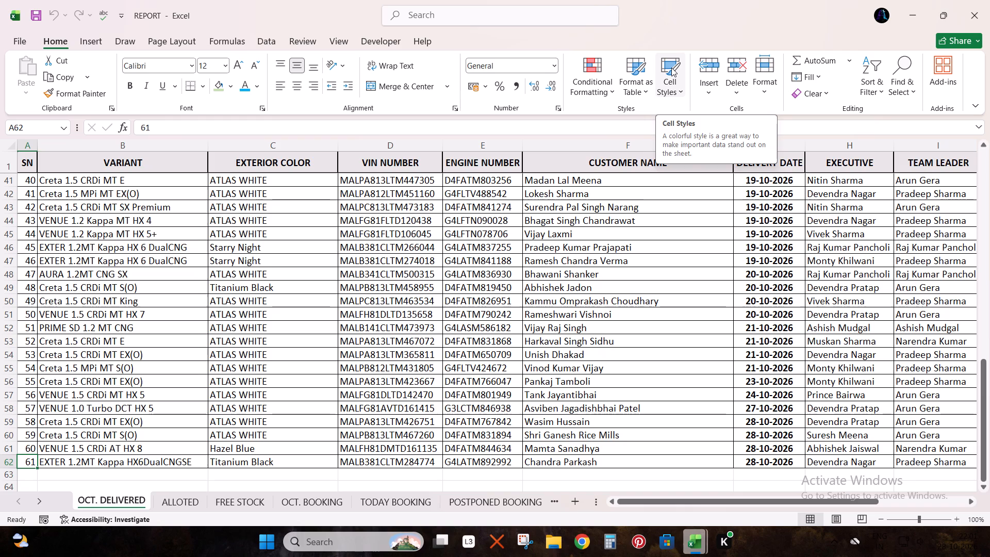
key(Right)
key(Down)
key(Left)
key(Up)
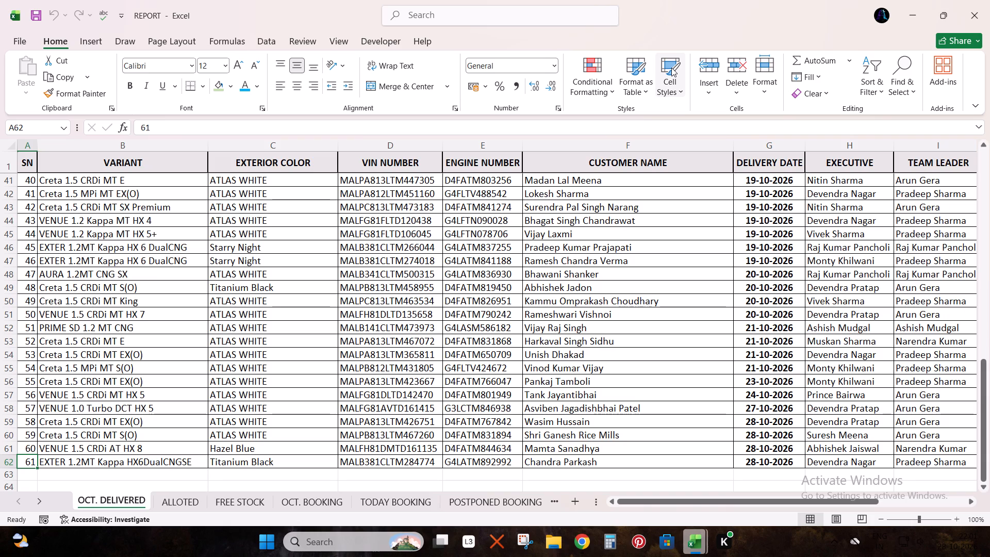
Unhide the ALLOTED (HH) sheet in the REPORT workbook, next to the ALLOTED sheet.
key(ctrl+Page_Down)
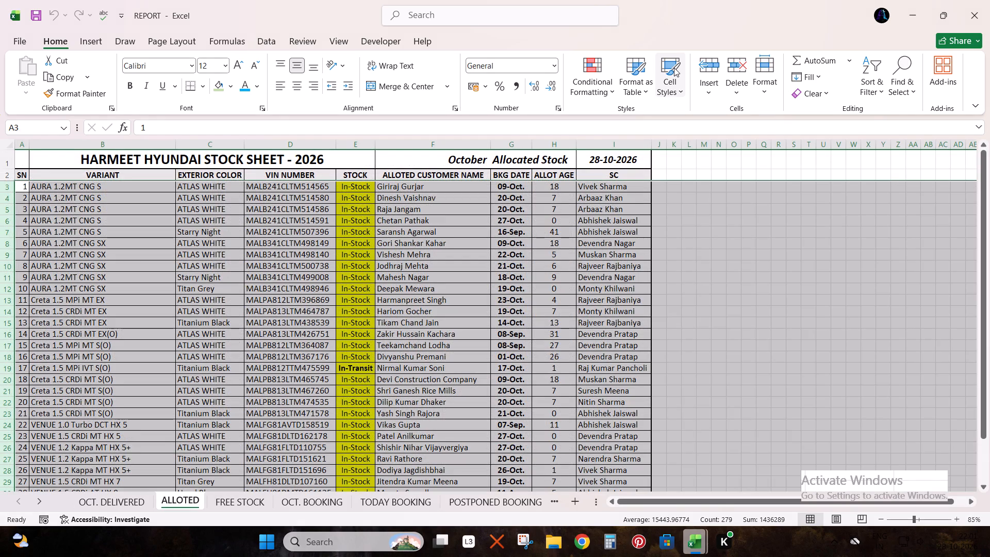
key(Right)
key(Down)
key(Left)
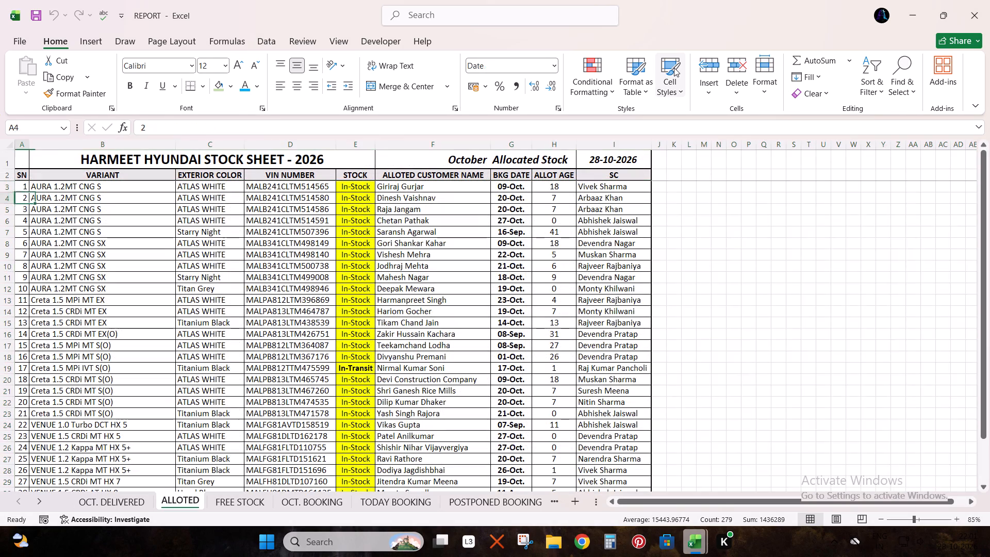
key(Up)
key(alt+Tab)
key(alt+Tab)
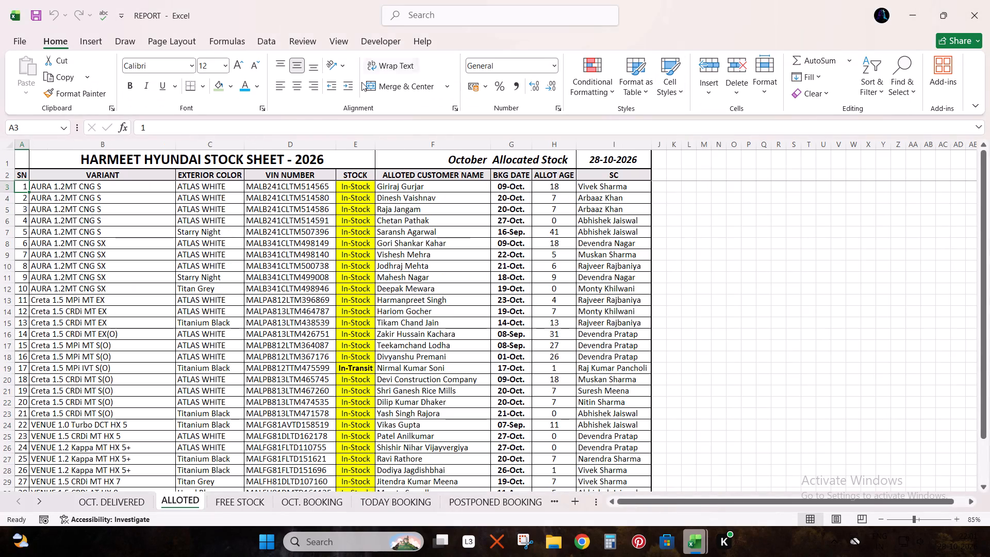
right_click(187, 499)
click(206, 476)
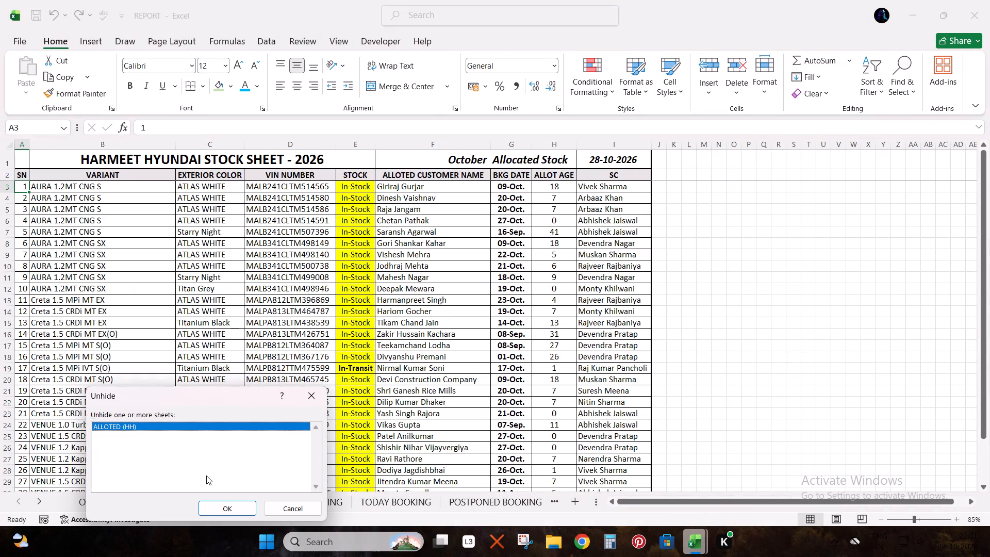
key(Return)
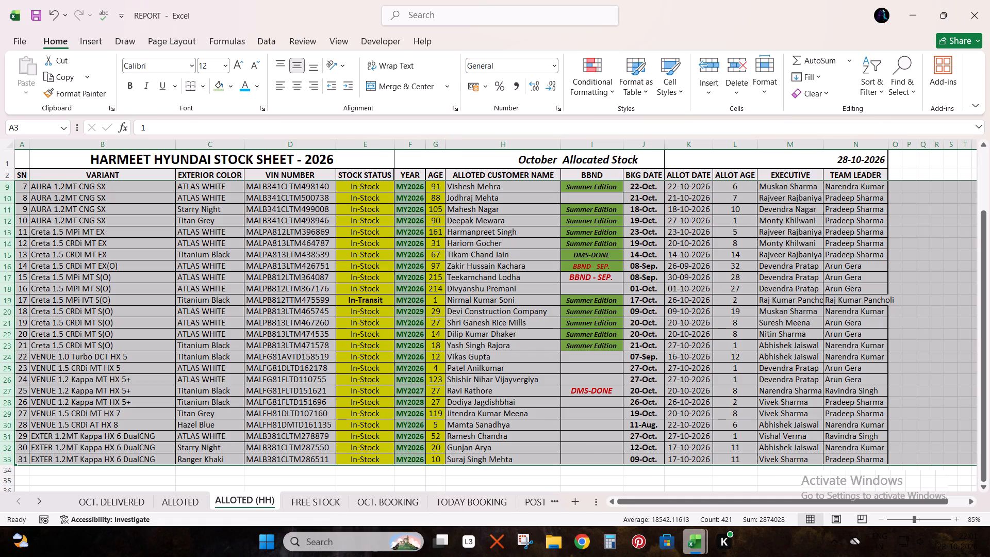
Copy all allocated stock rows, from row 3 down, on Sheet2 of Book - Copy - Copy.
key(ctrl+Page_Up)
key(alt+Tab)
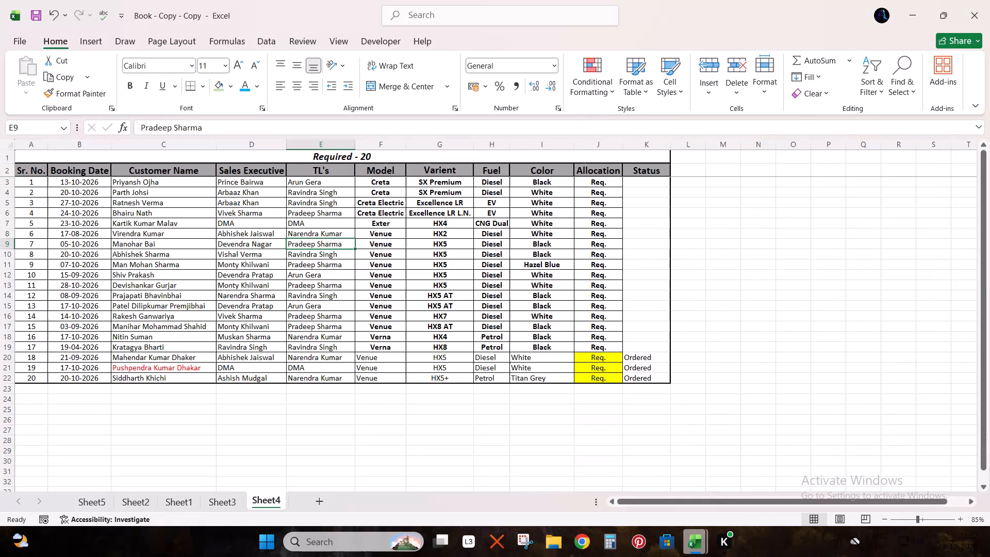
key(ctrl+Page_Up)
key(ctrl+Page_Up)
key(ctrl+Page_Up)
key(ctrl+Up)
key(Left)
key(Down)
key(ctrl+Left)
key(ctrl+Left)
key(Down)
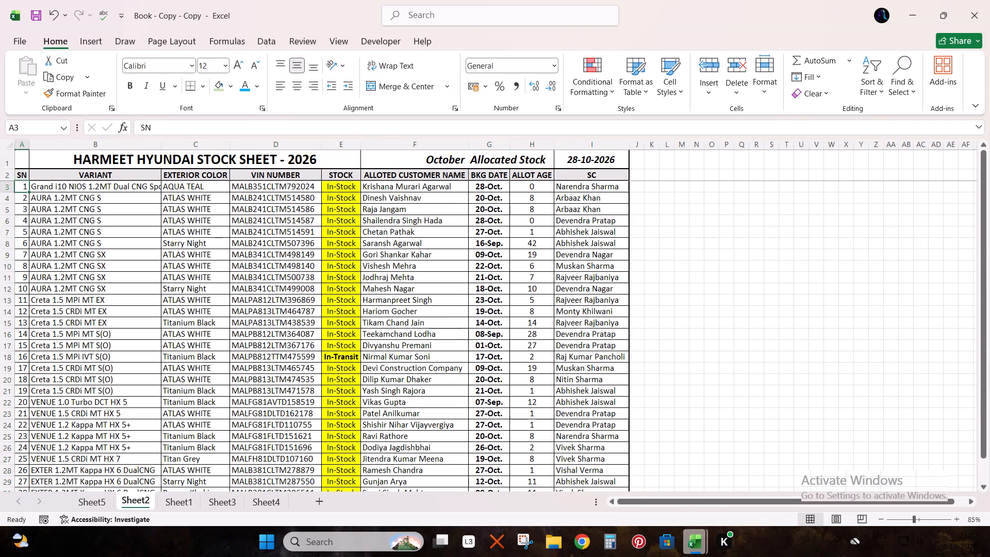
key(shift+space)
key(ctrl+shift+Down)
key(ctrl+c)
Switch to REPORT and paste the copied rows over the ALLOTED sheet's list, starting at cell A3.
key(alt+Tab)
key(ctrl+Up)
key(ctrl+Left)
key(Down)
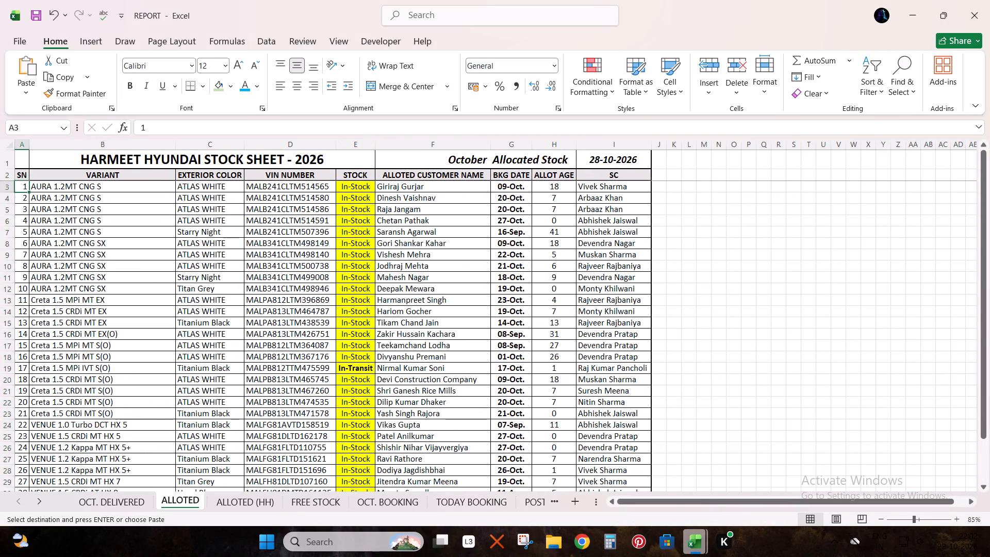
key(ctrl+v)
Delete the two leftover old rows, 32 and 33, below the pasted list on the ALLOTED sheet.
key(ctrl+Down)
key(Right)
key(Up)
key(shift+space)
key(shift+Down)
key(ctrl+minus)
Compare the end of Sheet2's allocated list in Book - Copy - Copy with REPORT's ALLOTED sheet, finishing at cell A3 of ALLOTED.
key(alt+Tab)
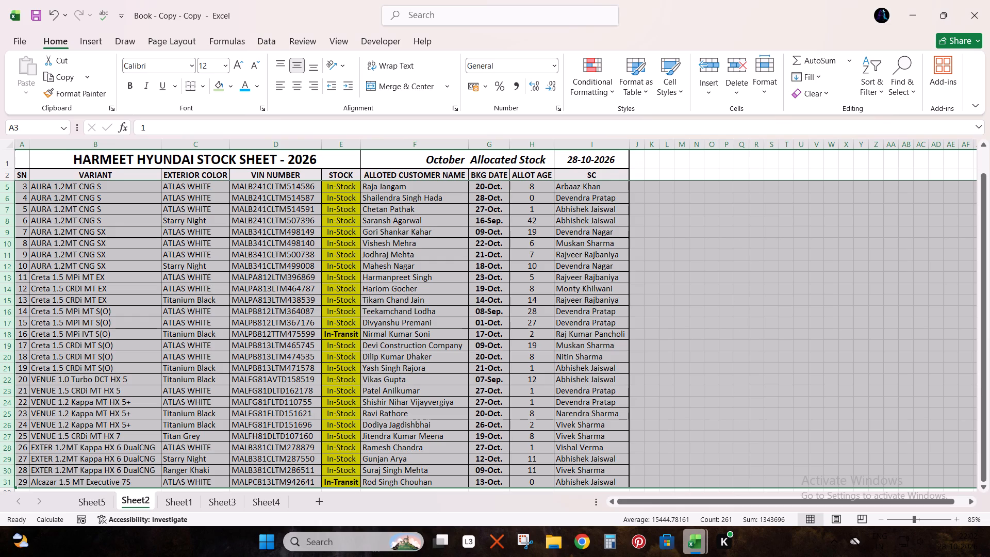
key(ctrl+Down)
key(Down)
key(Up)
key(alt+Tab)
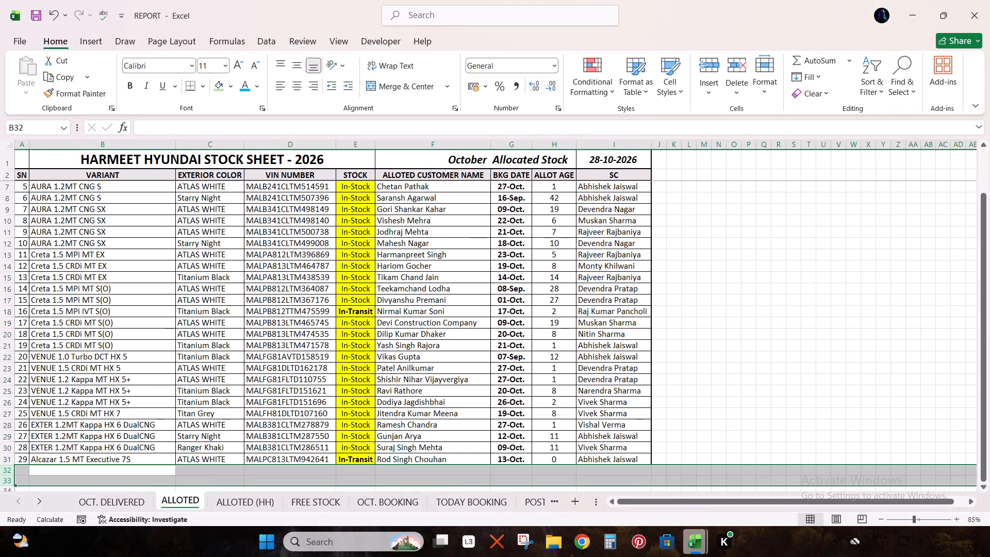
key(ctrl+Down)
key(Up)
key(Left)
key(ctrl+Up)
key(ctrl+Up)
key(ctrl+Up)
key(Down)
key(Down)
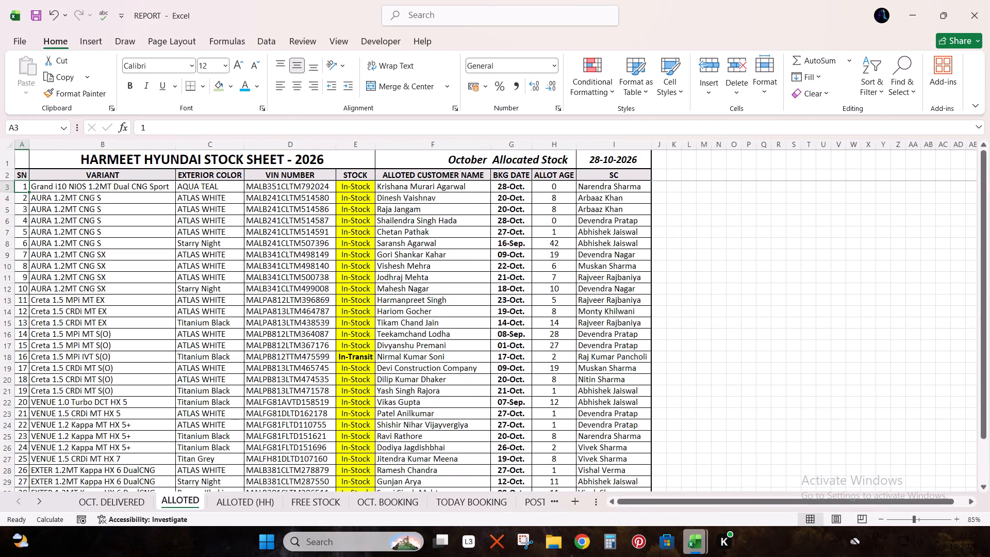
Copy all detailed allocated stock rows, from row 3 down, on Sheet1 of Book - Copy - Copy.
key(ctrl+Page_Down)
key(alt+Tab)
key(ctrl+Page_Down)
key(ctrl+Up)
key(ctrl+Left)
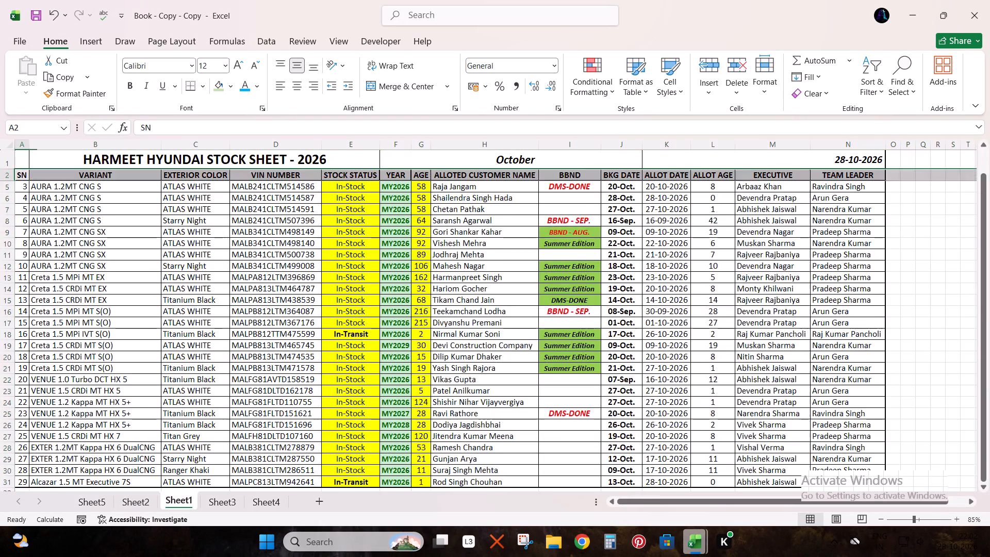
key(Down)
key(shift+space)
key(ctrl+shift+Down)
key(ctrl+c)
Switch to REPORT and paste the copied rows over the ALLOTED (HH) sheet's list, starting at cell A3.
key(alt+Tab)
key(Up)
key(ctrl+Left)
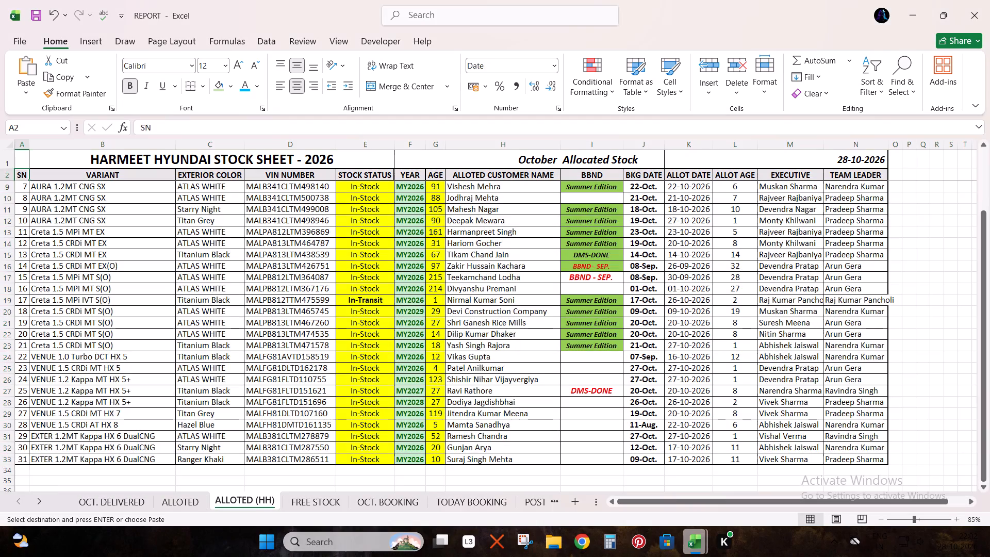
key(Down)
key(ctrl+v)
Delete the two leftover old rows, 32 and 33, below the pasted list on the ALLOTED (HH) sheet.
key(ctrl+Down)
key(Right)
key(Up)
key(shift+space)
key(shift+Down)
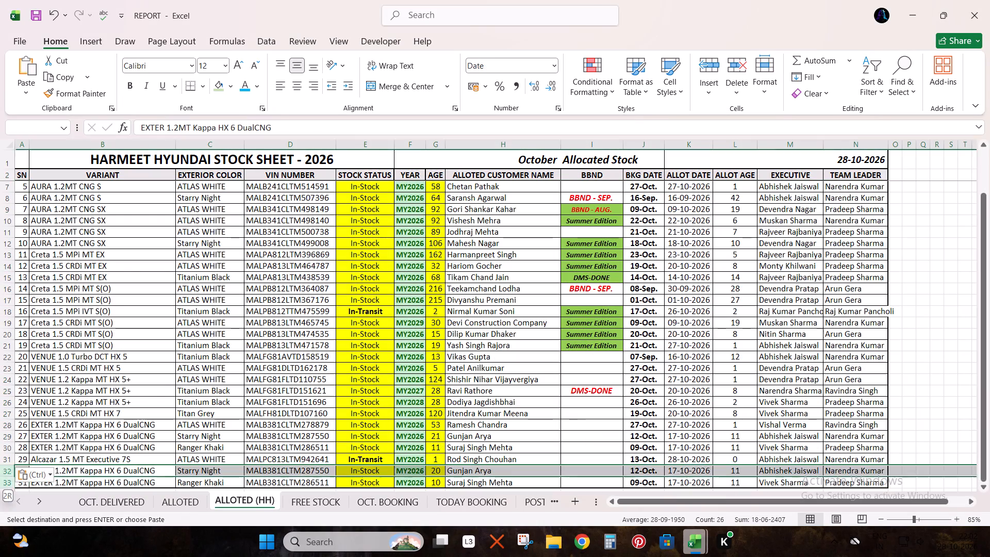
key(ctrl+minus)
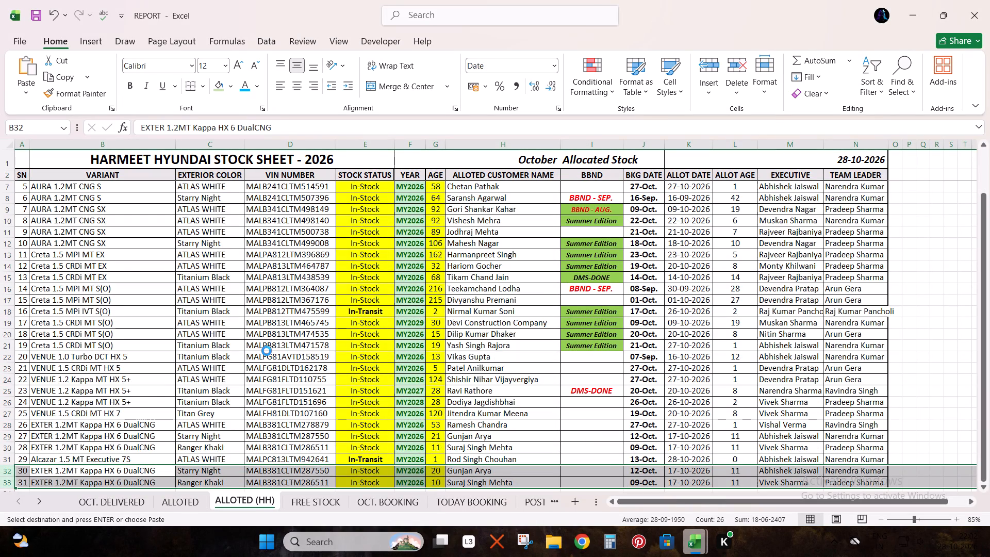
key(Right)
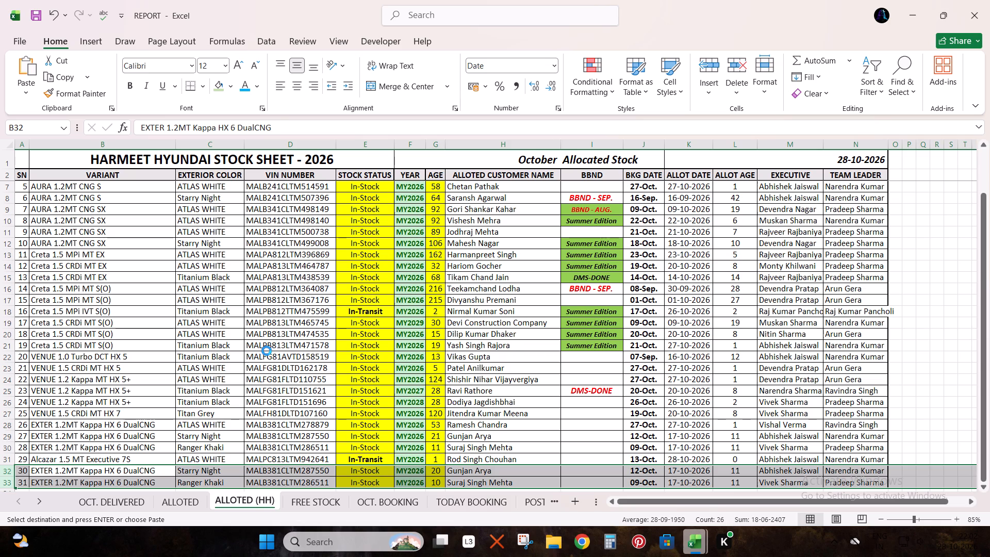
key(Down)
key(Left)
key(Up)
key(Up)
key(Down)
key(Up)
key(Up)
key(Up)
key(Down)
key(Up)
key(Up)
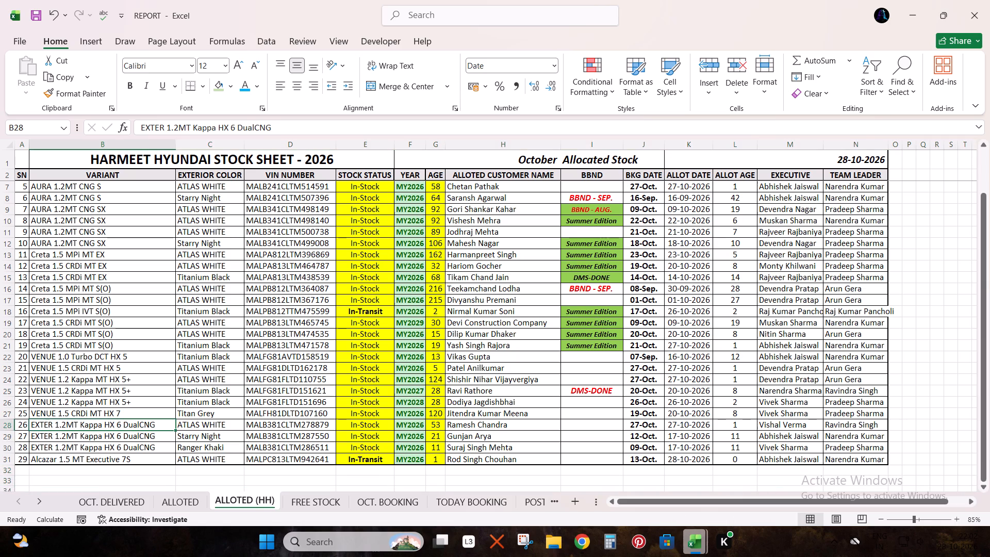
Copy all free stock rows on Sheet3 of Book - Copy - Copy, from row 3 through row 114 below the BAYON section.
key(ctrl+Page_Down)
key(alt+Tab)
key(ctrl+Page_Down)
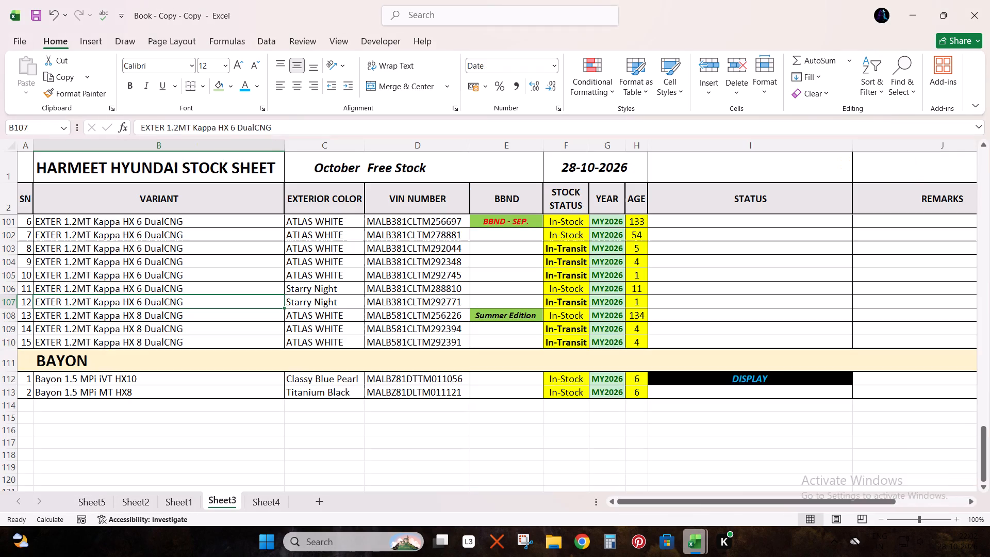
key(ctrl+Up)
key(ctrl+Left)
key(Down)
key(Down)
key(shift+space)
key(ctrl+shift+Down)
key(ctrl+shift+Down)
key(ctrl+shift+Down)
key(ctrl+shift+Down)
key(ctrl+shift+Down)
key(ctrl+shift+Down)
key(ctrl+shift+Down)
key(ctrl+shift+Down)
key(ctrl+shift+Down)
key(ctrl+shift+Down)
key(ctrl+shift+Down)
key(ctrl+shift+Down)
key(ctrl+shift+Down)
key(ctrl+shift+Down)
key(ctrl+shift+Down)
key(ctrl+shift+Down)
key(ctrl+shift+Down)
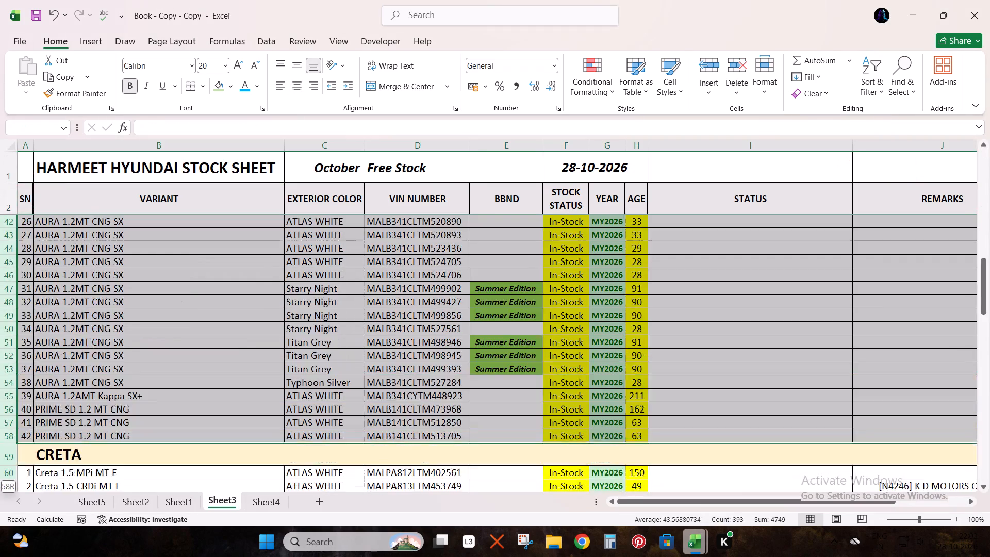
key(ctrl+shift+Up)
key(ctrl+shift+Down)
key(ctrl+shift+Down)
key(ctrl+shift+Up)
key(shift+Down)
key(shift+Down)
key(shift+Up)
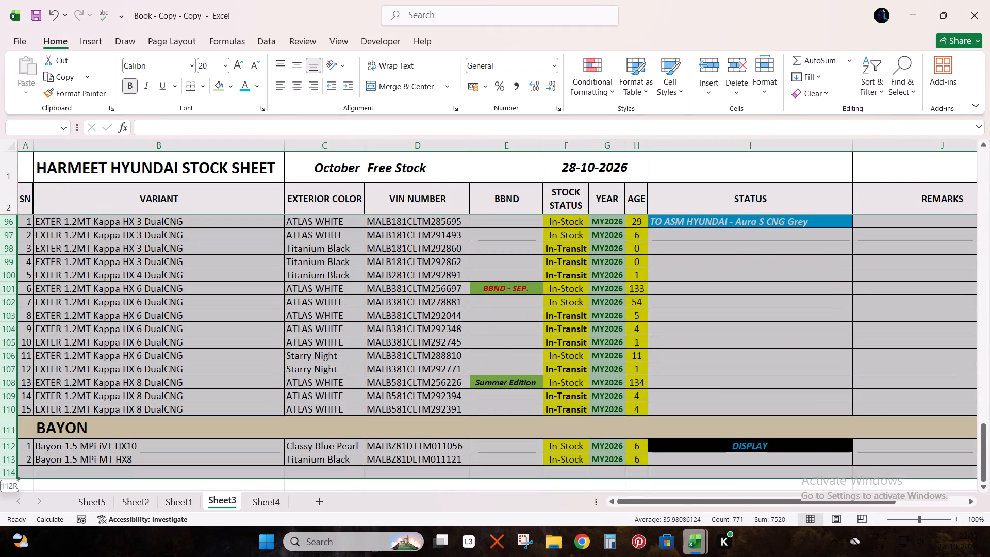
key(ctrl+c)
Switch to REPORT and paste the copied rows over the FREE STOCK sheet's list, starting at cell A3.
key(alt+Tab)
key(ctrl+Up)
key(ctrl+Left)
key(Down)
key(Down)
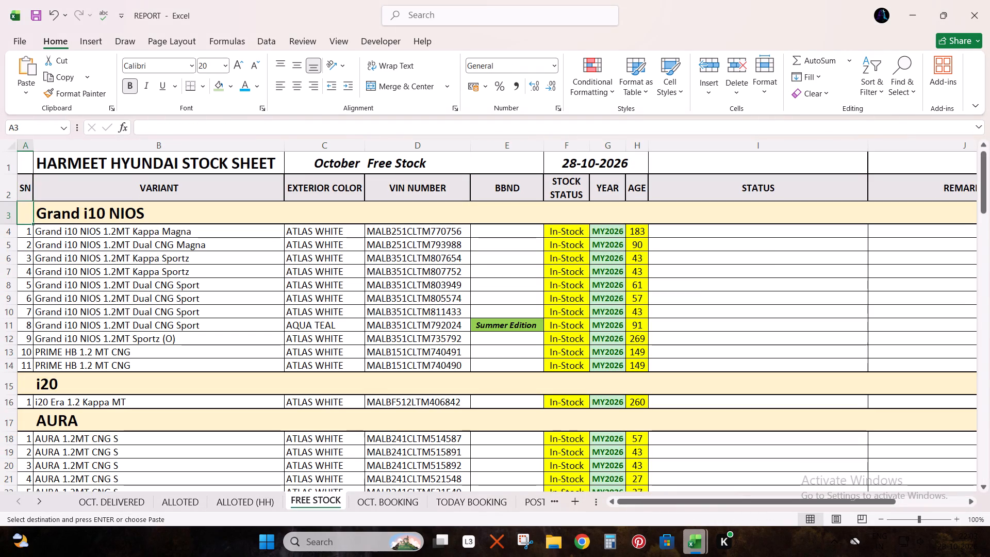
key(ctrl+v)
Review the pasted free stock list model by model, down to the BAYON section.
scroll(278, 354, down, 6)
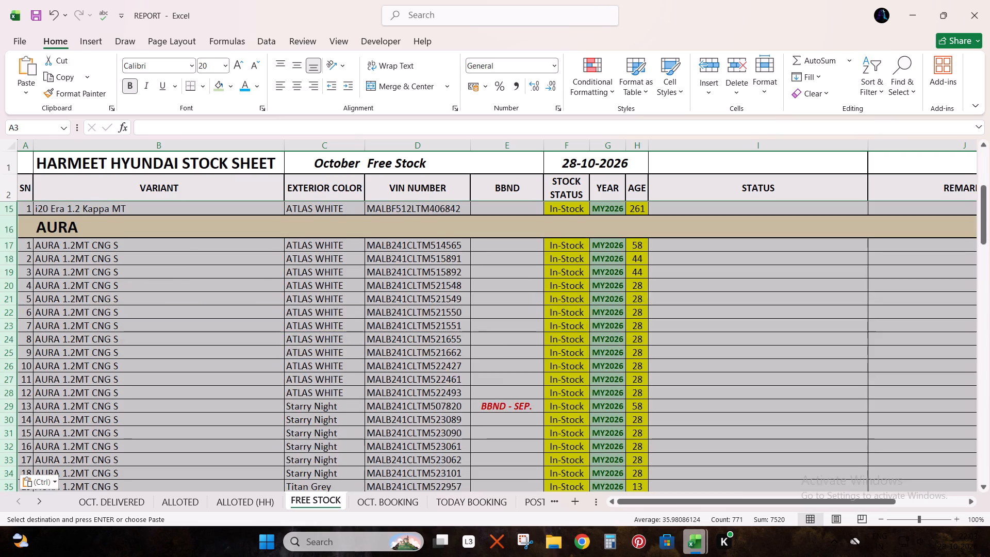
scroll(253, 376, down, 2)
scroll(252, 379, up, 1)
scroll(245, 367, down, 4)
scroll(245, 367, up, 1)
scroll(245, 367, down, 10)
scroll(241, 364, up, 1)
scroll(241, 364, down, 7)
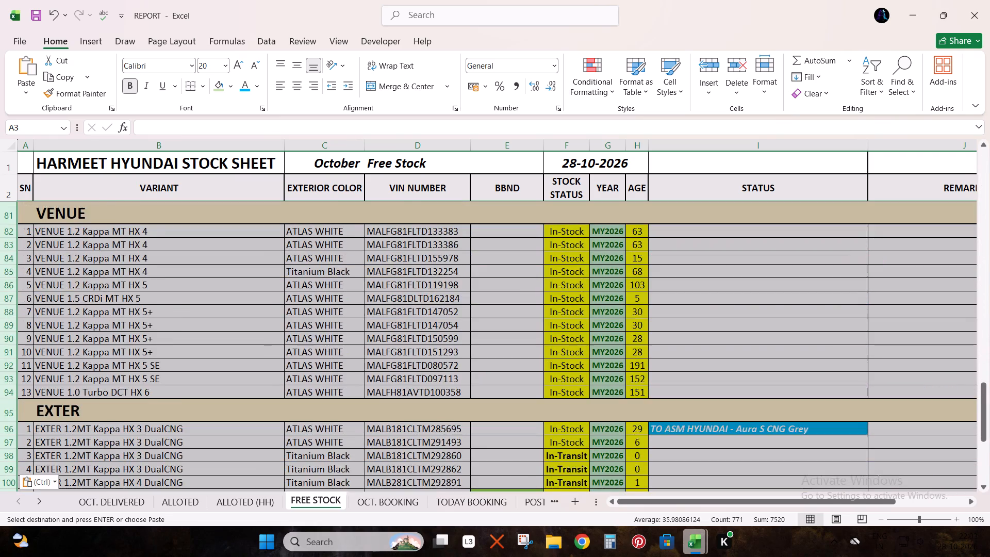
scroll(241, 364, down, 5)
scroll(241, 364, up, 1)
scroll(241, 364, down, 1)
scroll(241, 364, up, 1)
scroll(241, 364, down, 1)
Clear the selection on the FREE STOCK sheet and save the REPORT workbook.
key(ctrl+a)
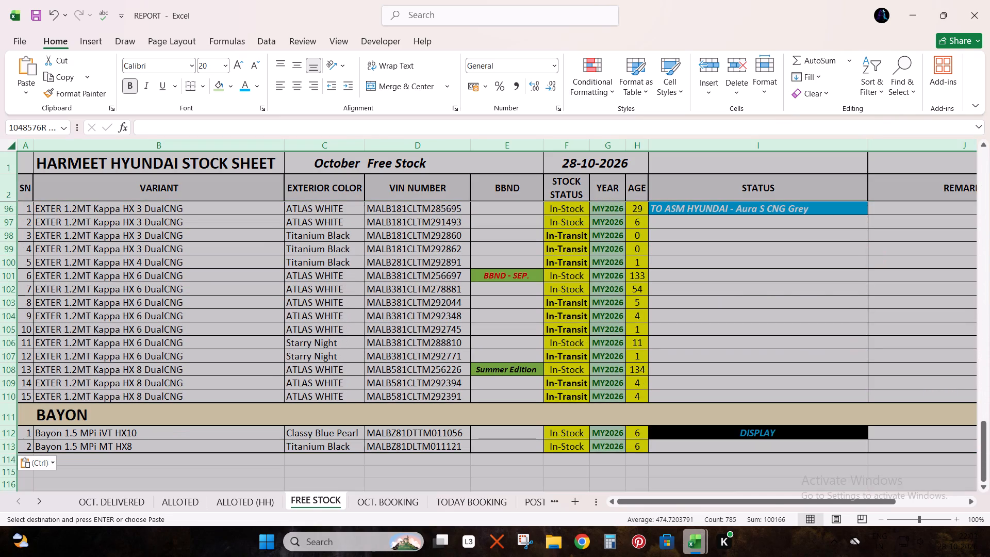
key(Right)
key(Up)
key(Left)
key(ctrl+s)
Open REPORT's OCT. BOOKING sheet, and from Book111 copy the October booking rows 2 through 98, columns Sr. No. through Deal.
key(ctrl+Page_Down)
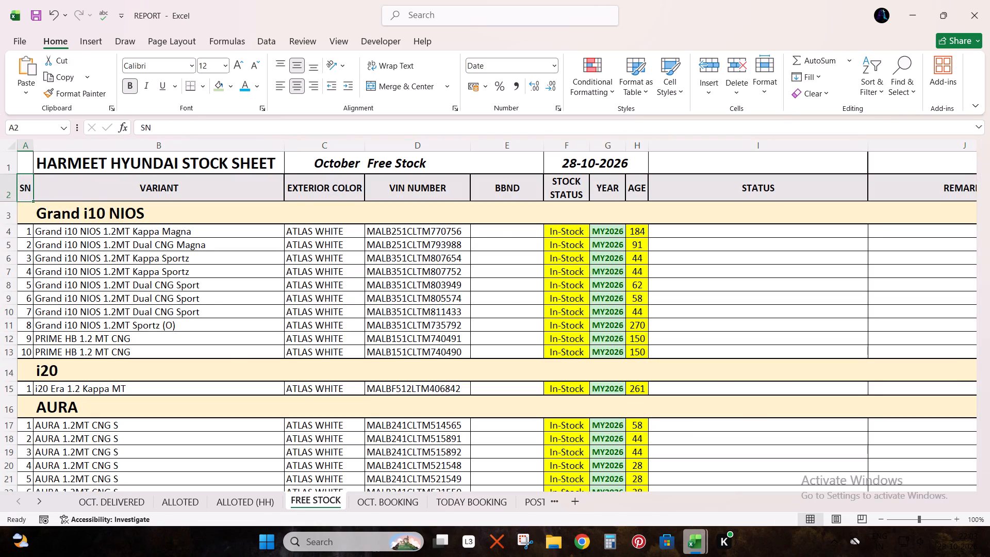
key(alt+Tab)
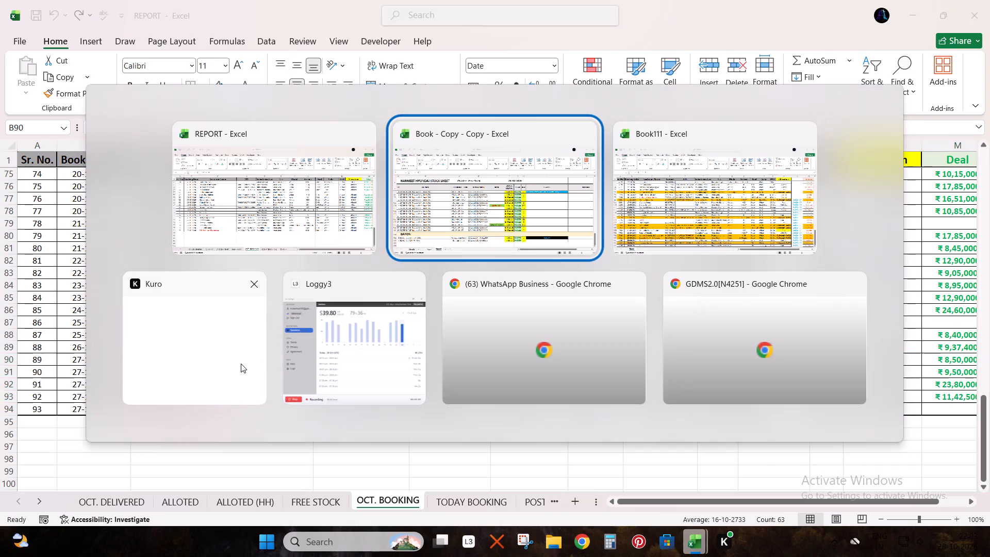
key(alt+Tab)
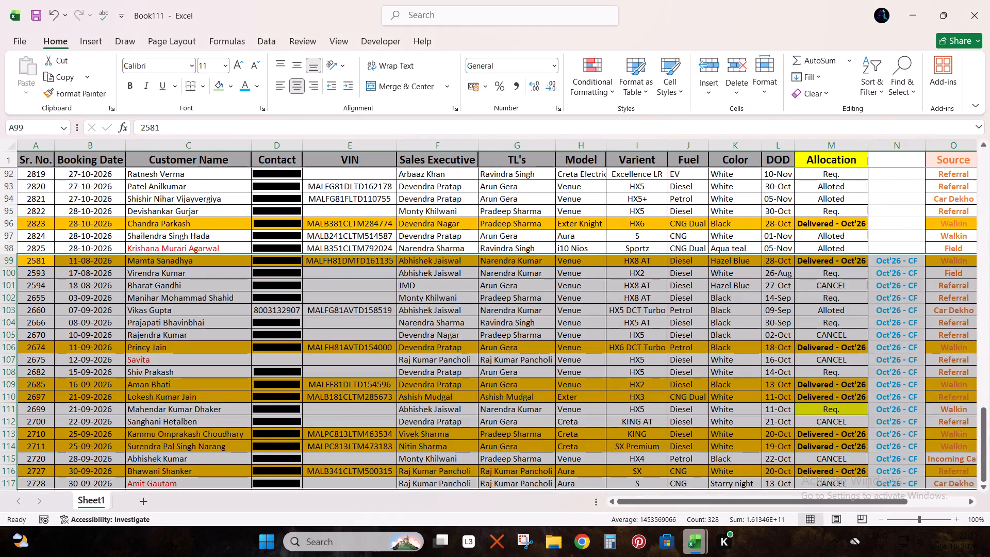
click(28, 249)
key(ctrl+shift+Up)
key(shift+Down)
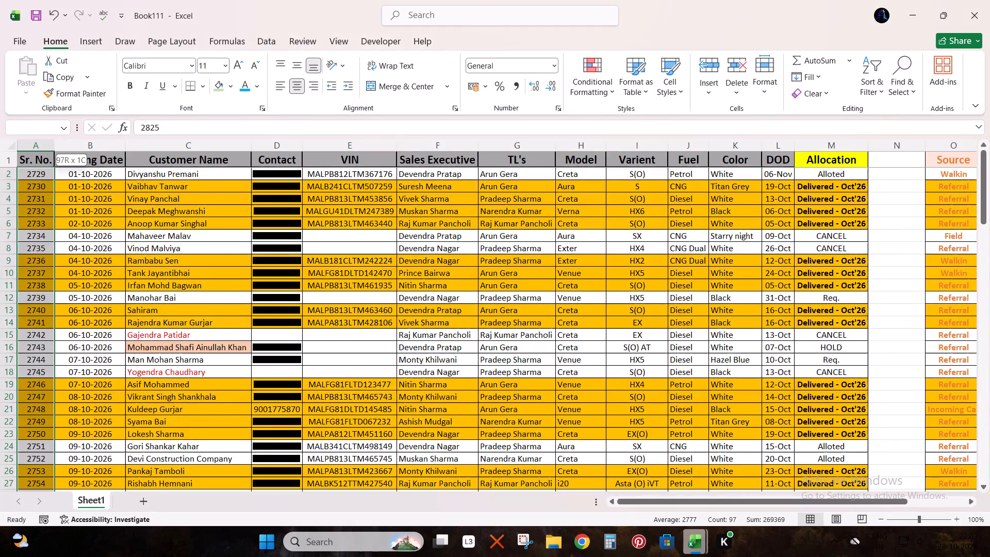
key(ctrl+shift+Right)
key(shift+Right)
key(shift+Right)
key(shift+Right)
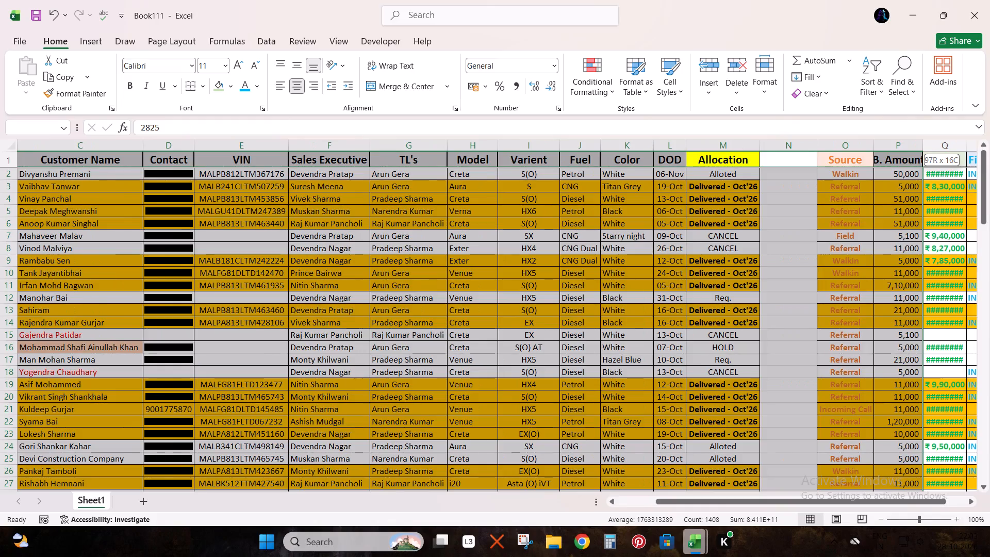
key(shift+Left)
key(shift+Right)
key(shift+Right)
key(ctrl+c)
Switch back to REPORT and paste the copied booking rows over the OCT. BOOKING list, starting at cell A2.
key(alt+Tab)
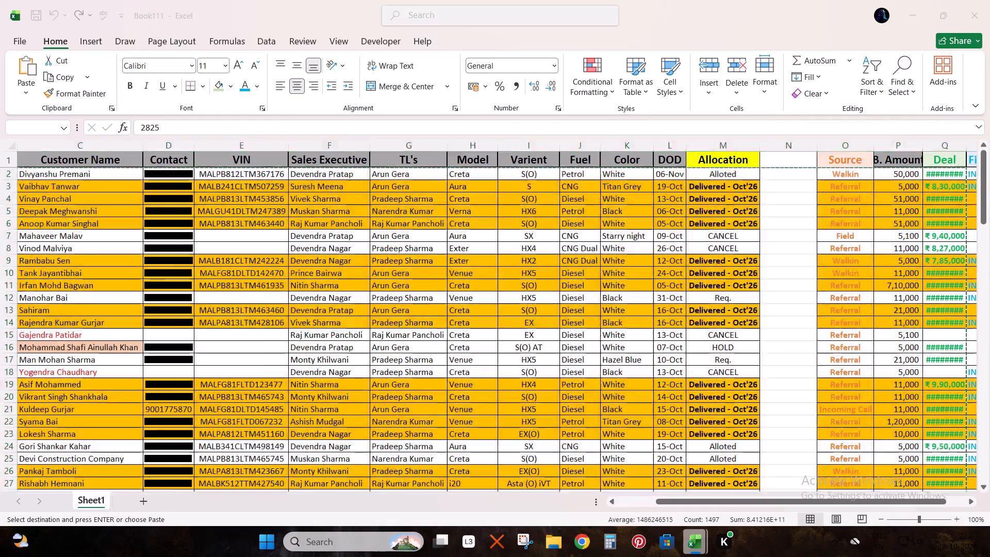
key(ctrl+Up)
key(ctrl+Left)
key(Down)
key(ctrl+v)
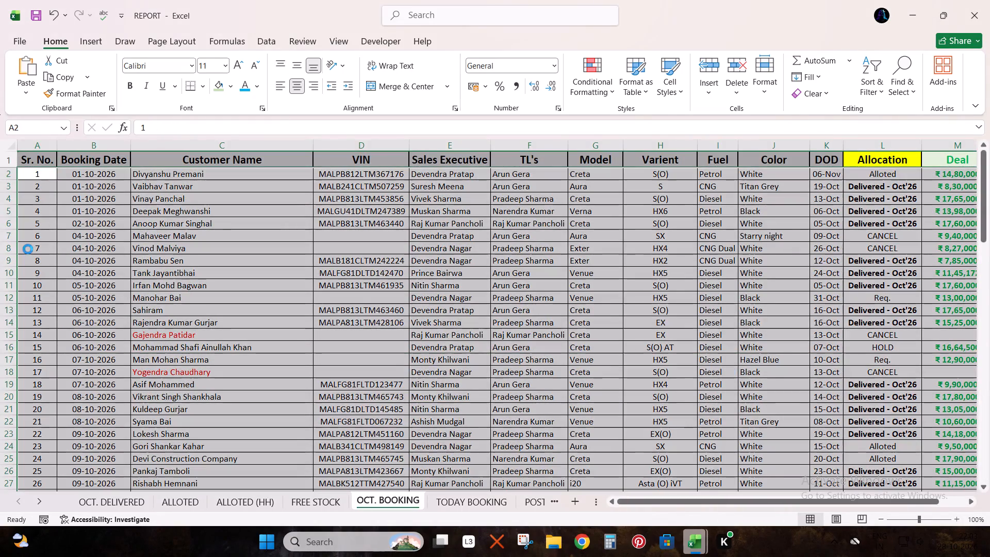
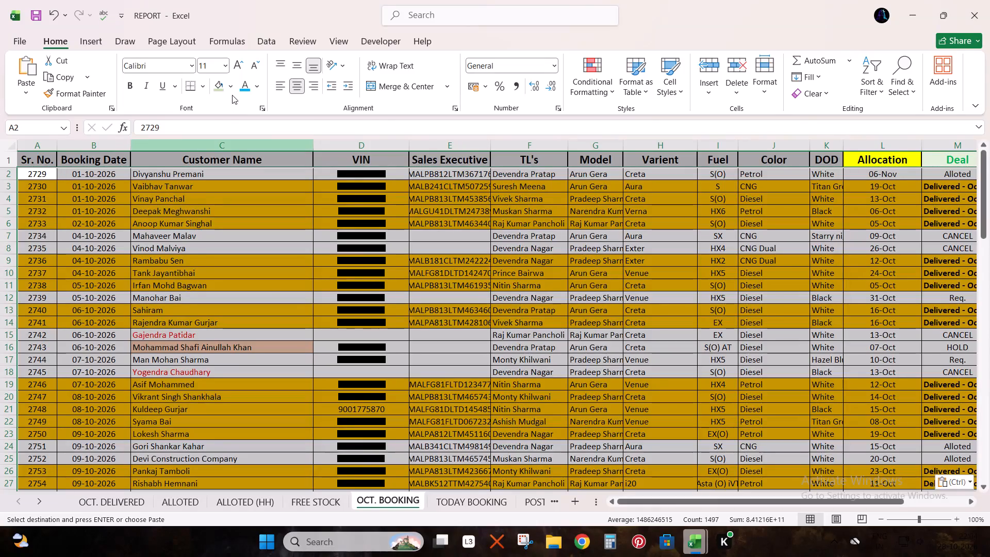
Remove the fill colour from the booking rows just pasted into the OCT. BOOKING sheet.
click(232, 90)
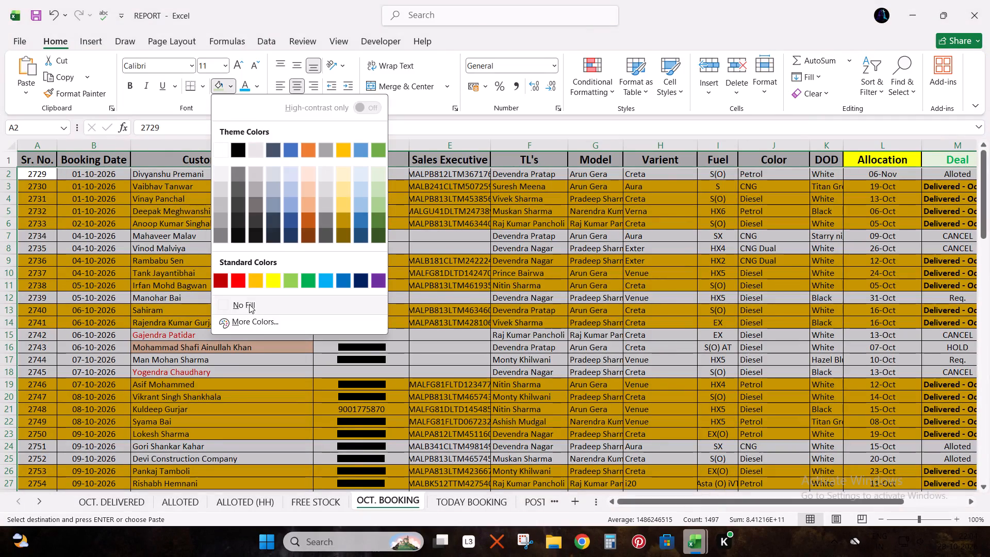
click(249, 304)
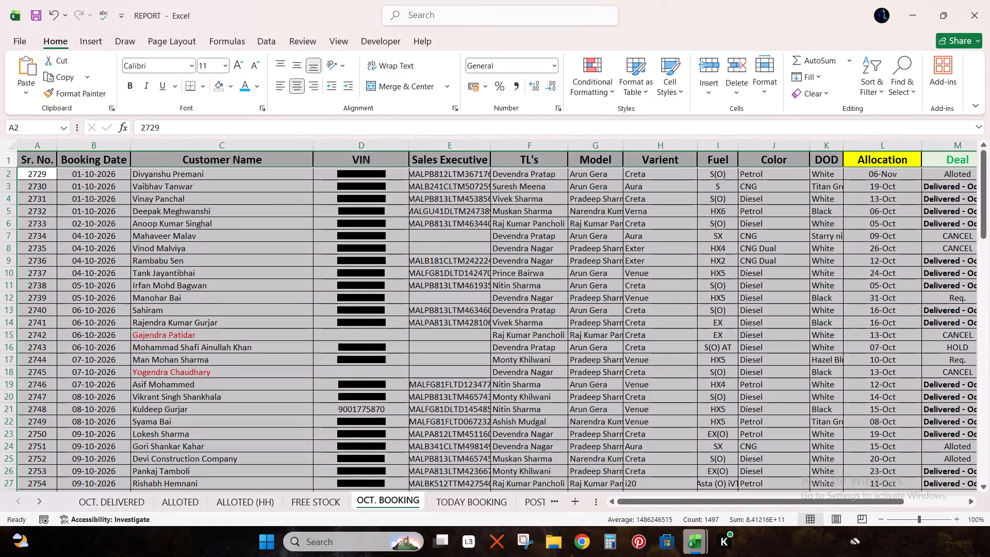
Delete the phone number cells under VIN, from D2 through D98, shifting the remaining cells left.
click(334, 156)
key(Down)
key(ctrl+shift+Down)
key(ctrl+shift+Down)
key(ctrl+shift+Down)
key(ctrl+shift+Down)
key(ctrl+shift+Down)
key(ctrl+shift+Down)
key(ctrl+shift+Down)
key(ctrl+shift+Down)
key(ctrl+shift+Down)
key(ctrl+shift+Down)
key(ctrl+shift+Down)
key(ctrl+shift+Down)
key(ctrl+shift+Down)
key(ctrl+shift+Down)
key(ctrl+shift+Down)
key(ctrl+shift+Down)
key(ctrl+shift+Down)
key(ctrl+shift+Down)
key(ctrl+shift+Down)
key(ctrl+shift+Down)
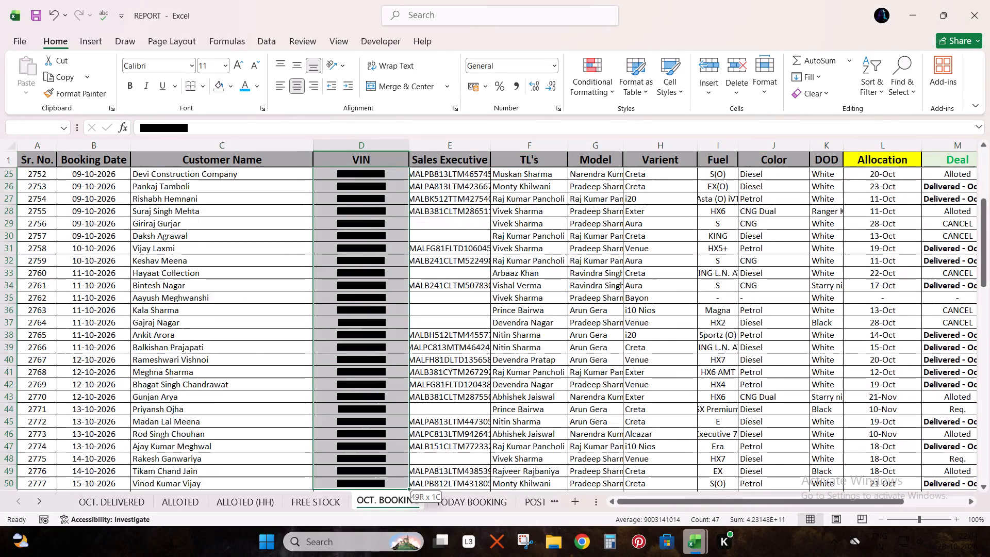
key(ctrl+shift+Down)
key(ctrl+shift+Down)
key(ctrl+shift+Down)
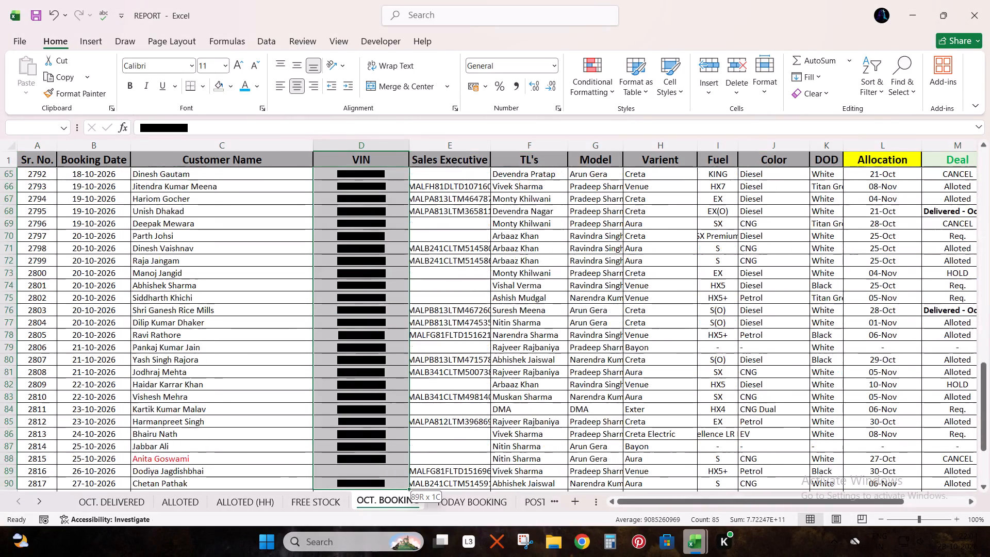
key(ctrl+shift+Down)
key(ctrl+shift+Up)
key(ctrl+minus)
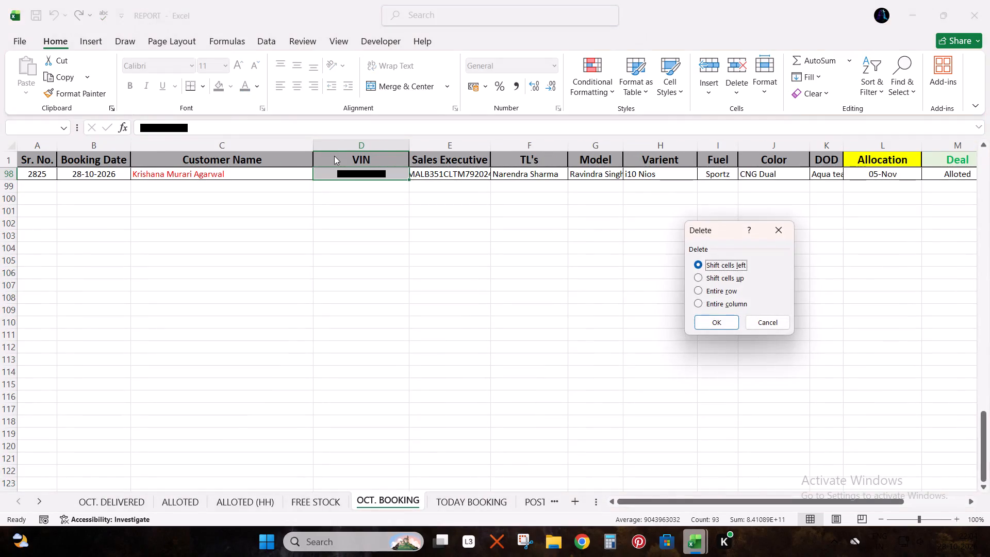
key(Return)
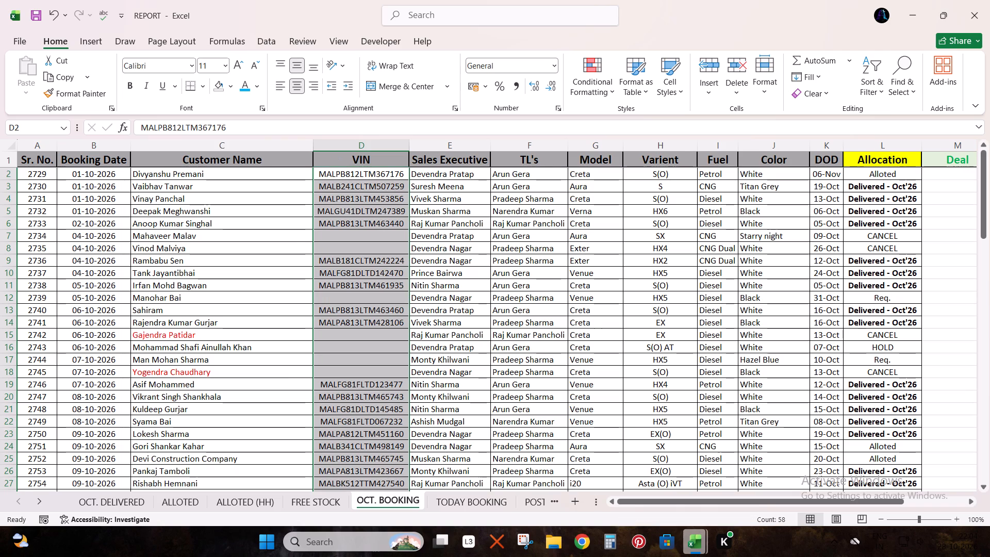
Move the deal amounts in column P, rows 2 through 98, into the Deal column starting at M2.
key(Right)
key(Up)
key(ctrl+Right)
key(Right)
key(Down)
key(Right)
key(Right)
key(ctrl+shift+Down)
key(ctrl+shift+Down)
key(ctrl+shift+Down)
key(ctrl+shift+Down)
key(ctrl+shift+Down)
key(ctrl+shift+Down)
key(ctrl+shift+Down)
key(ctrl+shift+Down)
key(ctrl+shift+Down)
key(ctrl+shift+Down)
key(ctrl+shift+Down)
key(ctrl+shift+Down)
key(ctrl+shift+Down)
key(ctrl+shift+Down)
key(ctrl+shift+Down)
key(ctrl+shift+Down)
key(ctrl+shift+Down)
key(ctrl+shift+Down)
key(ctrl+shift+Down)
key(ctrl+shift+Down)
key(ctrl+shift+Down)
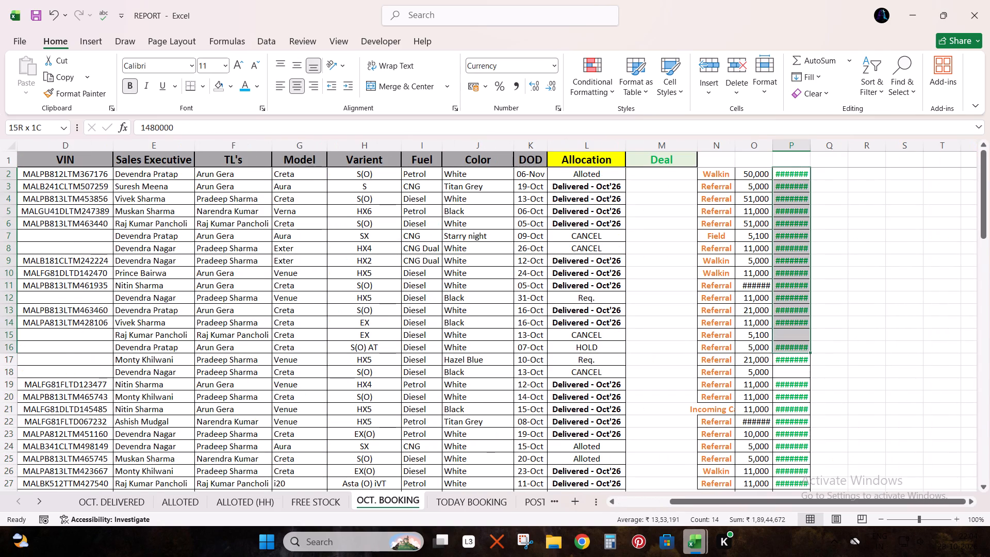
key(ctrl+shift+Down)
key(ctrl+shift+Down)
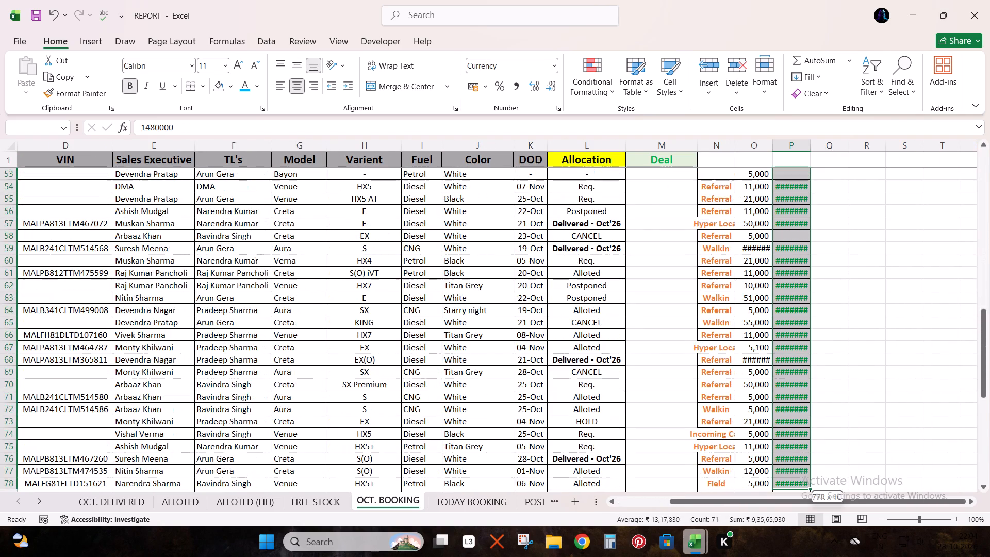
key(ctrl+shift+Down)
key(ctrl+shift+Down)
key(ctrl+shift+Down)
key(ctrl+shift+Down)
key(ctrl+shift+Down)
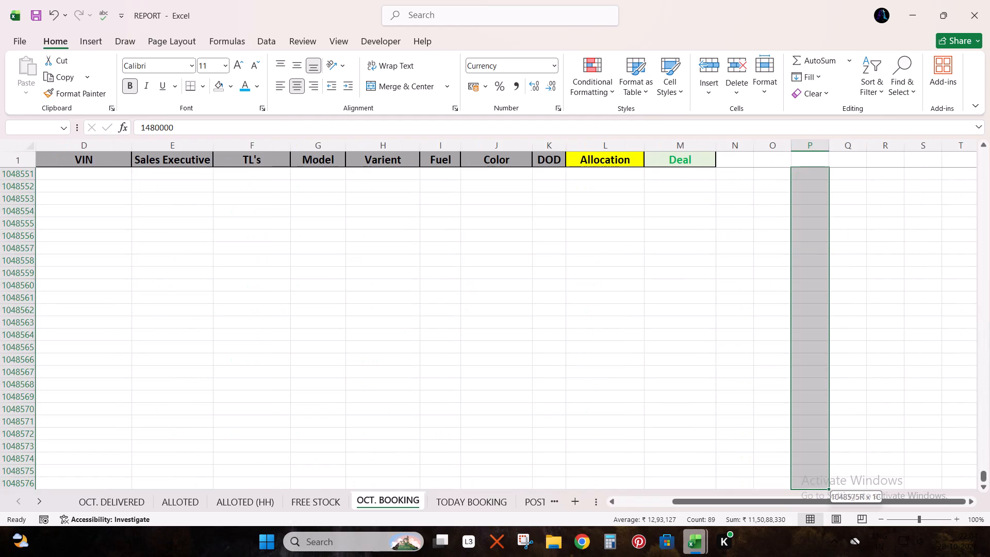
key(ctrl+shift+Up)
key(ctrl+x)
key(Up)
key(Left)
key(Left)
key(Left)
key(Left)
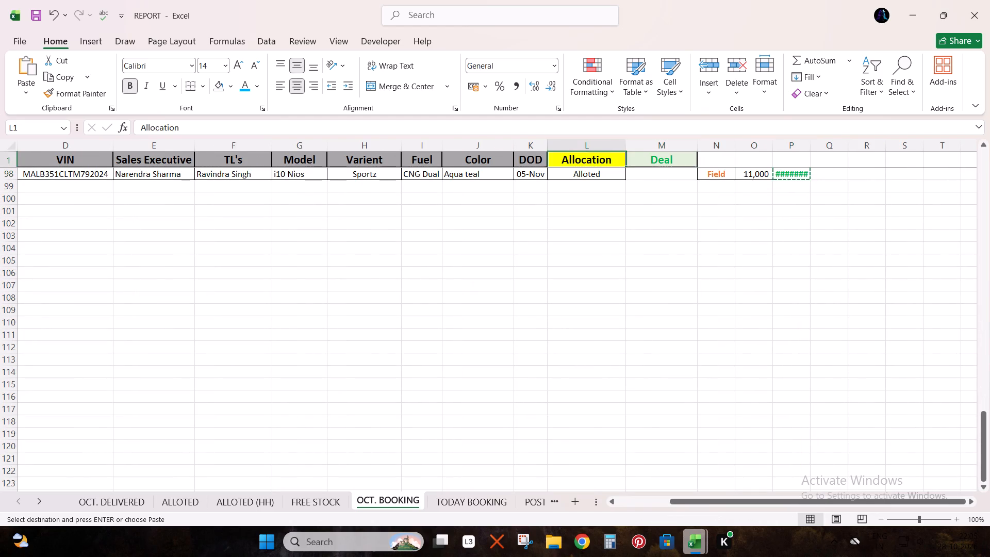
key(Down)
key(Right)
key(ctrl+v)
Delete columns N and O, which hold the booking source and booking amount.
key(Right)
key(ctrl+space)
key(shift+Right)
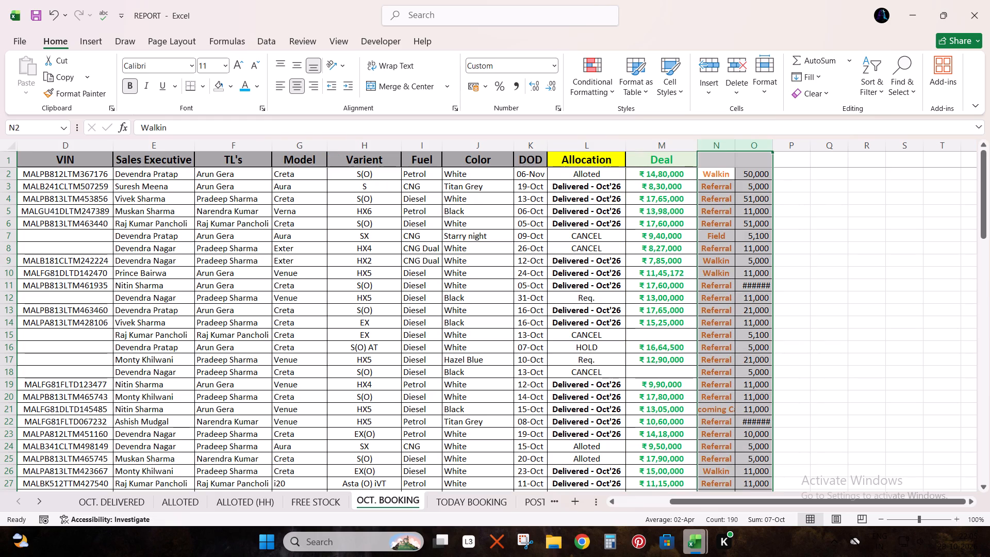
click(661, 310)
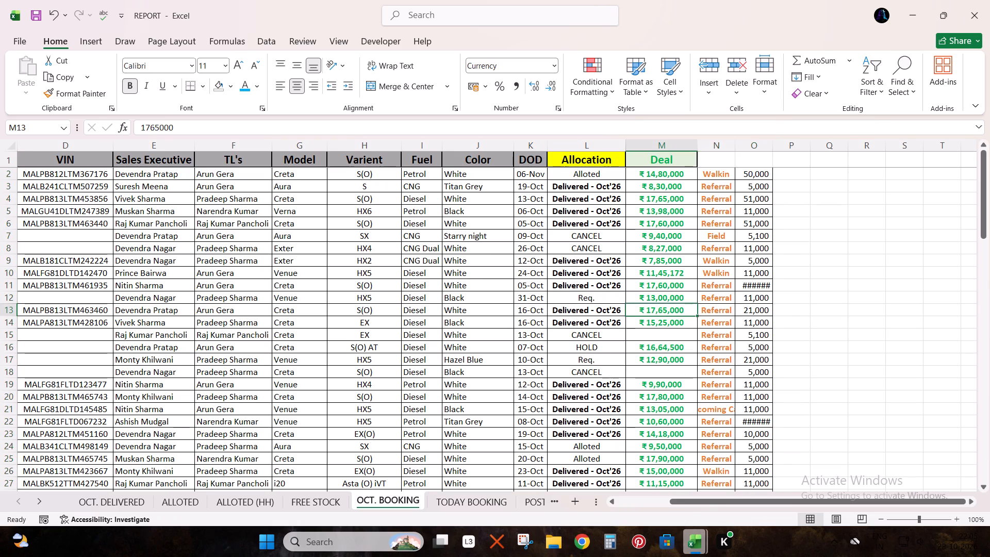
click(708, 273)
key(ctrl+space)
key(shift+Right)
key(ctrl+minus)
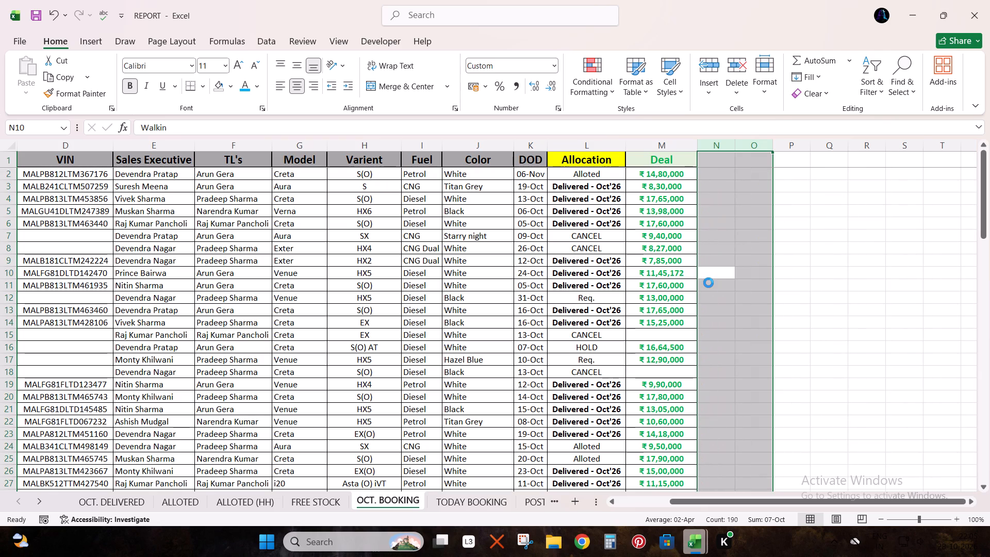
Restart the Sr. No. column by entering 1 in A2 and 2 in A3.
key(Up)
key(ctrl+Left)
key(ctrl+Left)
key(ctrl+Up)
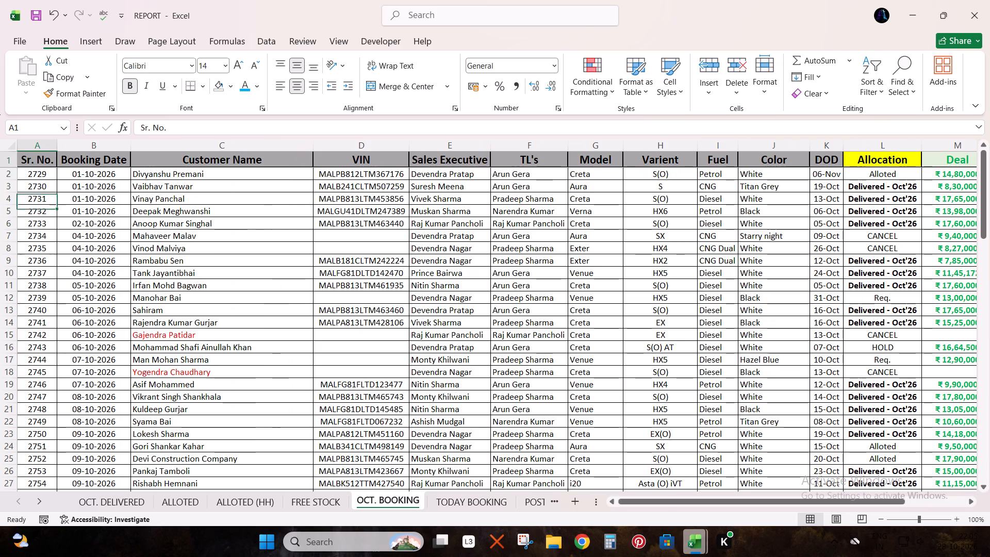
key(ctrl+Left)
key(Down)
key(1)
key(Return)
key(2)
key(Up)
Fill the Sr. No. series from A2:A3 down to the last booking in row 98.
key(shift+Down)
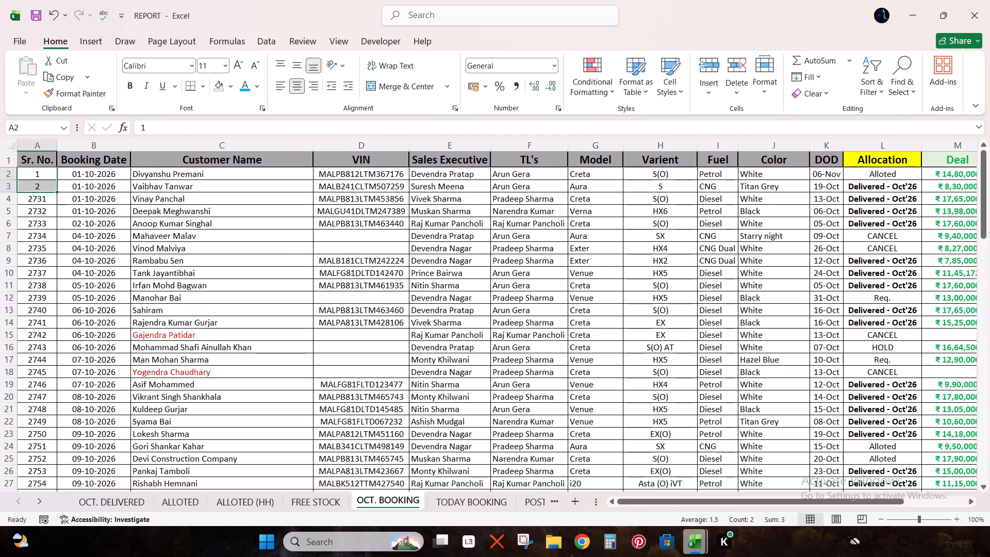
double_click(59, 191)
drag(46, 173, 46, 193)
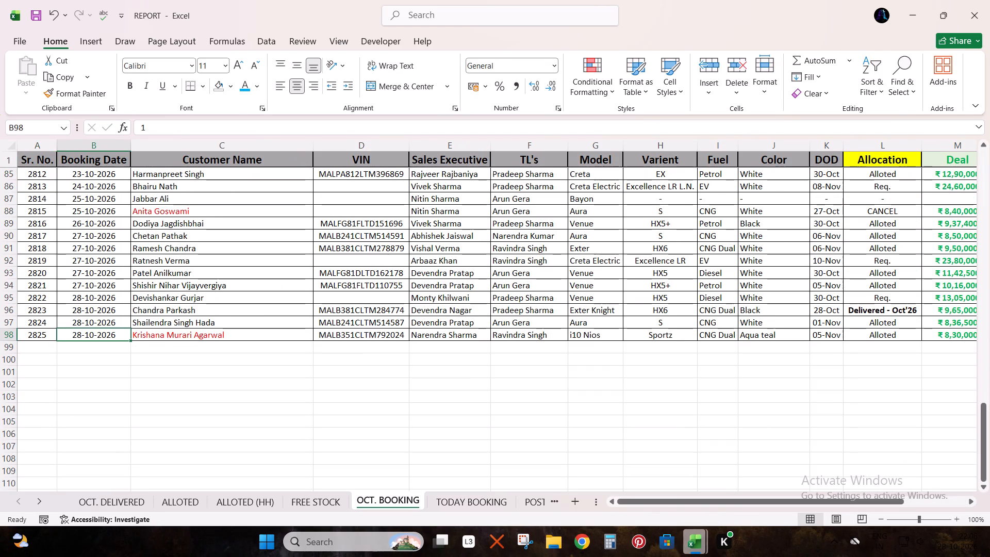
click(57, 258)
key(ctrl+Up)
key(Up)
key(Down)
key(Left)
key(Down)
key(Up)
key(Left)
key(Down)
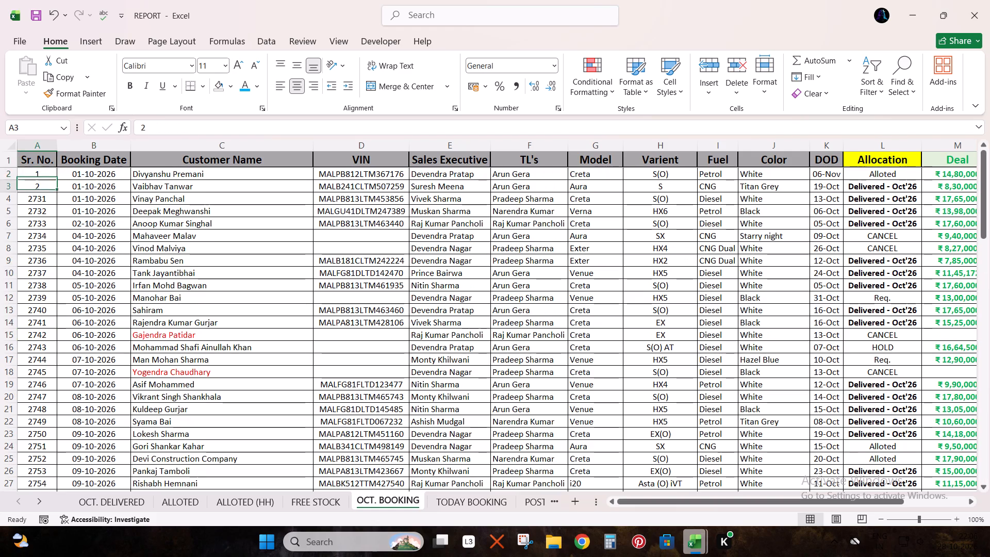
key(Up)
key(Up)
key(Down)
key(shift+Down)
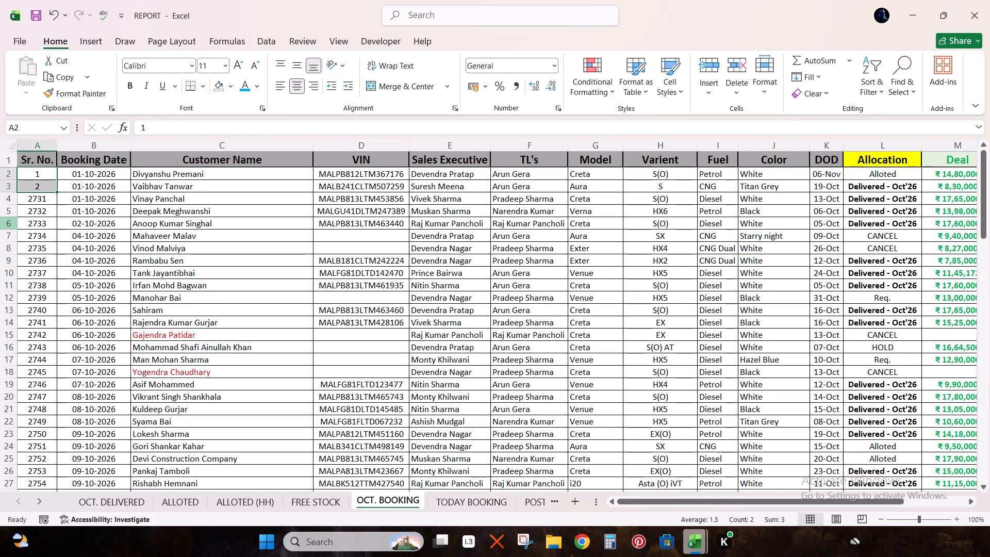
double_click(57, 191)
click(118, 218)
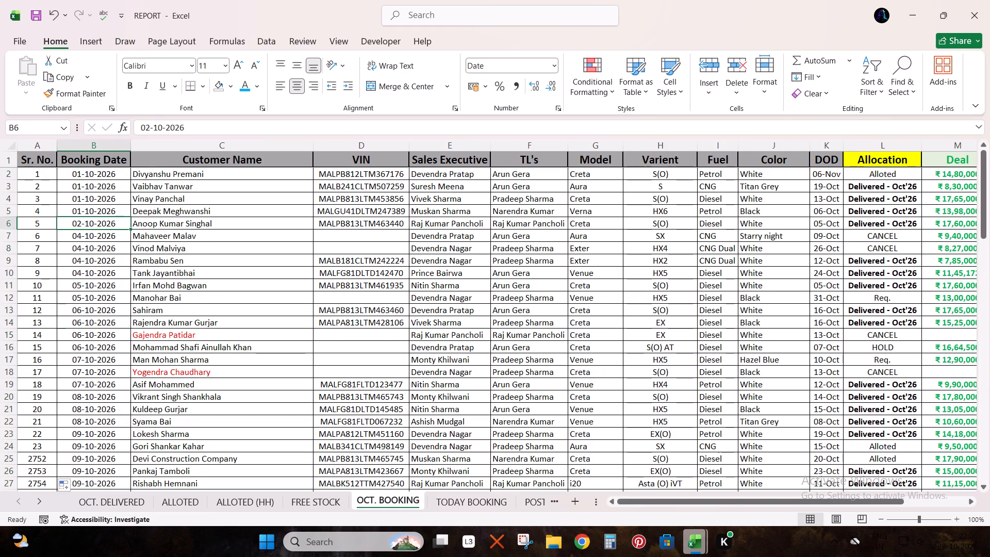
Apply borders to the whole OCT. BOOKING table, including the header row.
key(ctrl+a)
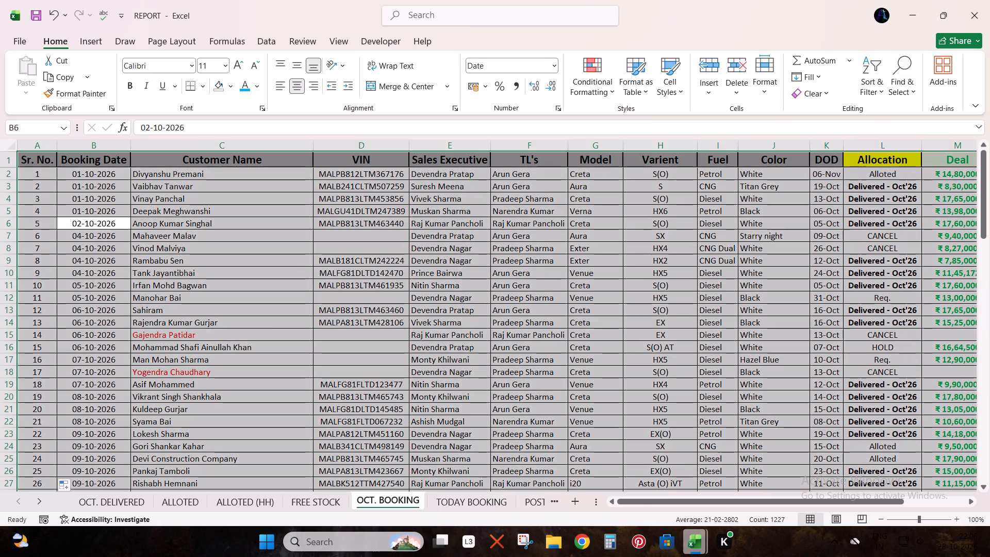
click(205, 80)
click(217, 248)
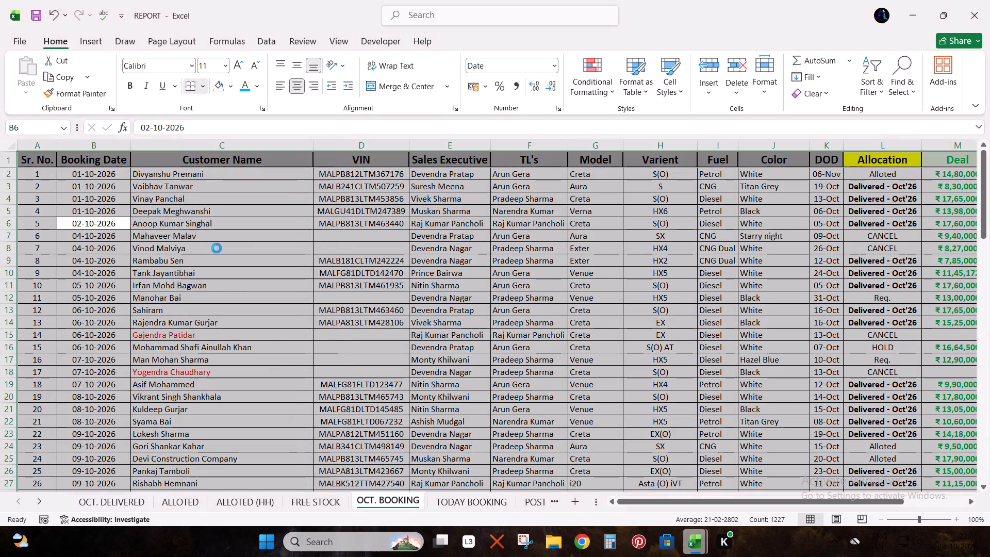
Copy the booking rows dated 28-10-2026 at the end of OCT. BOOKING, rows 95 through 98.
key(ctrl+Down)
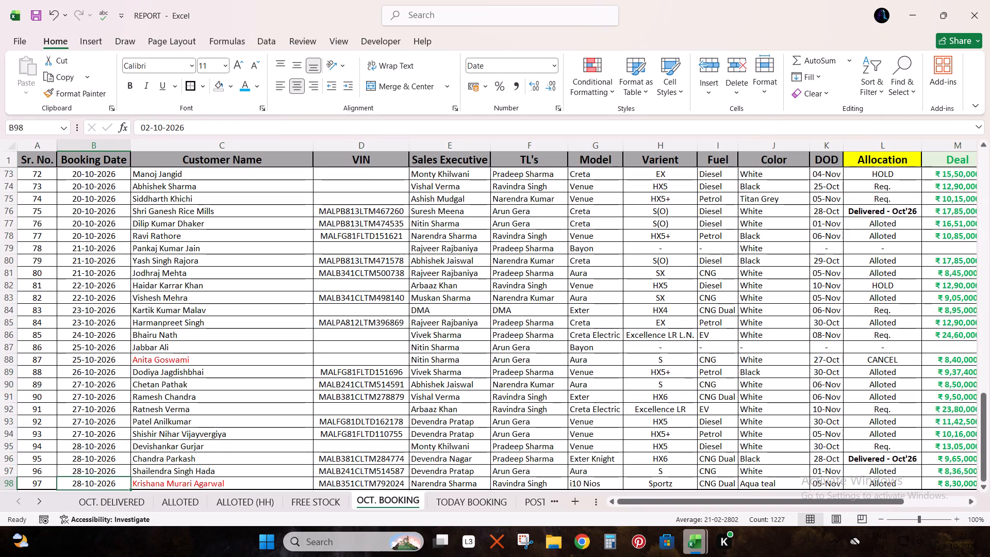
key(Right)
key(Left)
key(Up)
key(Up)
key(Up)
key(Up)
key(Down)
key(shift+space)
key(ctrl+shift+Down)
key(ctrl+c)
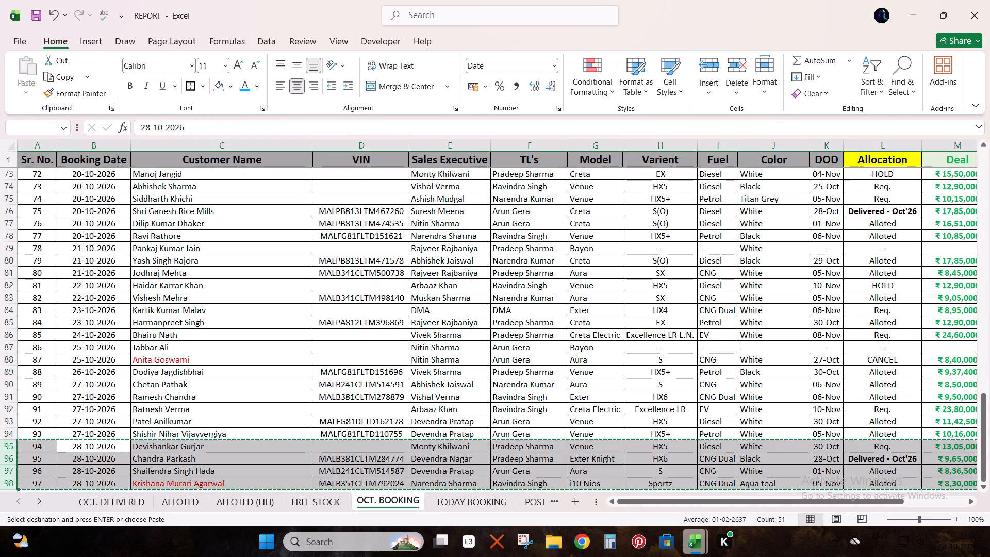
Paste the copied rows over the TODAY BOOKING list, starting at cell A3.
key(ctrl+Page_Down)
key(ctrl+Up)
key(ctrl+Left)
key(Down)
key(Down)
key(ctrl+v)
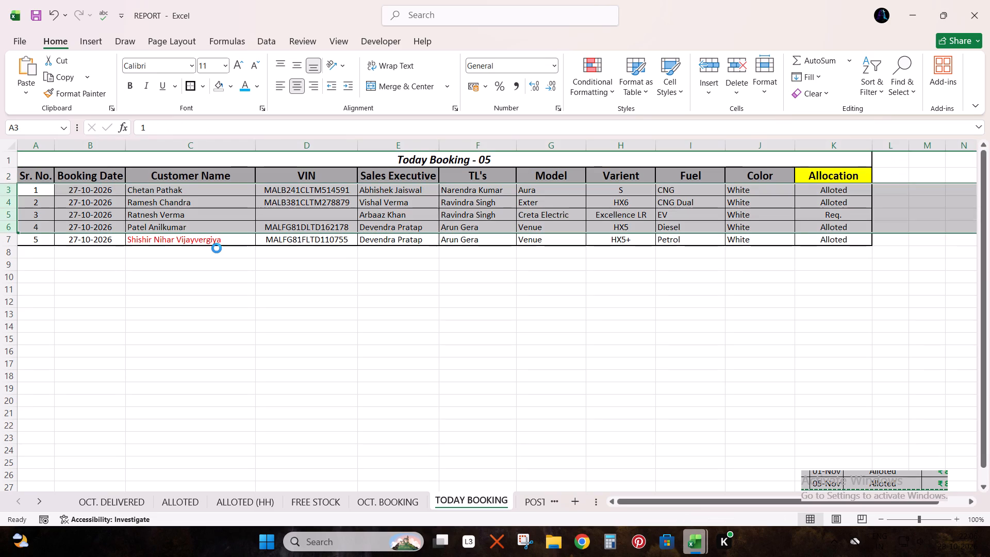
Delete the leftover 27-10-2026 booking row at the end of the TODAY BOOKING list.
key(ctrl+Down)
key(shift+space)
key(ctrl+minus)
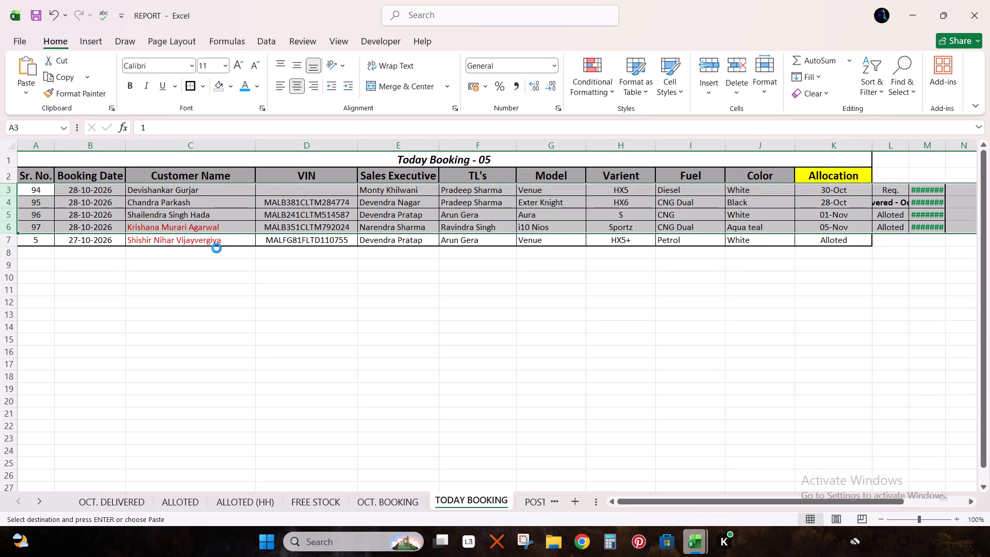
Change the TODAY BOOKING sheet's title to "Today Booking - 04".
key(Right)
key(Up)
key(Up)
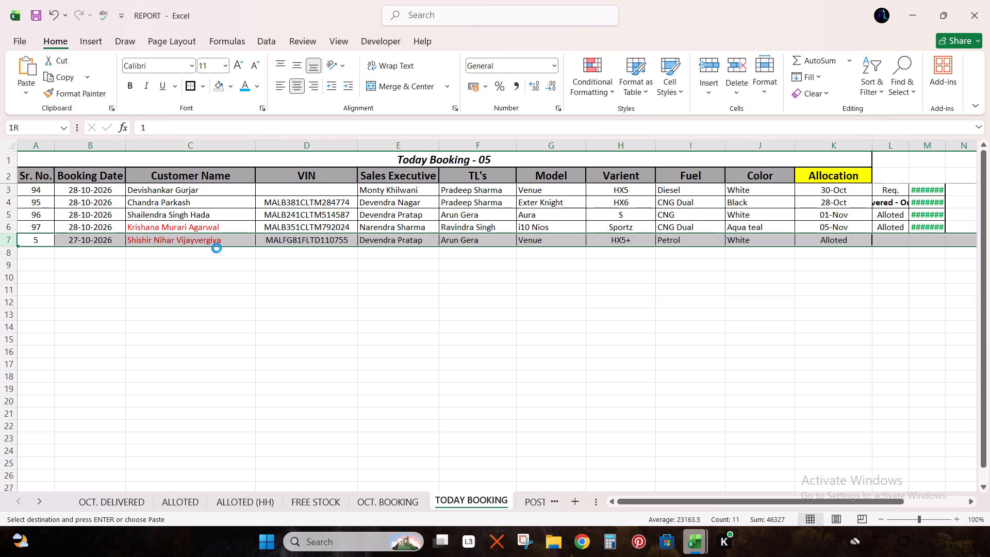
key(Up)
key(Up)
key(Up)
key(Up)
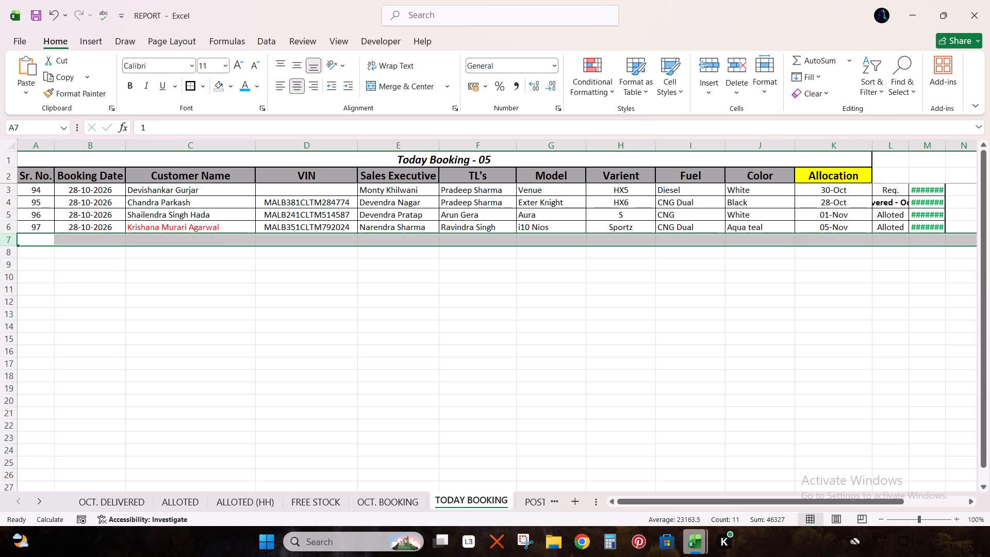
key(Up)
key(Up)
key(Up)
key(Down)
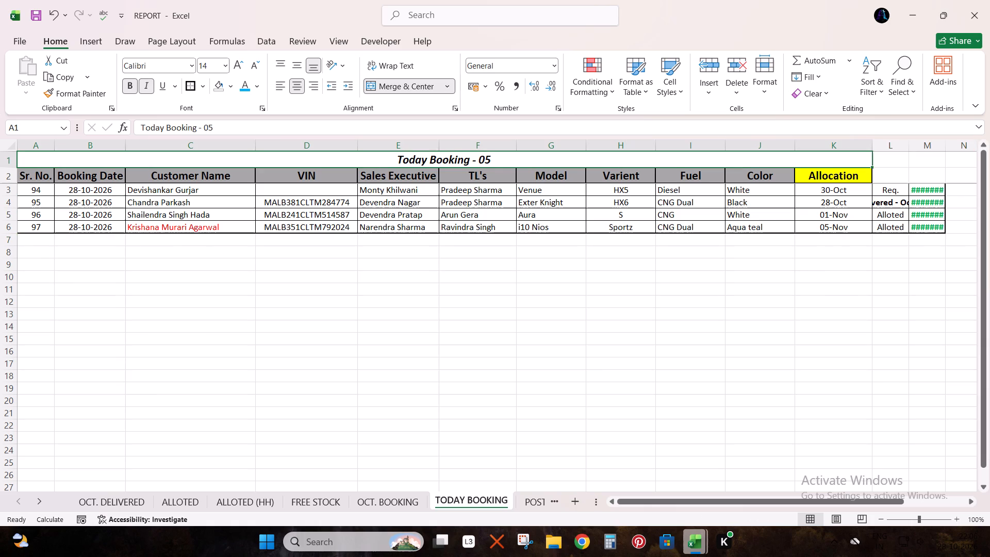
key(Up)
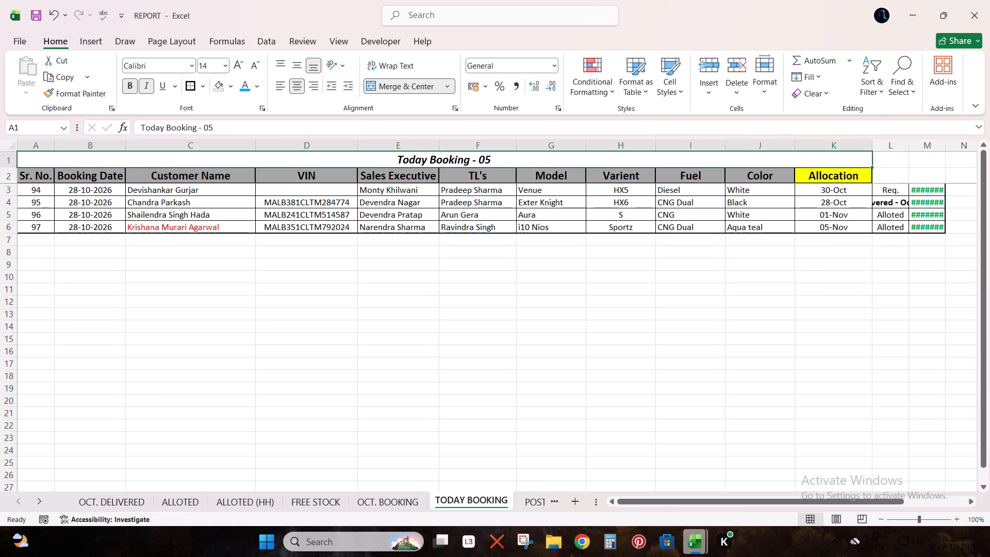
key(Up)
key(Down)
key(Up)
key(F2)
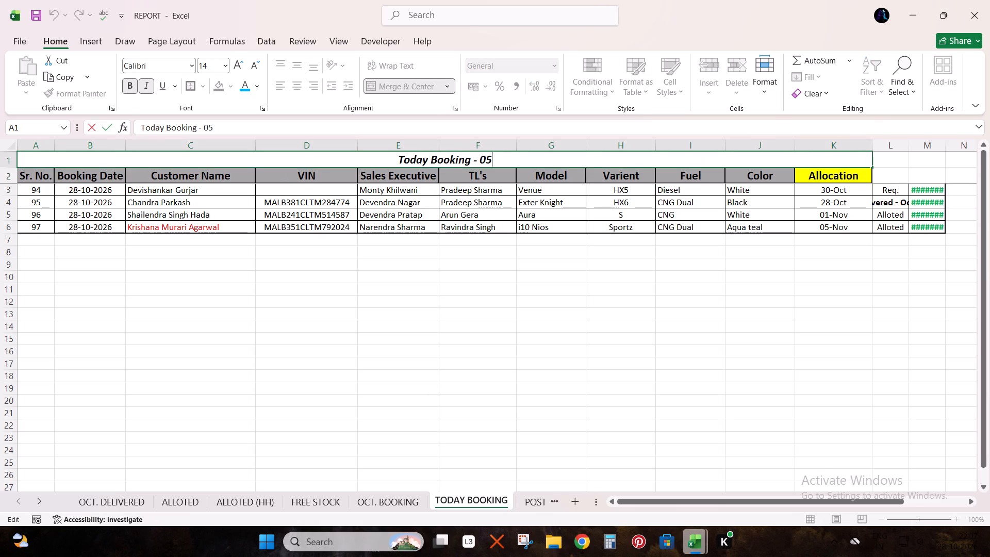
key(BackSpace)
key(4)
key(Return)
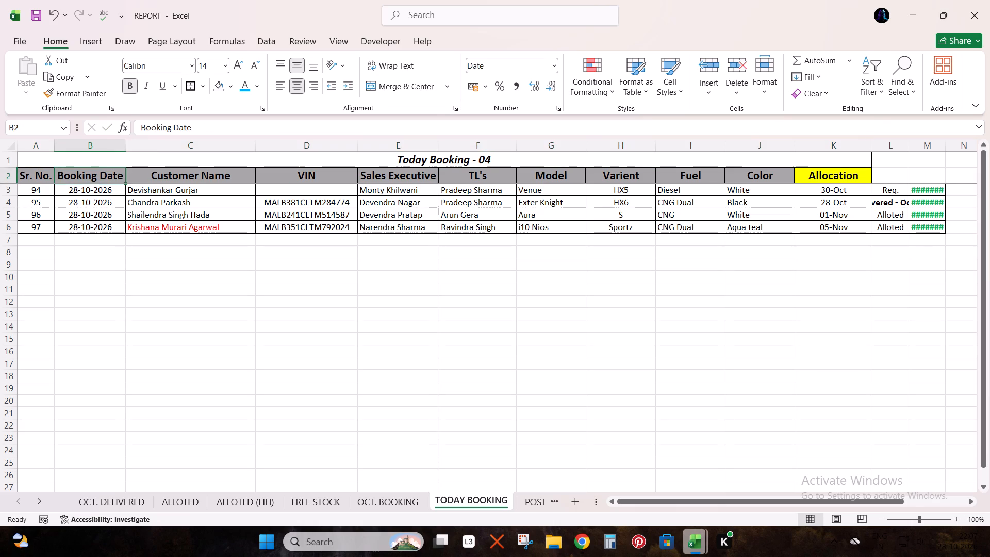
Renumber the Sr. No. column of the four TODAY BOOKING rows as 1, 2, 3 and 4.
key(Down)
key(Left)
key(1)
key(Return)
key(2)
key(Return)
text(34)
key(Return)
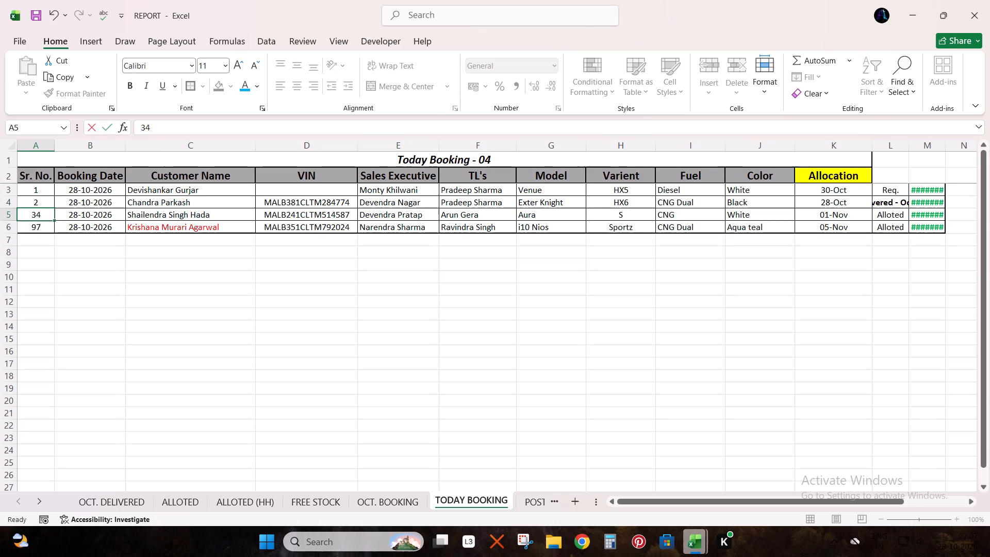
key(Up)
key(3)
key(Return)
key(4)
key(Return)
Delete the date cells K3 to K6 under Allocation, shifting the allocation statuses left into column K.
key(Right)
key(Up)
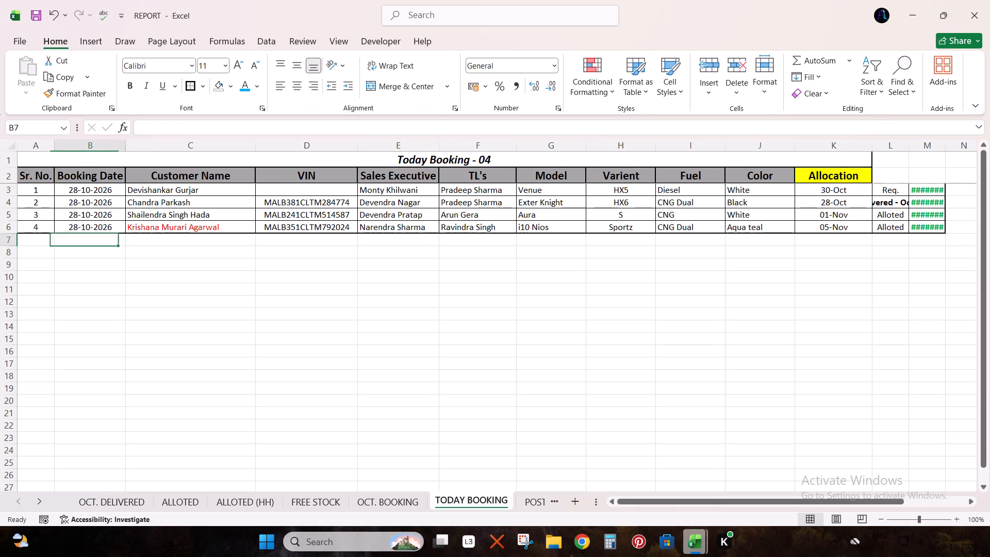
key(Up)
key(Up)
key(Up)
key(Up)
key(ctrl+Right)
key(Down)
key(ctrl+shift+Down)
key(ctrl+minus)
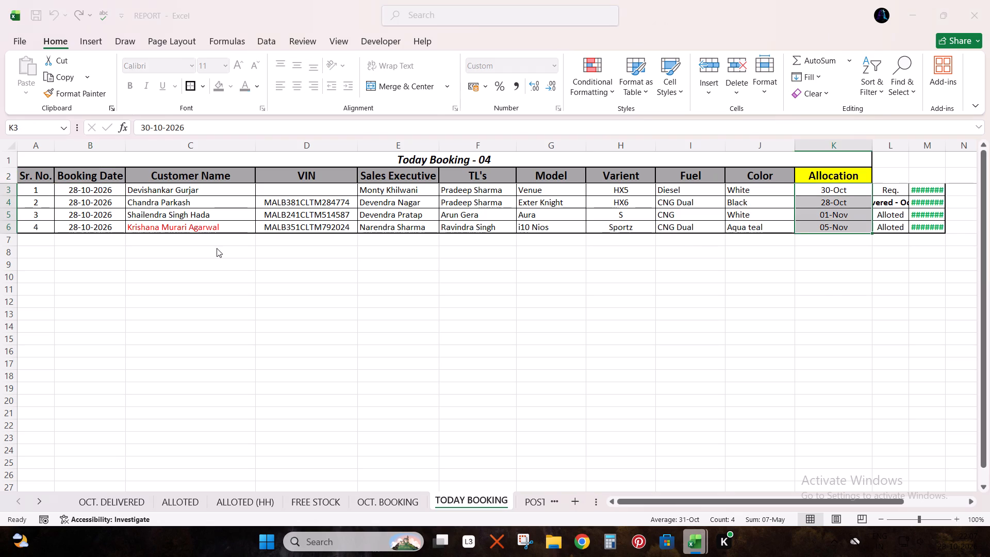
key(Return)
Delete column L, which holds the deal amounts beside the TODAY BOOKING table.
key(Right)
key(ctrl+space)
key(ctrl+minus)
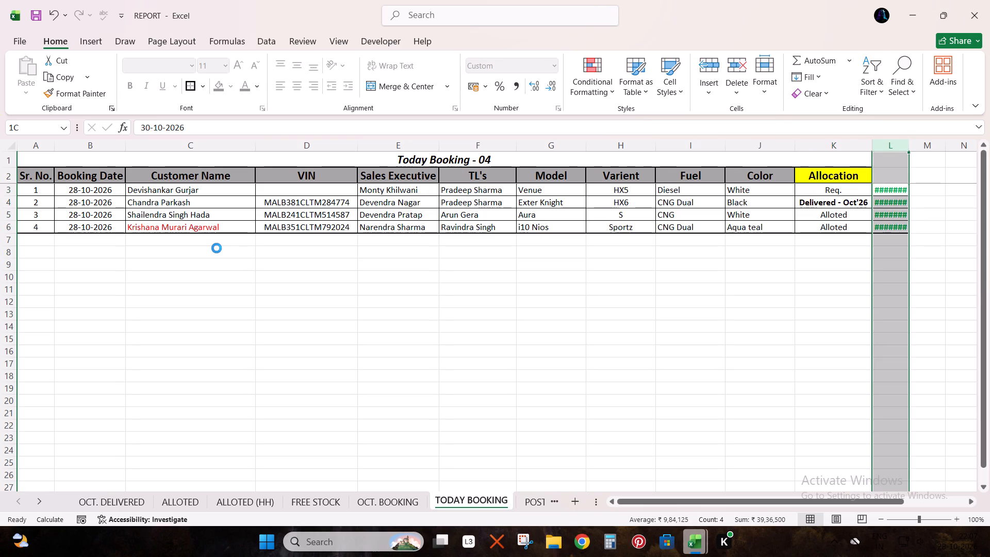
key(Up)
key(Left)
Apply the outside border to the whole TODAY BOOKING table and save the REPORT workbook.
key(Left)
key(Left)
key(Left)
key(Left)
key(Right)
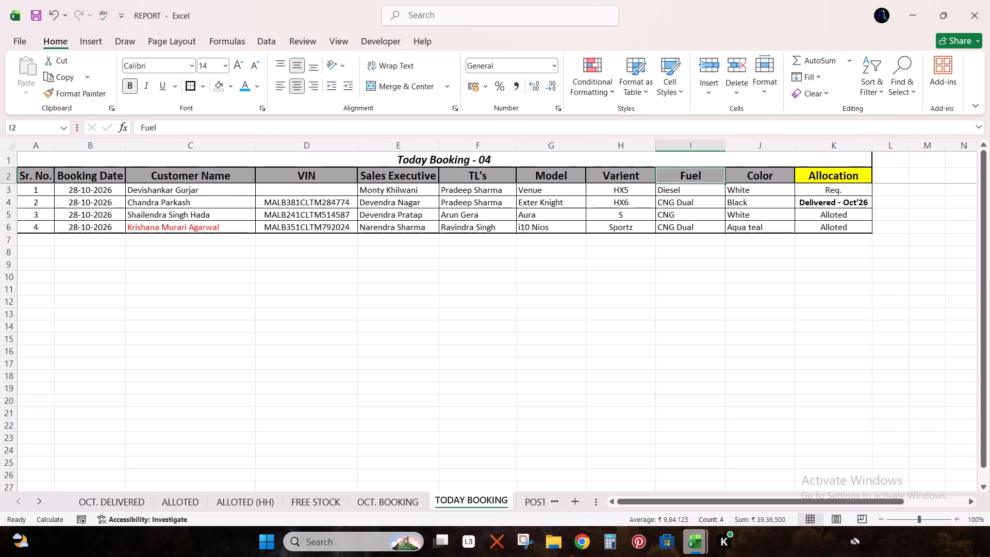
key(Down)
key(Left)
key(Up)
key(ctrl+a)
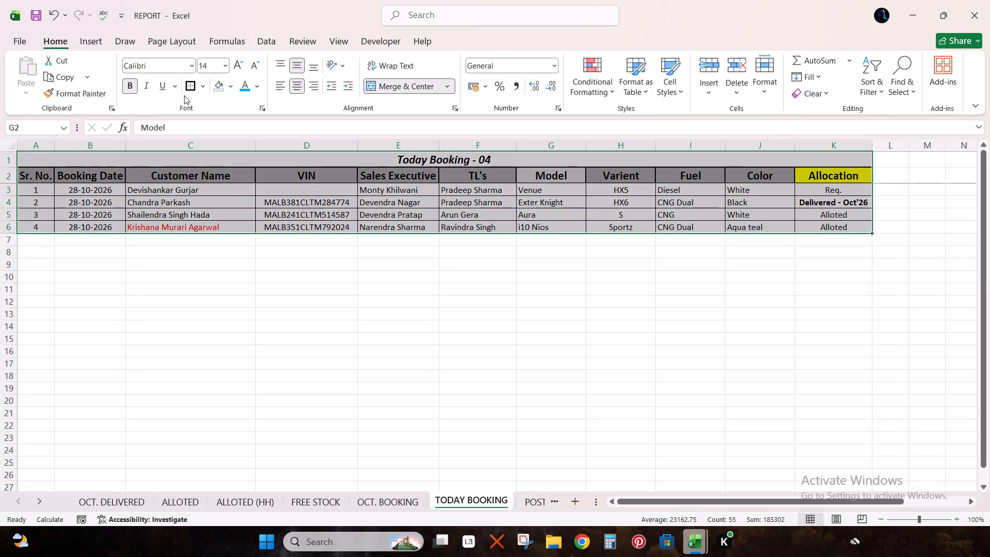
click(190, 88)
key(ctrl+s)
Open the ORDER SHEET workbook and copy order rows 2 through 41 from its OCT'26 ORDER sheet.
key(ctrl+Page_Down)
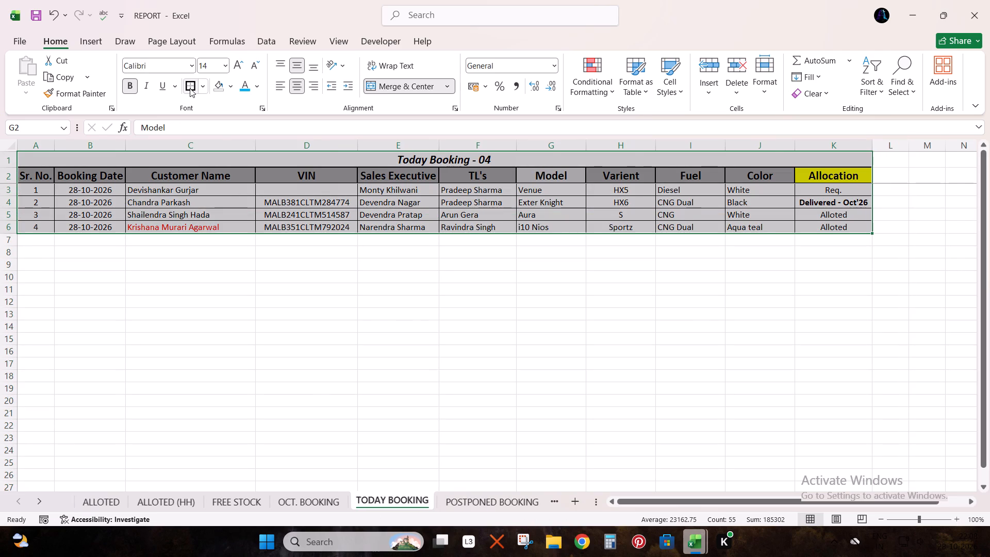
key(ctrl+Page_Down)
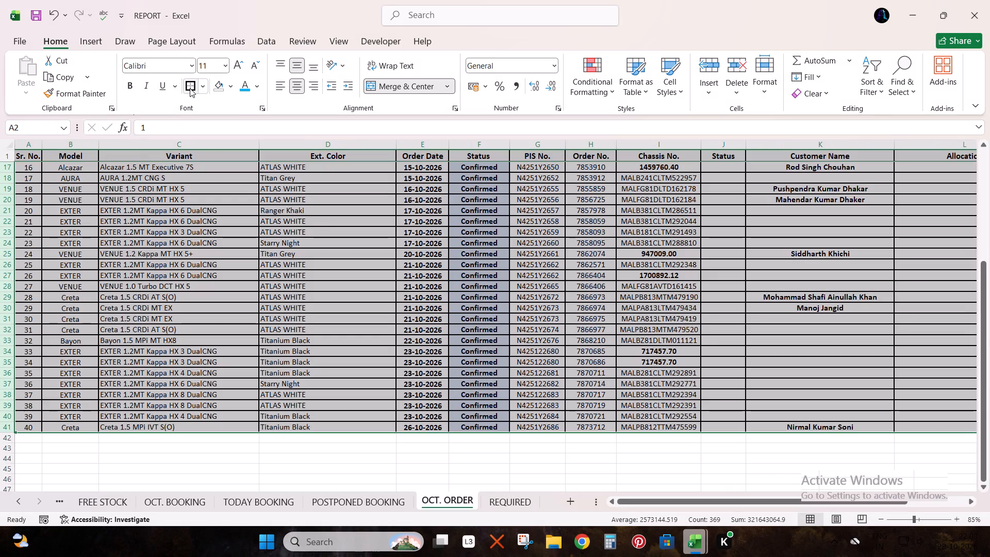
click(989, 556)
double_click(129, 274)
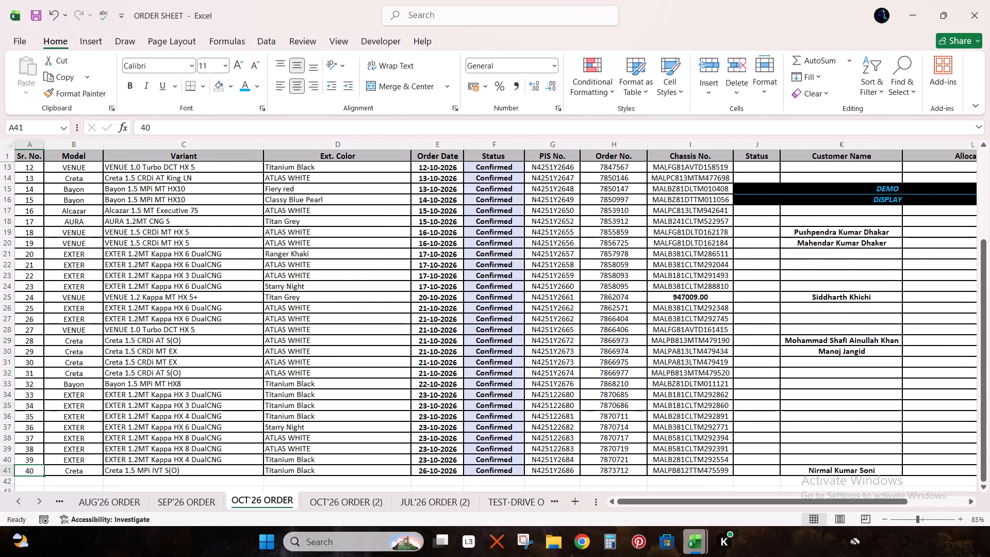
key(ctrl+Up)
key(ctrl+Left)
key(Down)
key(shift+space)
key(ctrl+shift+Down)
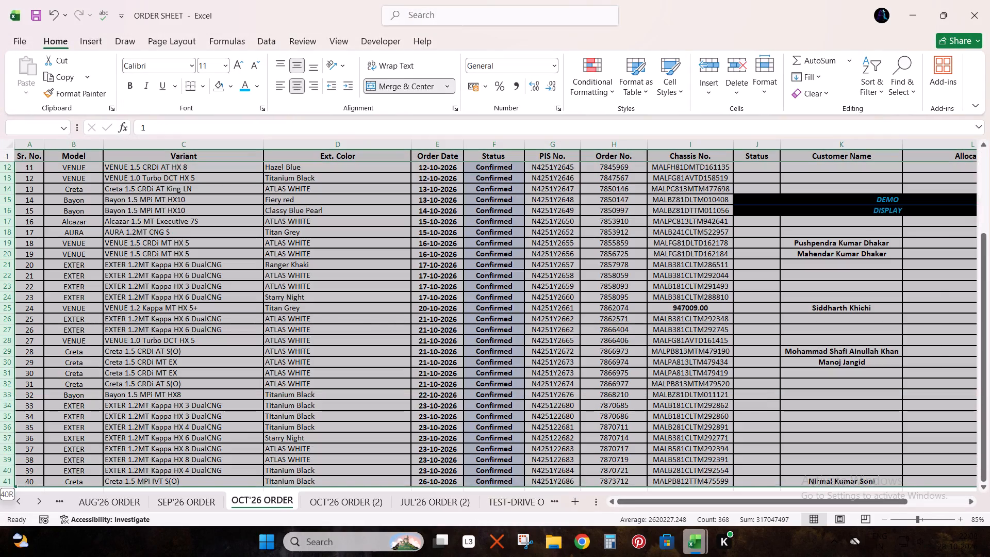
key(ctrl+c)
Paste the copied orders into REPORT's OCT. ORDER sheet from cell A2, save REPORT, and close the ORDER SHEET workbook.
key(alt+Tab)
key(ctrl+Up)
key(ctrl+Left)
key(Down)
key(ctrl+v)
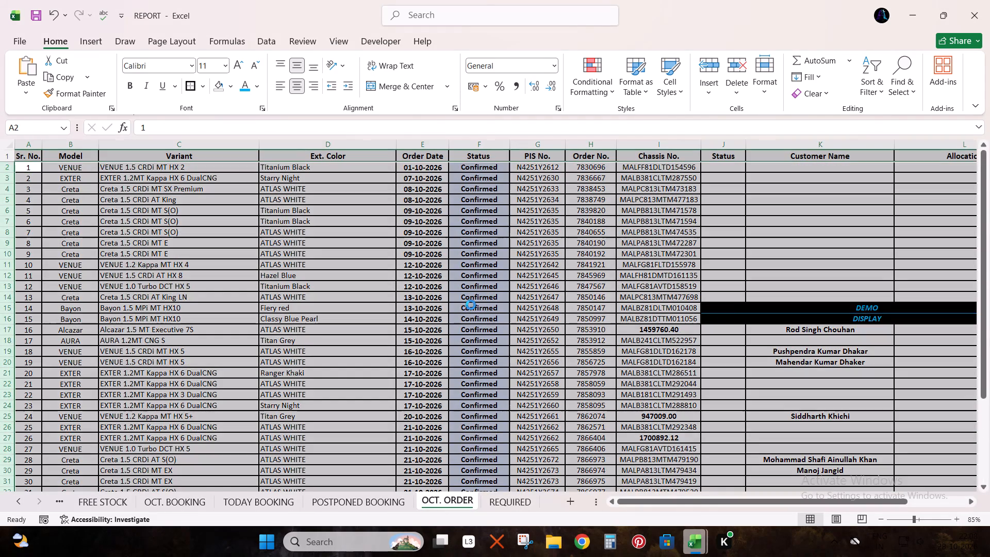
scroll(455, 315, down, 5)
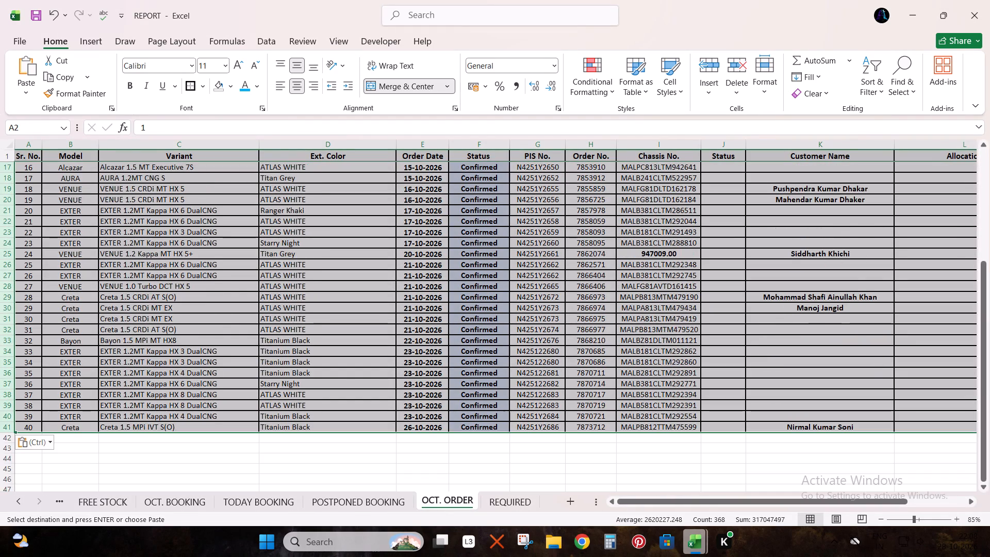
key(ctrl+s)
key(alt+Tab)
click(989, 0)
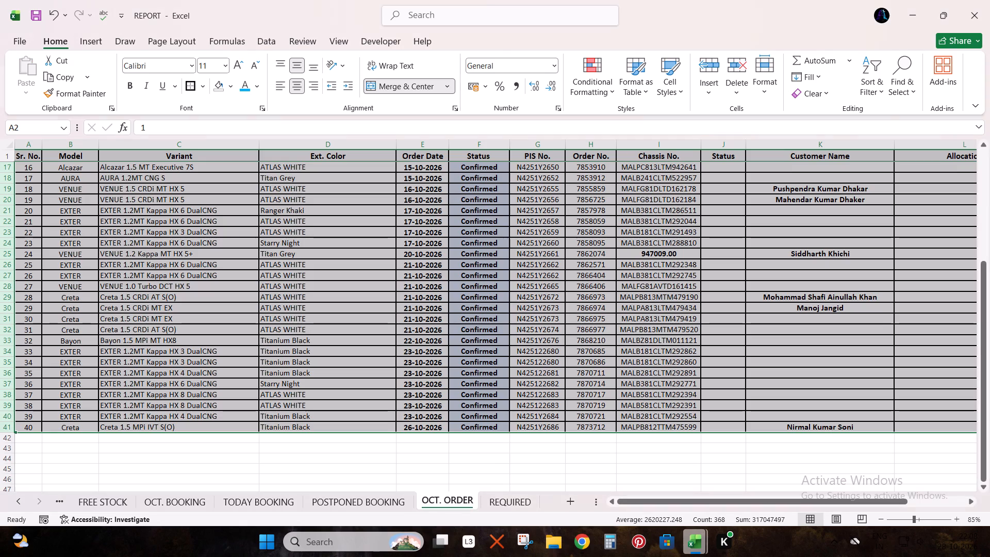
Copy the required booking rows 3 through 22 from Sheet4 of the Book - Copy - Copy workbook.
key(ctrl+Page_Down)
key(alt+Tab)
key(alt+Tab)
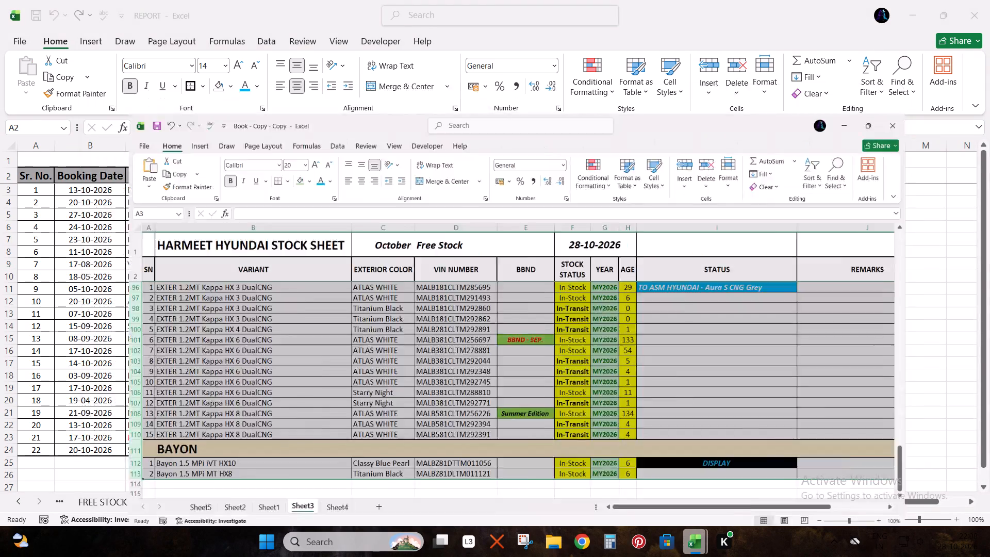
key(ctrl+Page_Down)
key(ctrl+Up)
key(ctrl+Left)
key(Down)
key(shift+space)
key(ctrl+shift+Down)
key(ctrl+c)
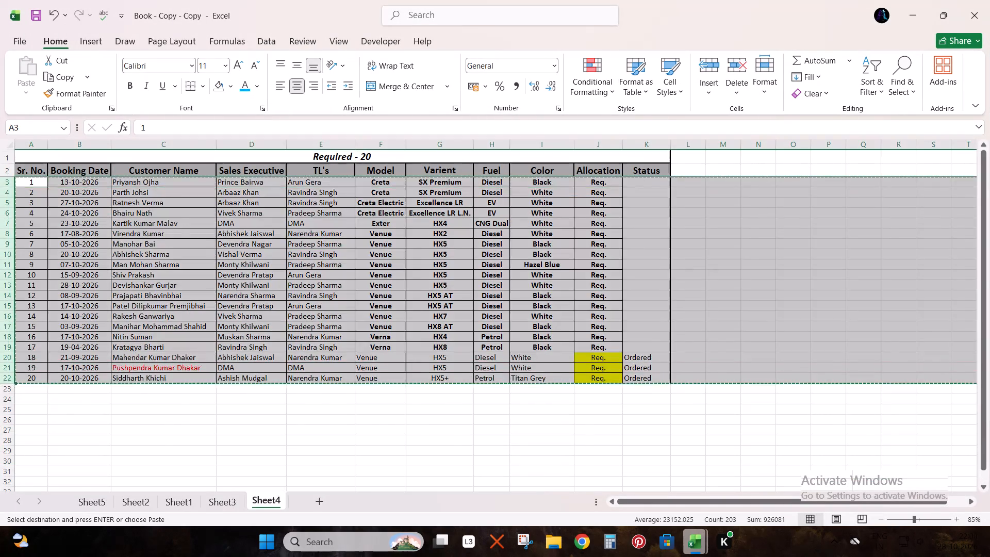
Paste the copied rows over the list in REPORT's REQUIRED sheet, starting at cell A3.
key(alt+Tab)
key(ctrl+Up)
key(ctrl+Left)
key(Down)
key(Down)
key(ctrl+v)
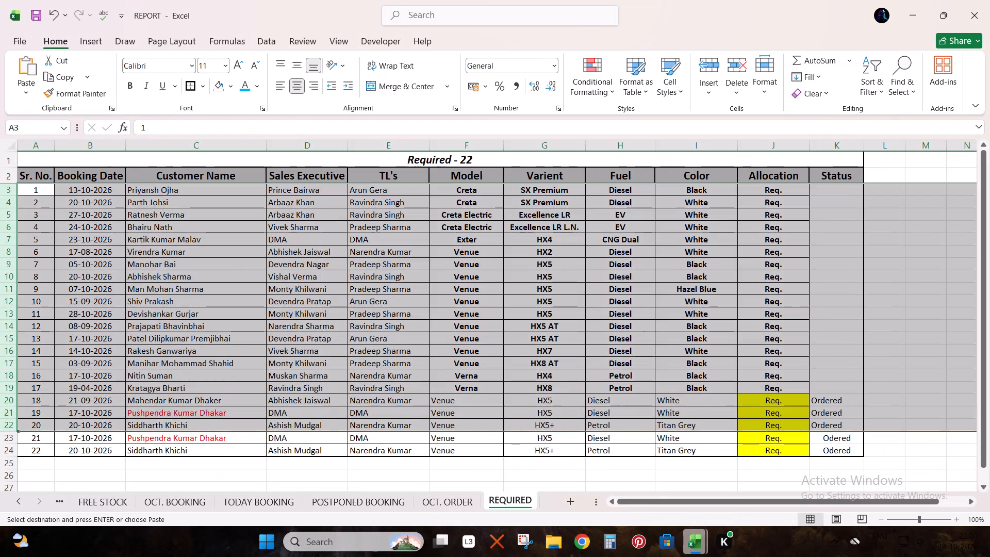
Delete the leftover rows 23 and 24 at the end of the REQUIRED list.
key(ctrl+Down)
key(shift+space)
key(shift+Up)
key(ctrl+minus)
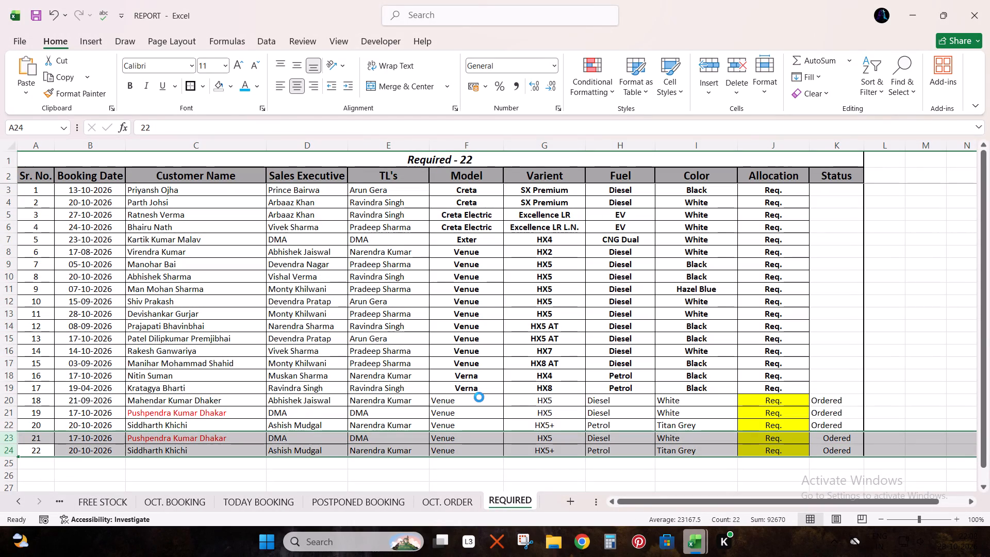
Change the REQUIRED sheet's title to "Required - 20" and save the REPORT workbook.
key(ctrl+Up)
key(ctrl+Up)
key(ctrl+Up)
key(ctrl+Up)
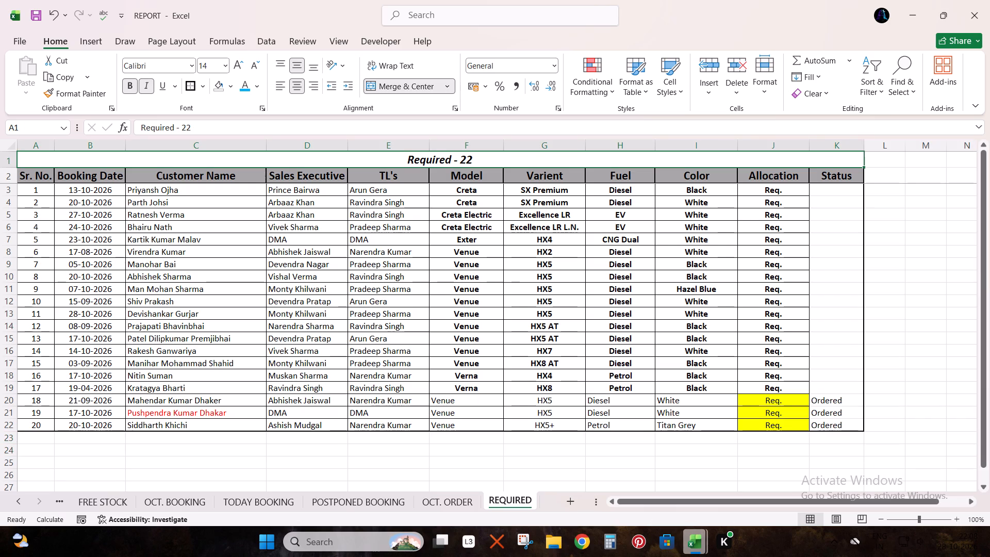
key(F2)
key(Insert)
key(BackSpace)
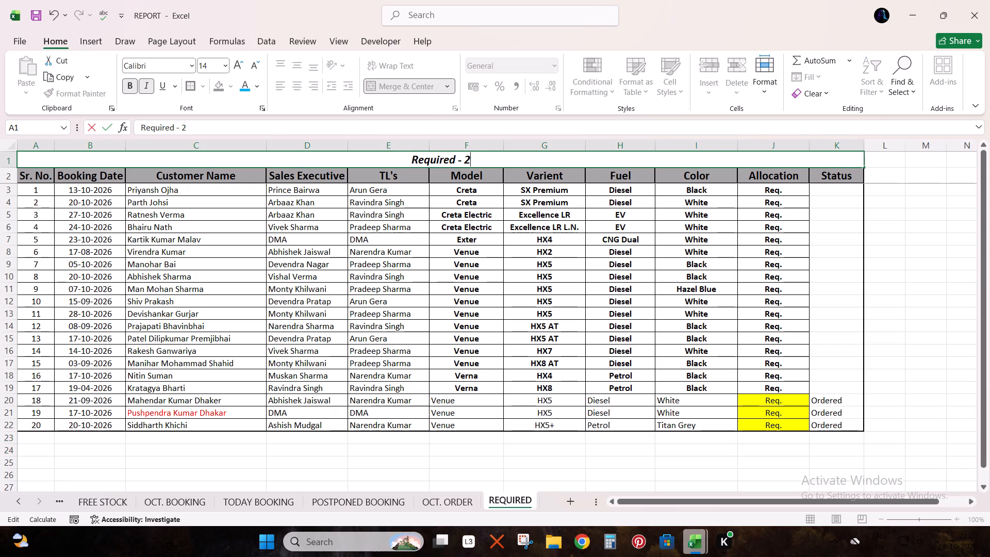
key(0)
key(Return)
key(Down)
key(ctrl+s)
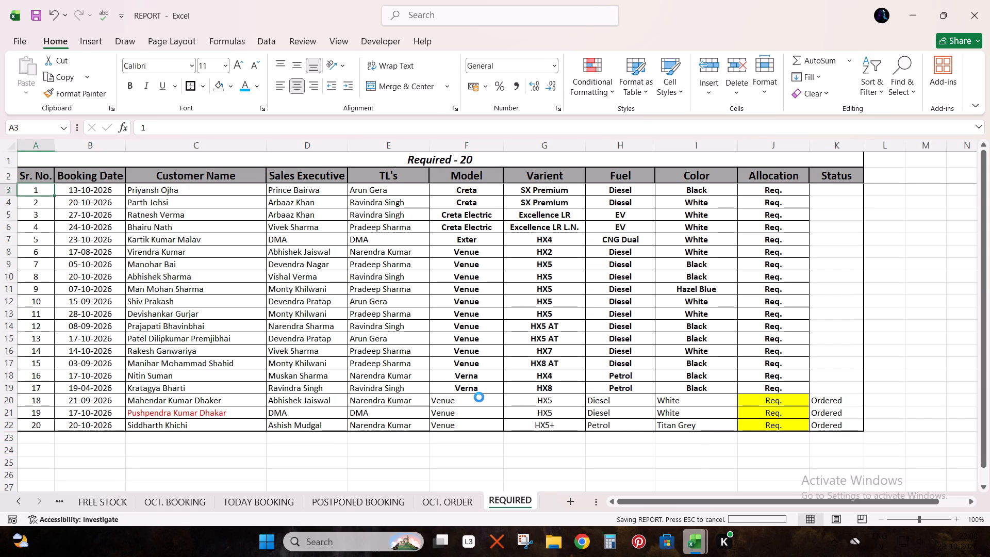
Hide the ALLOTED (HH) sheet in the REPORT workbook.
triple_click(62, 499)
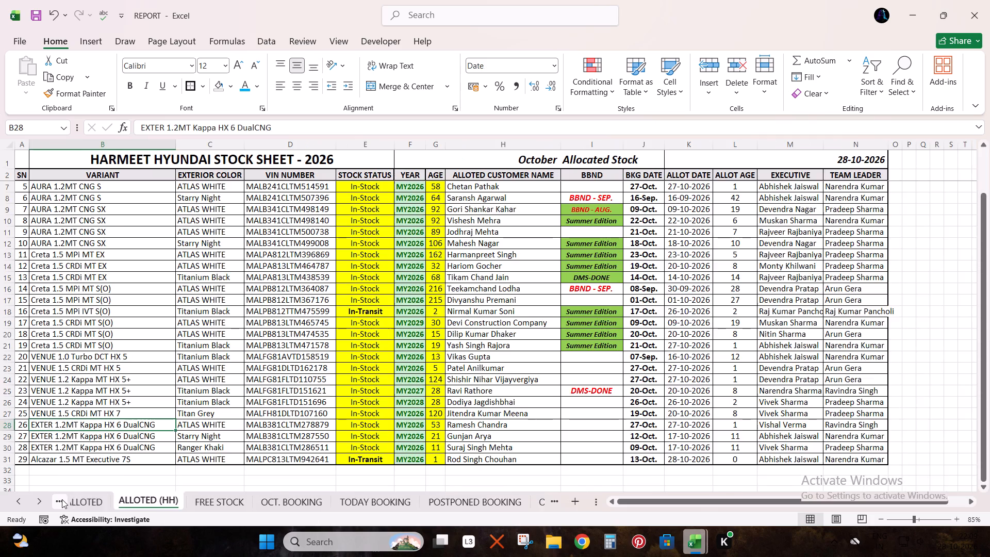
triple_click(62, 499)
click(62, 499)
click(62, 499)
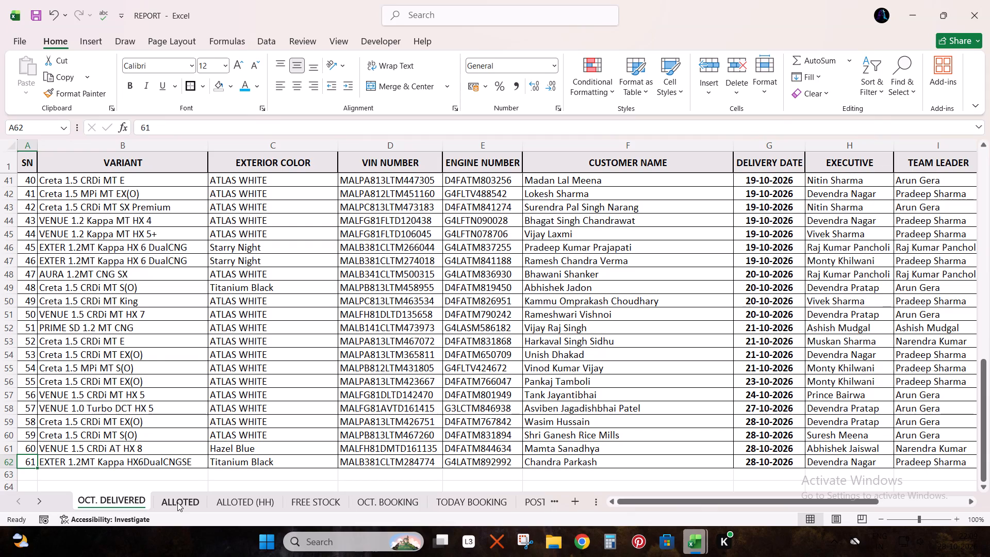
click(178, 508)
scroll(239, 464, down, 2)
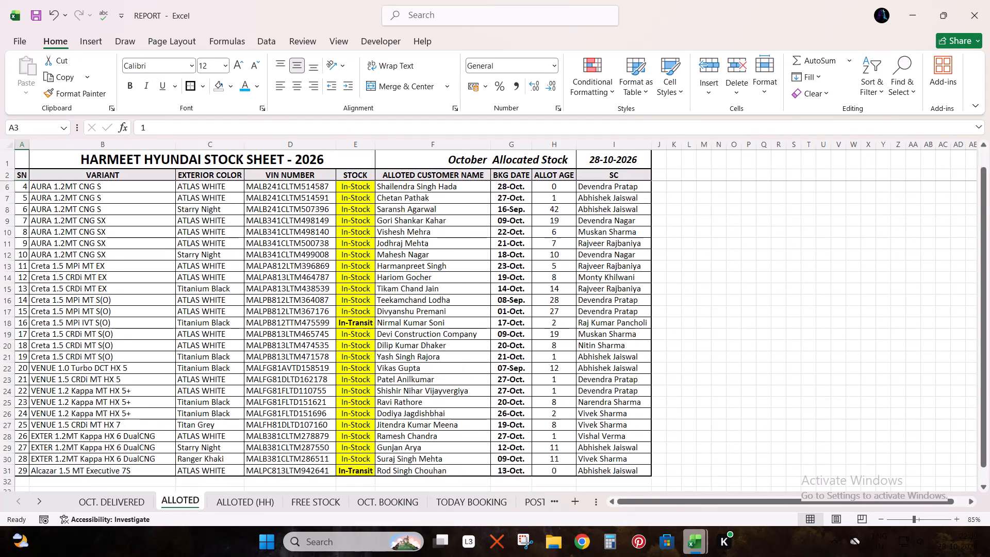
click(252, 497)
right_click(250, 501)
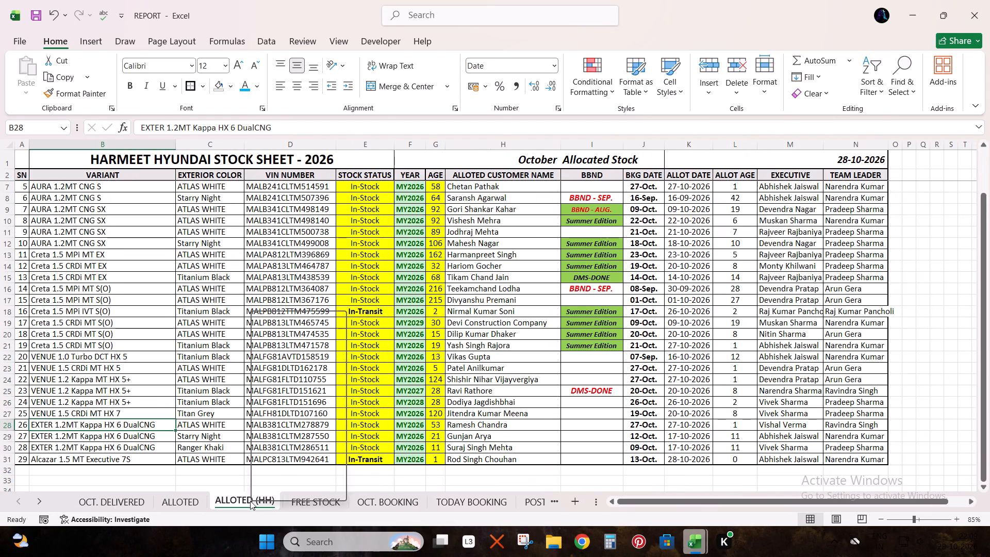
click(293, 450)
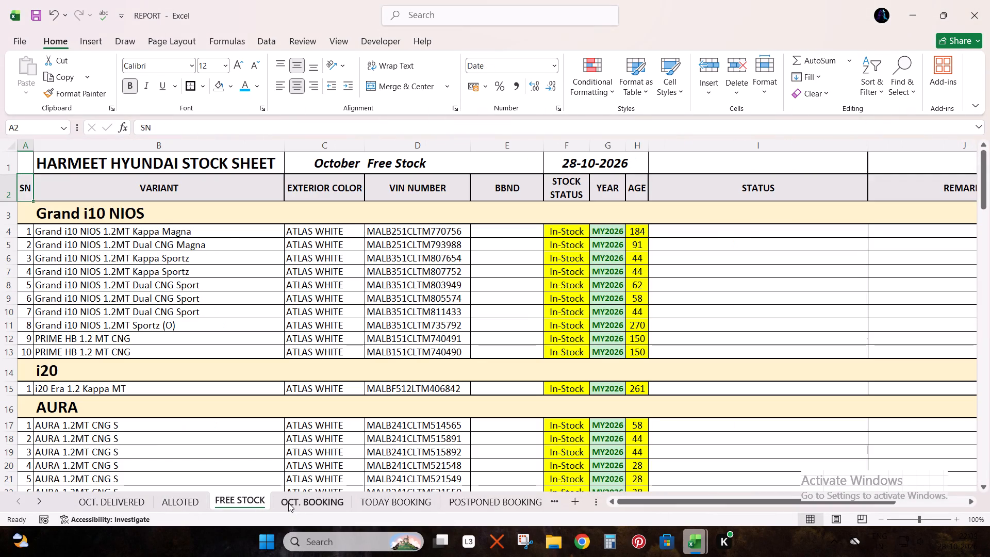
Check the sheets from OCT. BOOKING through OCT. ORDER, and save and close the REPORT workbook.
click(288, 503)
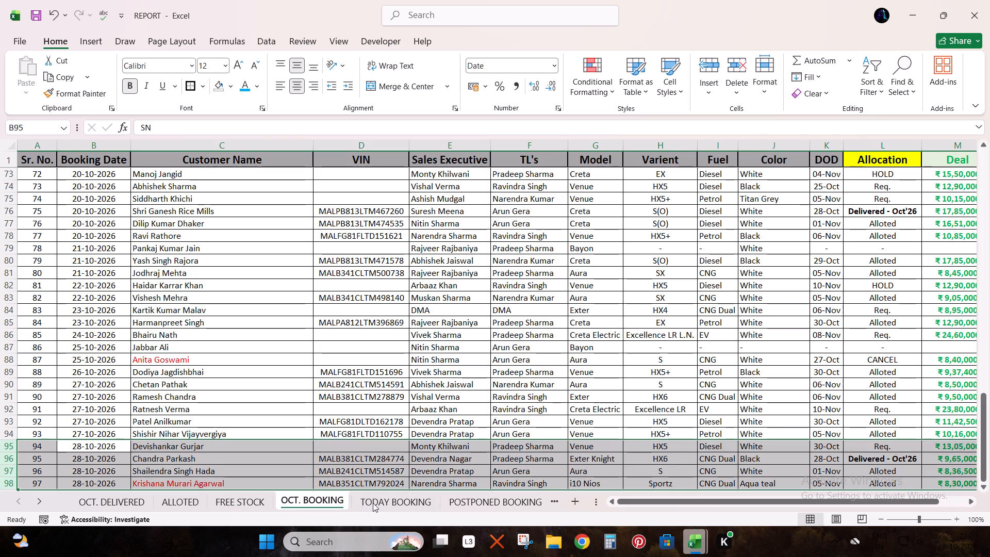
click(373, 503)
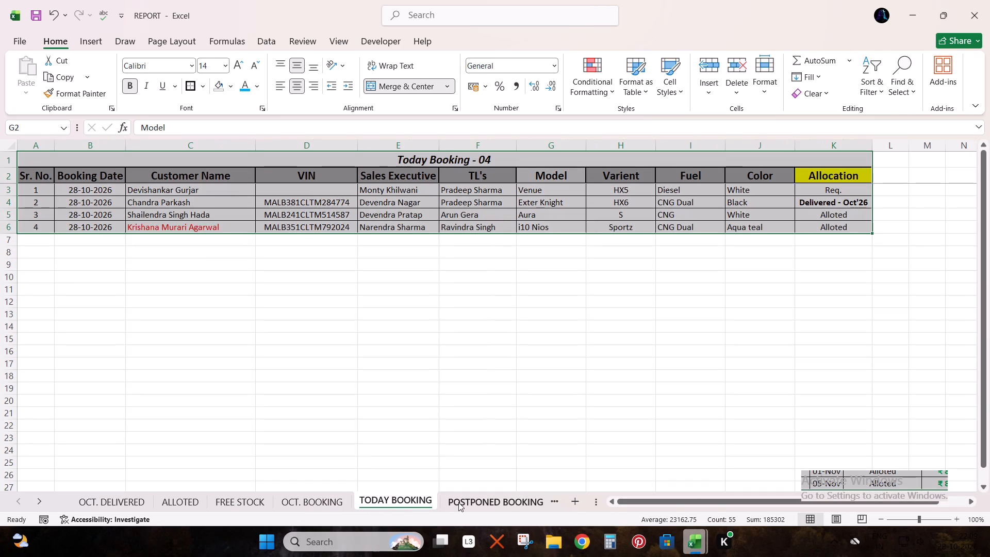
click(458, 502)
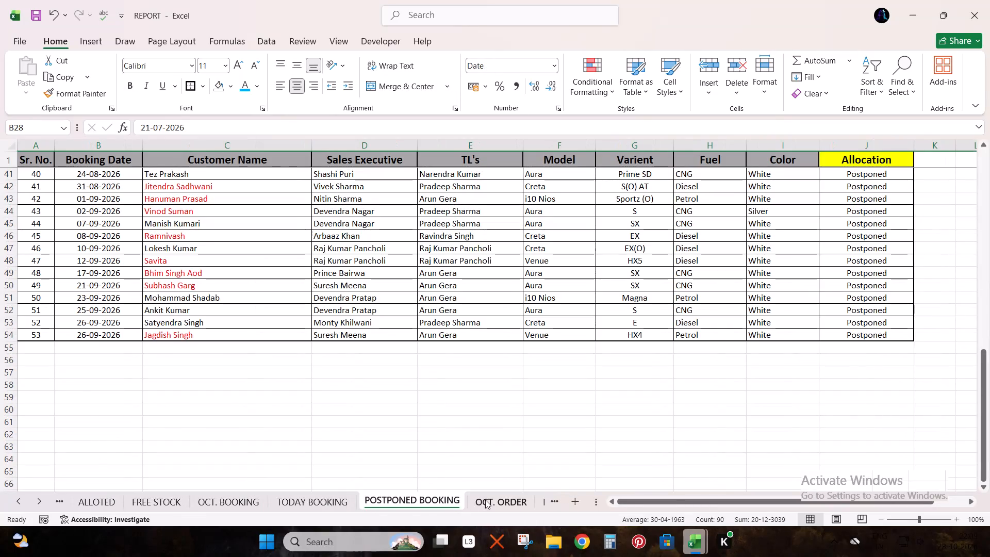
click(486, 500)
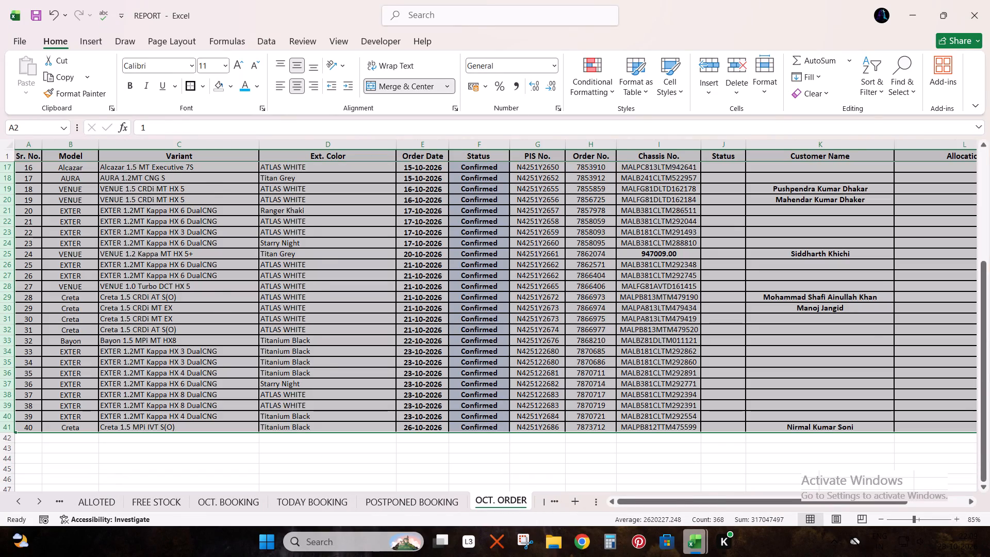
scroll(202, 424, up, 5)
scroll(202, 424, down, 4)
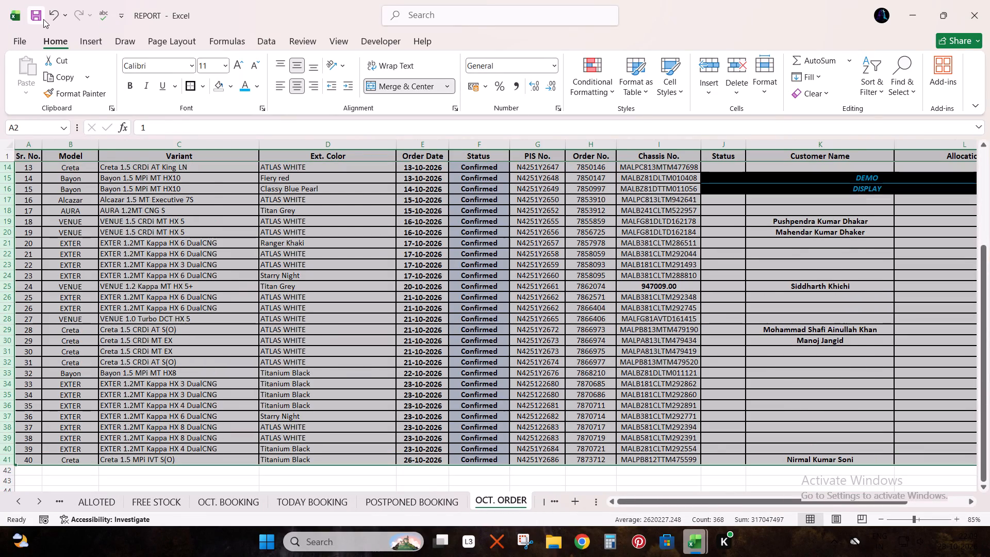
click(41, 17)
click(989, 0)
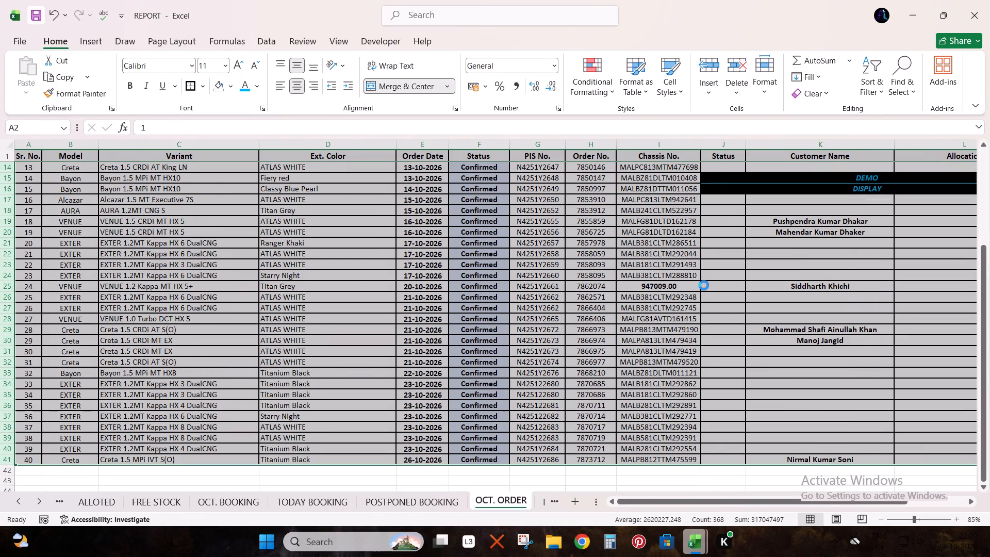
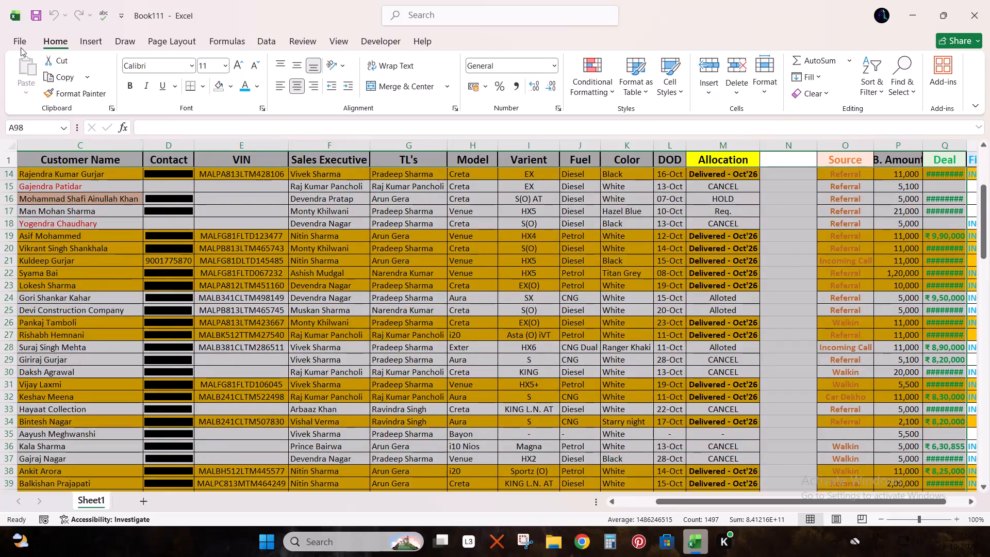
Save the Book111 workbook.
click(32, 18)
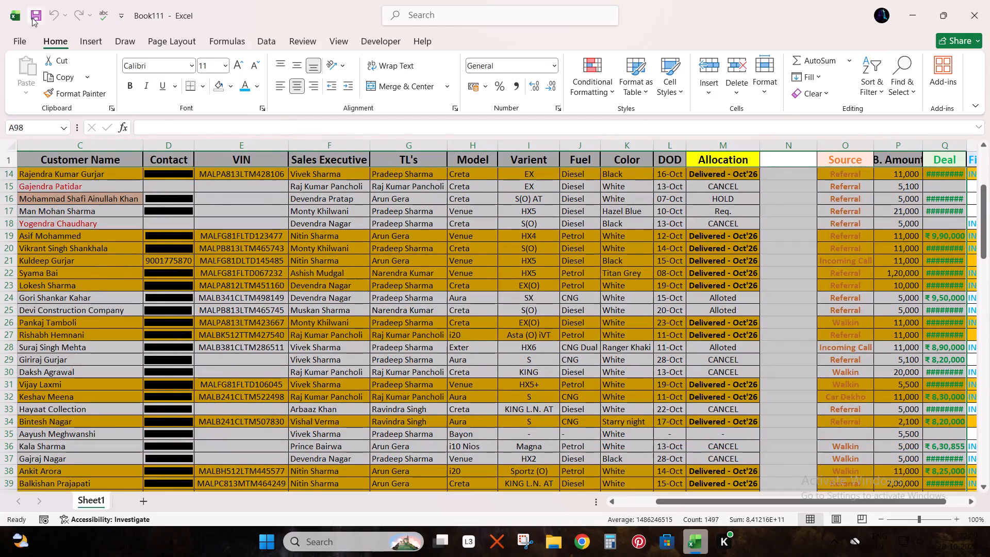
On the desktop, select the top ALLOCATION STOCK SHE... file together with the BOOKING LIST - Copy and REPORT - Copy workbooks.
click(989, 556)
right_click(471, 235)
click(510, 292)
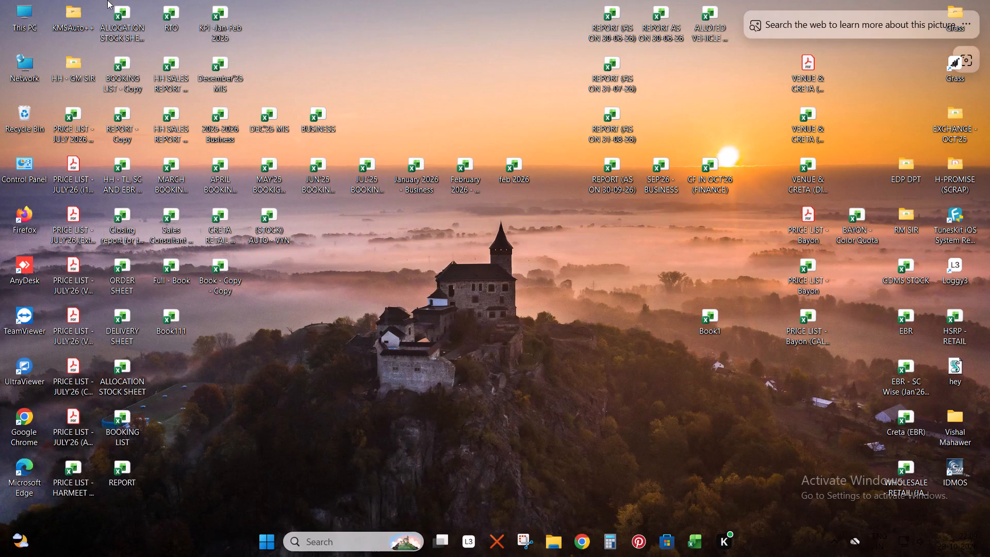
drag(107, 0, 120, 126)
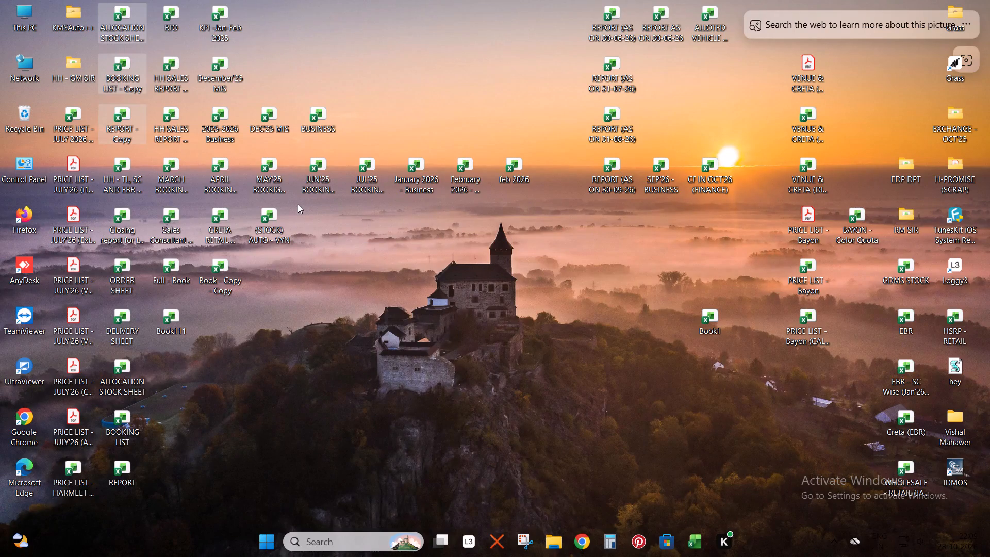
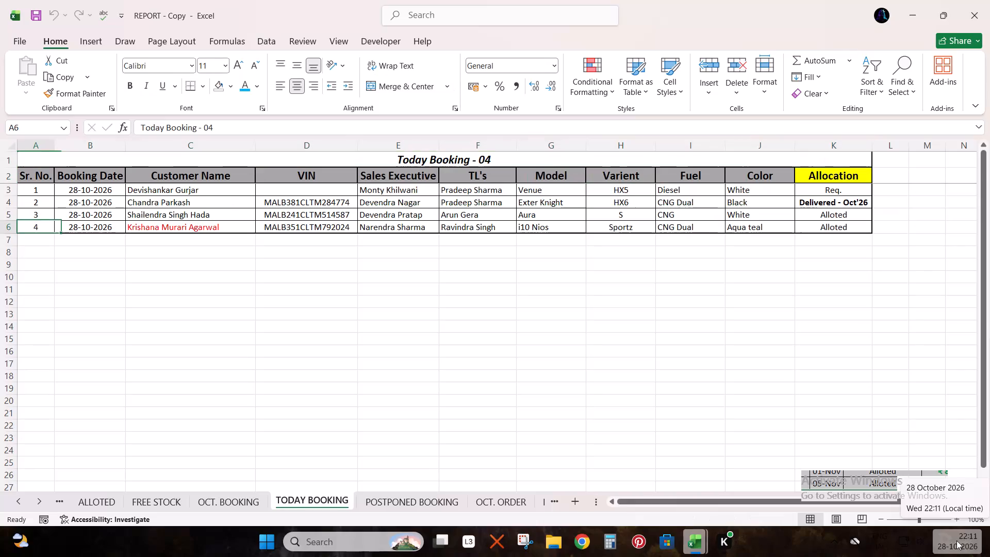
Hide the VIN column on the TODAY BOOKING sheet.
click(288, 145)
right_click(288, 145)
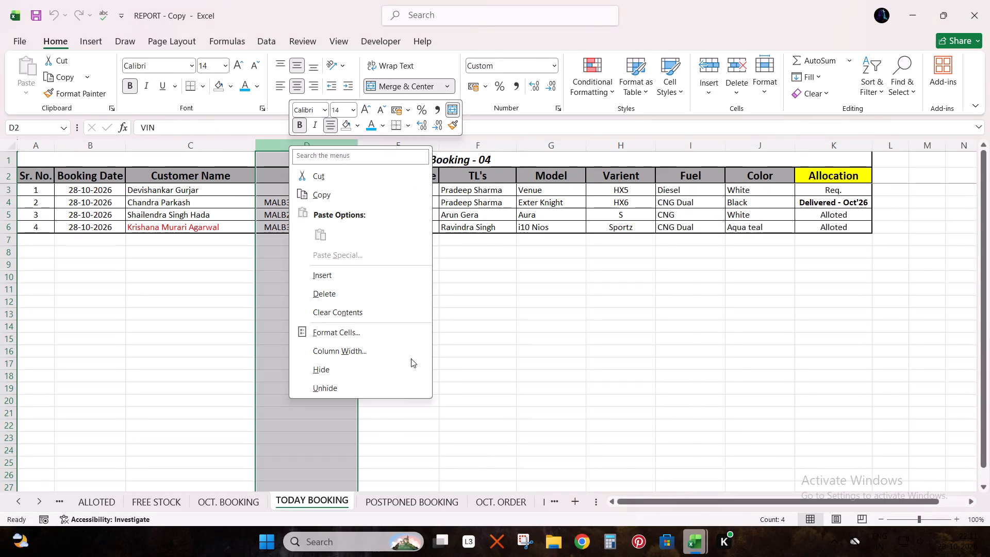
click(345, 373)
Select the today booking table from the Booking Date header through the Color column of the fourth booking.
drag(83, 178, 646, 226)
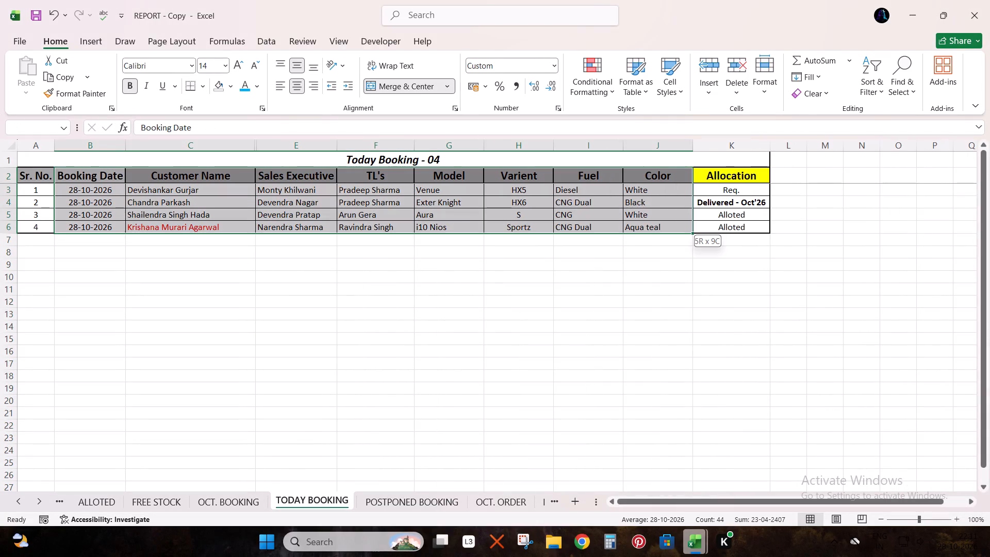
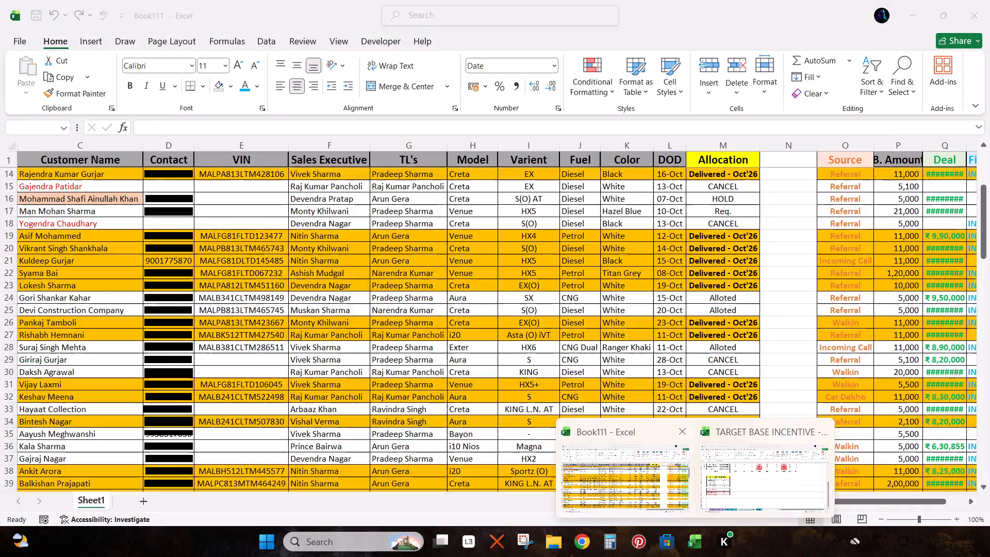
Switch to the Book111 workbook and go to the first booking date below the Booking Date header.
click(139, 456)
key(ctrl+Up)
key(ctrl+Left)
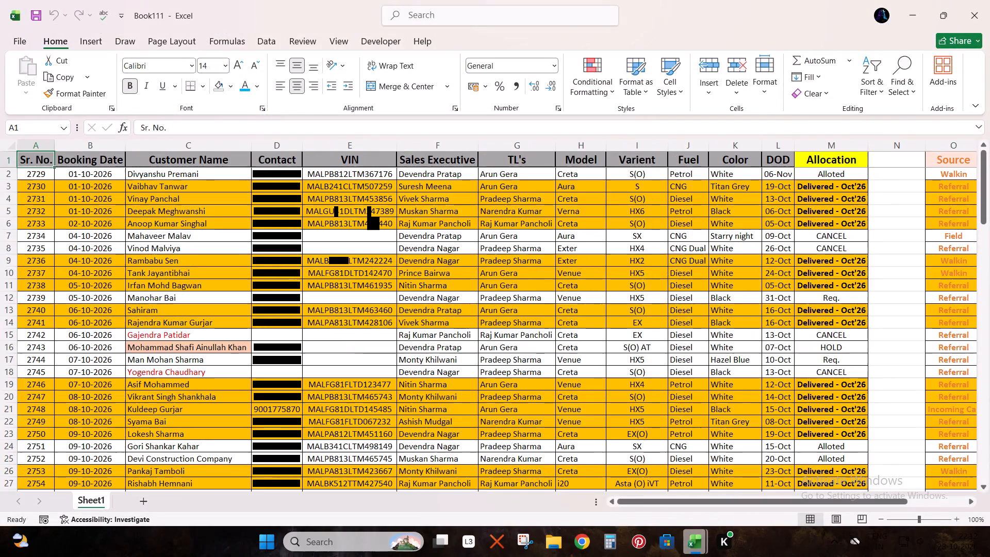
key(Right)
key(Down)
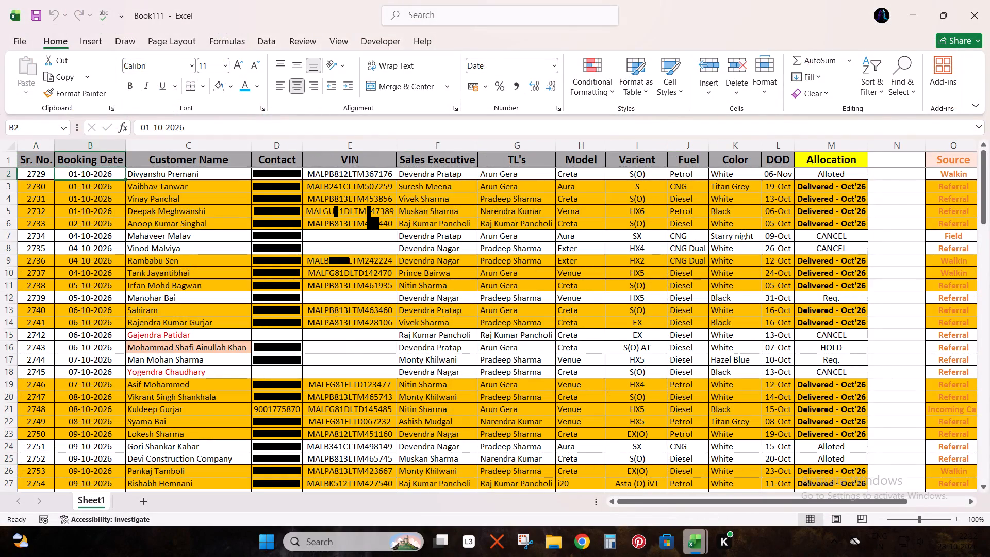
Add 97 and 19 in Calculator, and close it.
click(608, 536)
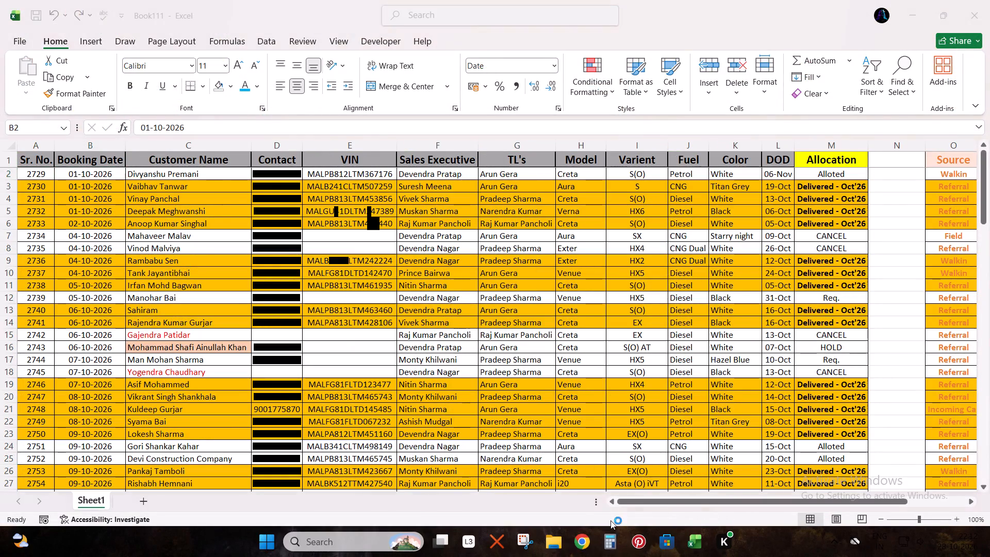
text(97+19)
key(Return)
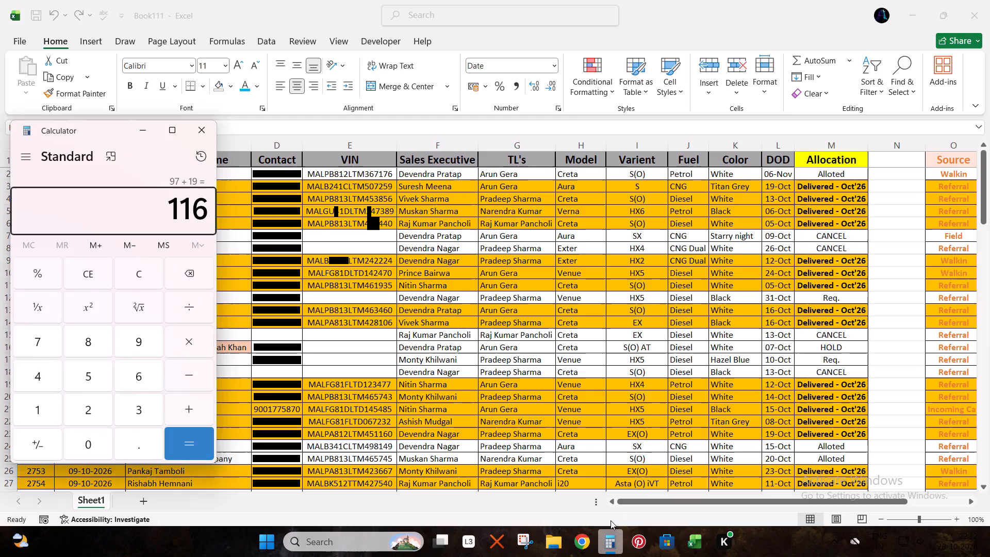
click(200, 135)
Select all booking dates in Book111, from the first entry to the last, to check their count.
key(Right)
key(Up)
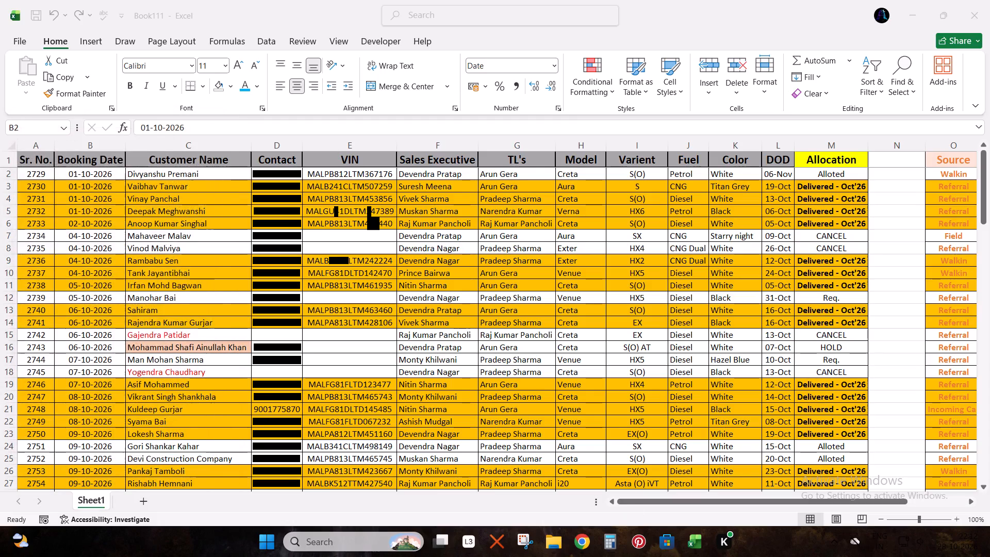
key(ctrl+Up)
key(Right)
key(Down)
click(151, 266)
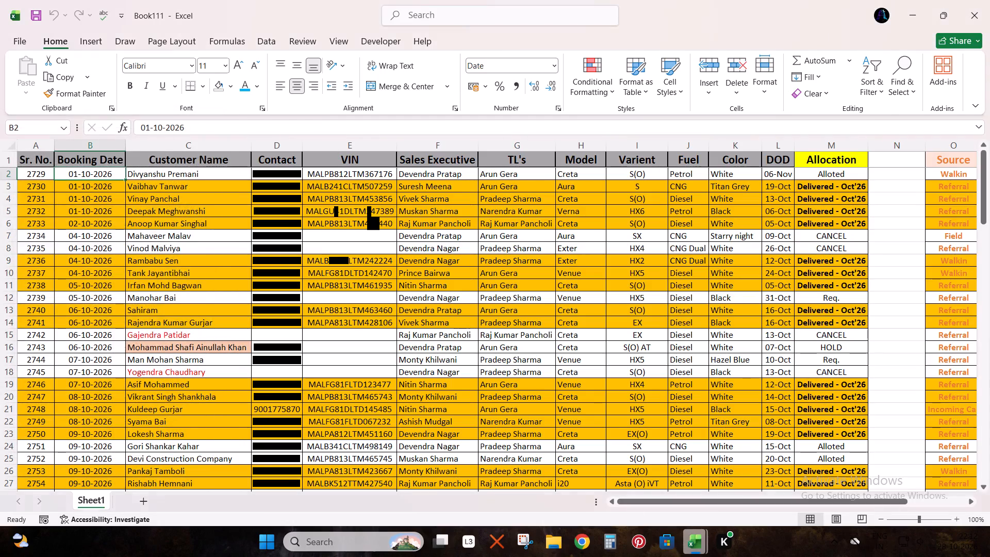
key(ctrl+Up)
key(Up)
key(Down)
key(ctrl+shift+Down)
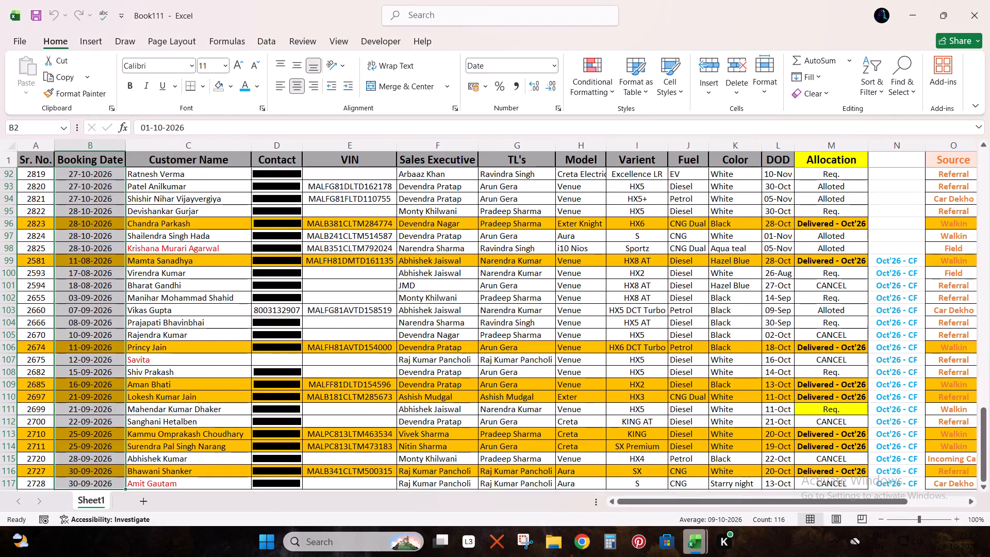
Insert a PivotTable on a new sheet from the full booking data in Sheet1 of Book111.
key(ctrl+Down)
key(ctrl+Up)
key(ctrl+Left)
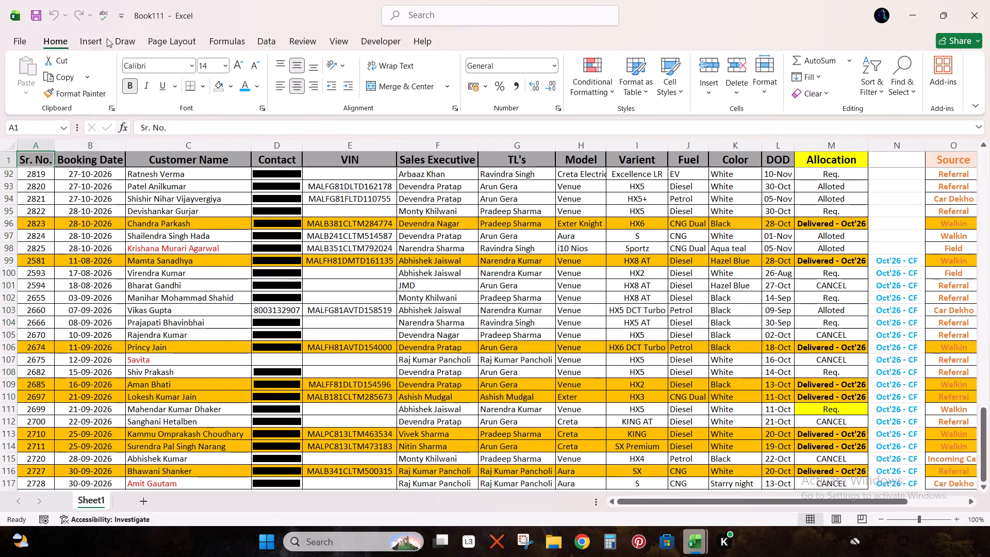
click(93, 38)
click(35, 60)
key(Return)
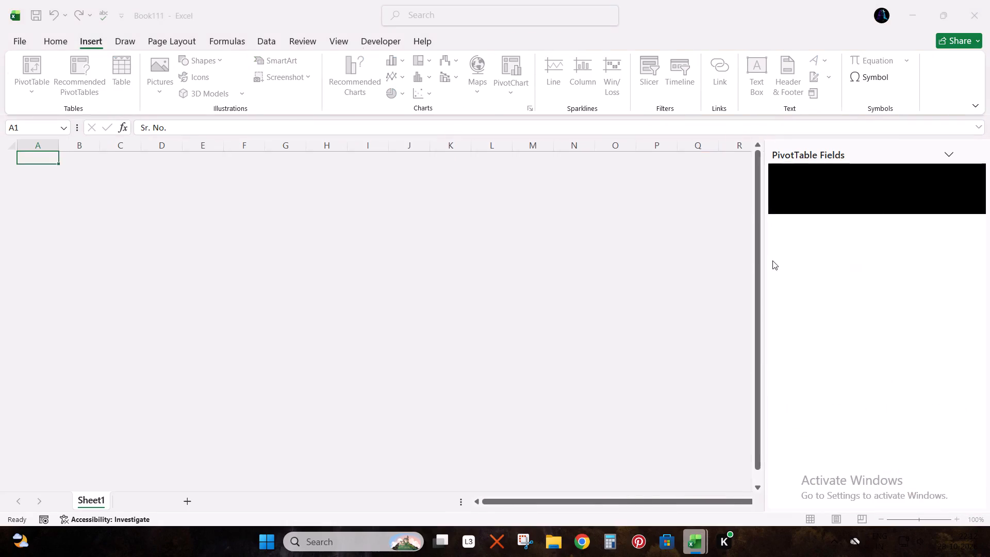
Set up the PivotTable with Allocation as rows and Sr. No. as values, summarized by Count.
click(780, 224)
scroll(784, 300, down, 5)
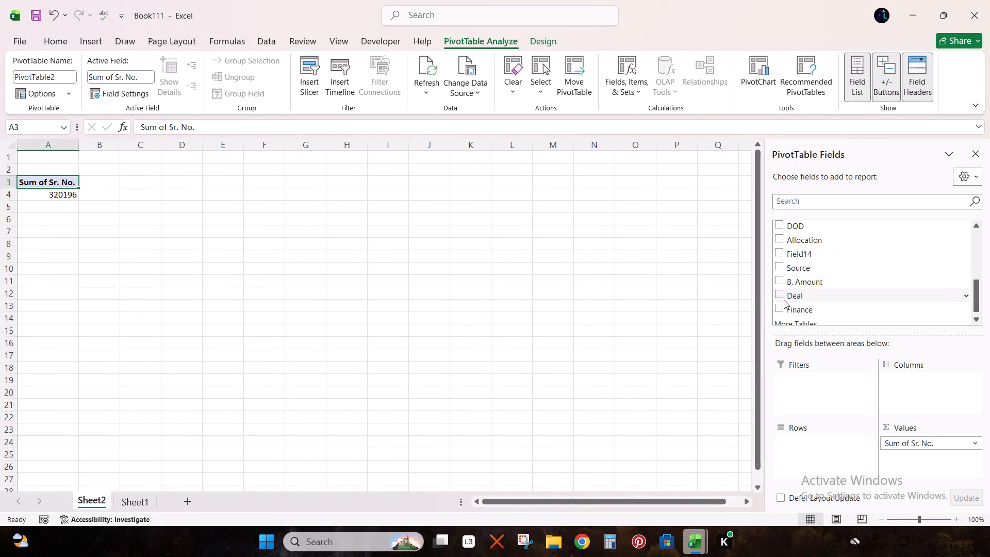
click(776, 241)
click(905, 445)
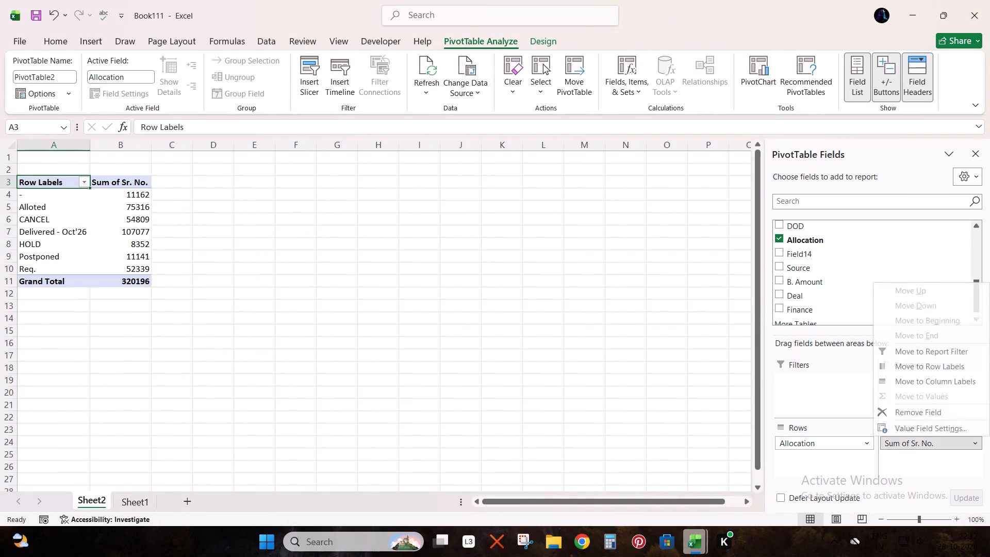
click(899, 429)
click(654, 277)
key(Return)
Switch to the TARGET BASE INCENTIVE workbook and copy the SALES STATUS table from its heading through the MTD CANCELLED row.
key(alt+Tab)
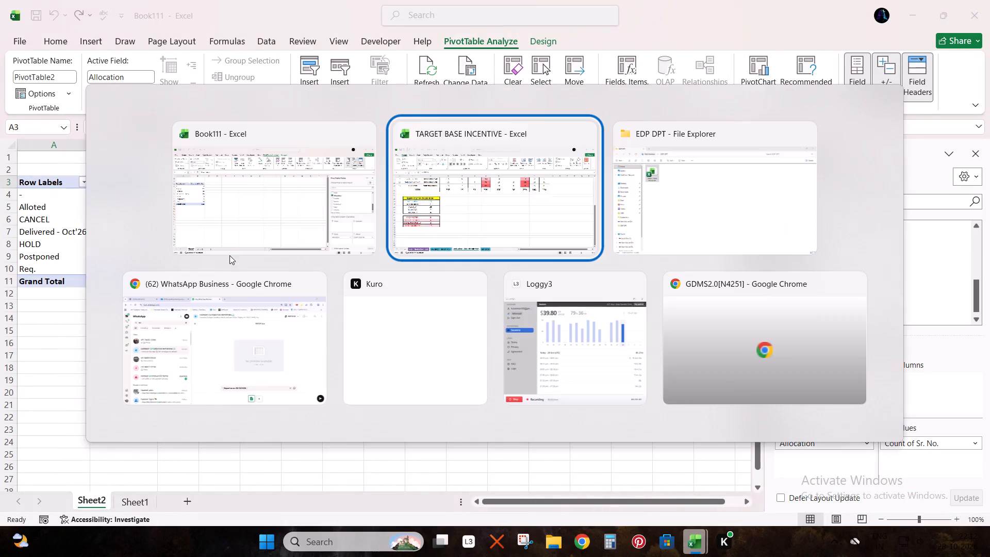
drag(118, 251, 185, 383)
key(ctrl+v)
key(ctrl+c)
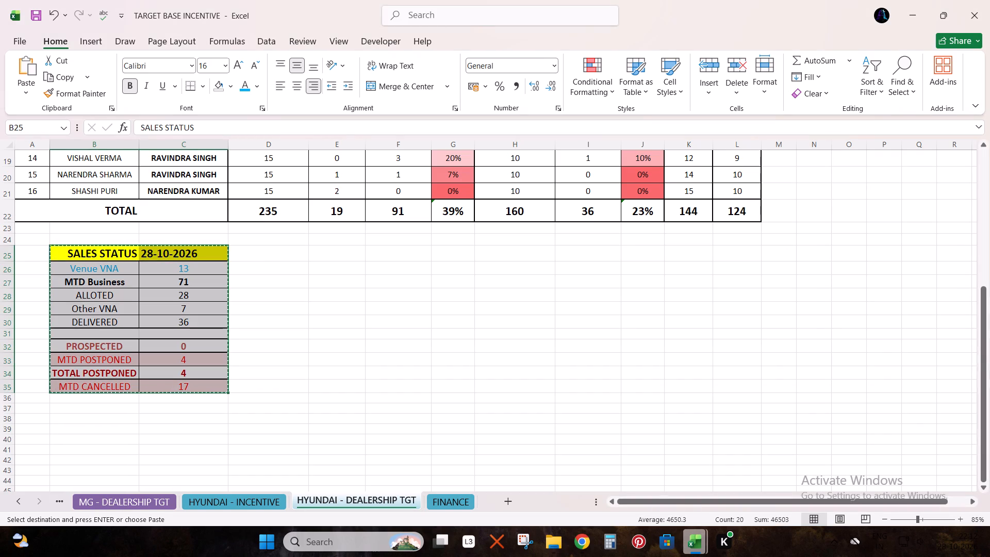
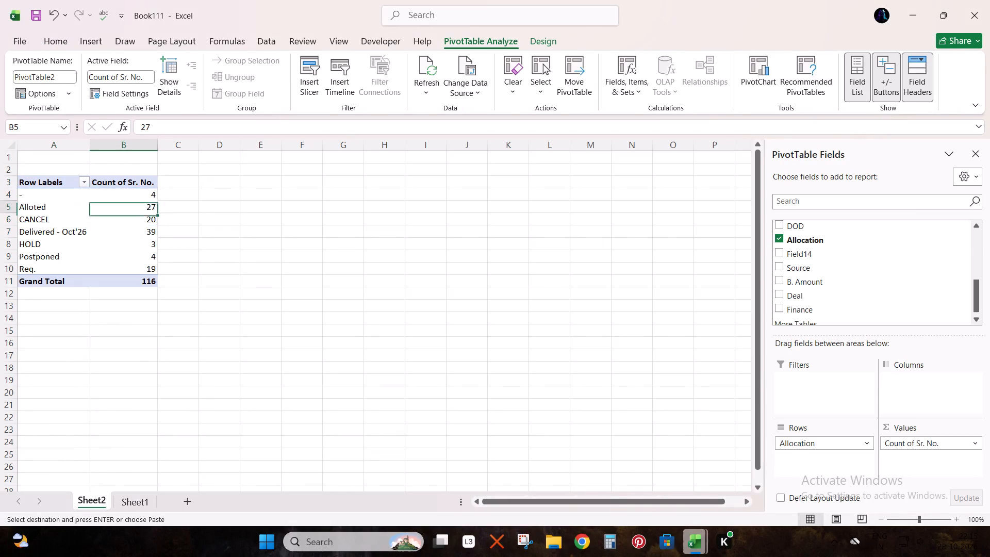
In the TARGET BASE INCENTIVE workbook, set ALLOTED to 27 in the original SALES STATUS table, then return to the Book111 PivotTable.
key(alt+Tab)
key(Down)
key(Down)
key(Down)
key(Escape)
key(Up)
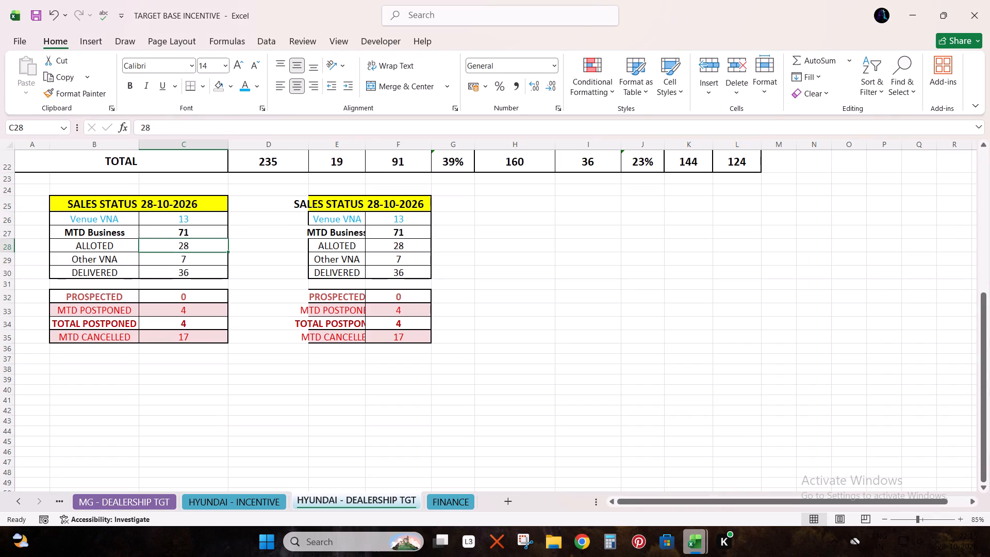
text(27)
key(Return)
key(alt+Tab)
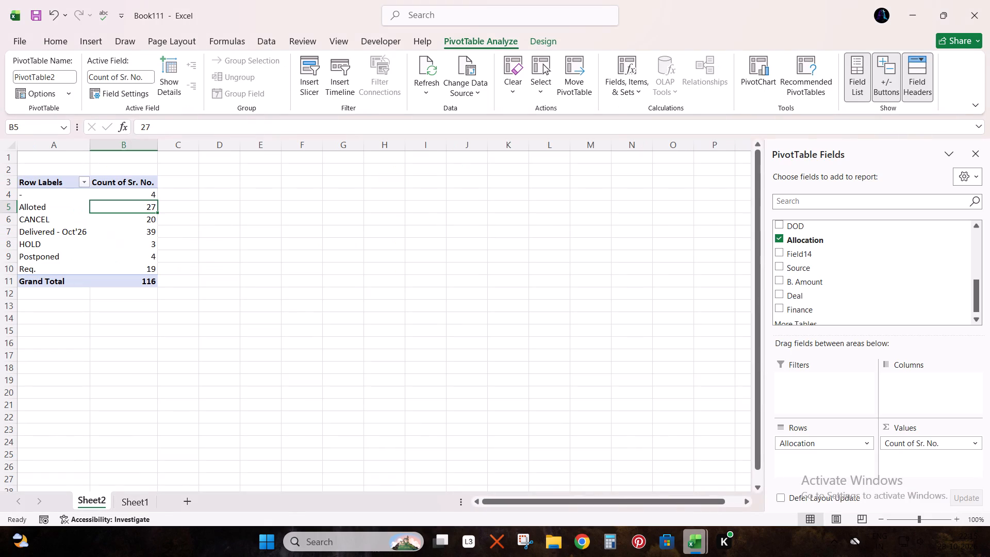
Set DELIVERED to 39 in the SALES STATUS table, matching the Delivered - Oct'26 count in the Book111 PivotTable.
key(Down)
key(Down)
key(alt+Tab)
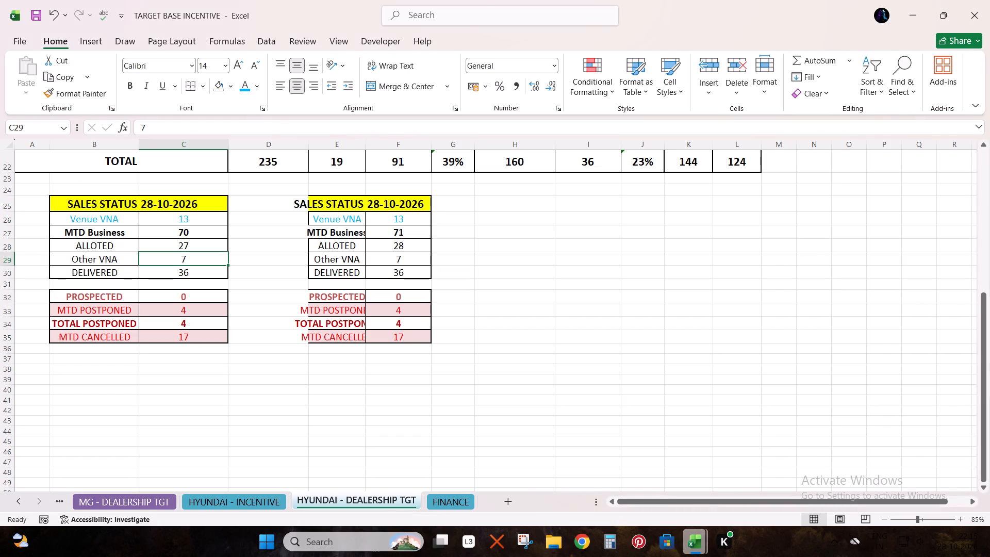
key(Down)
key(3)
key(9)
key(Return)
Check the Postponed count against the PivotTable and set MTD CANCELLED to 20 in the SALES STATUS table.
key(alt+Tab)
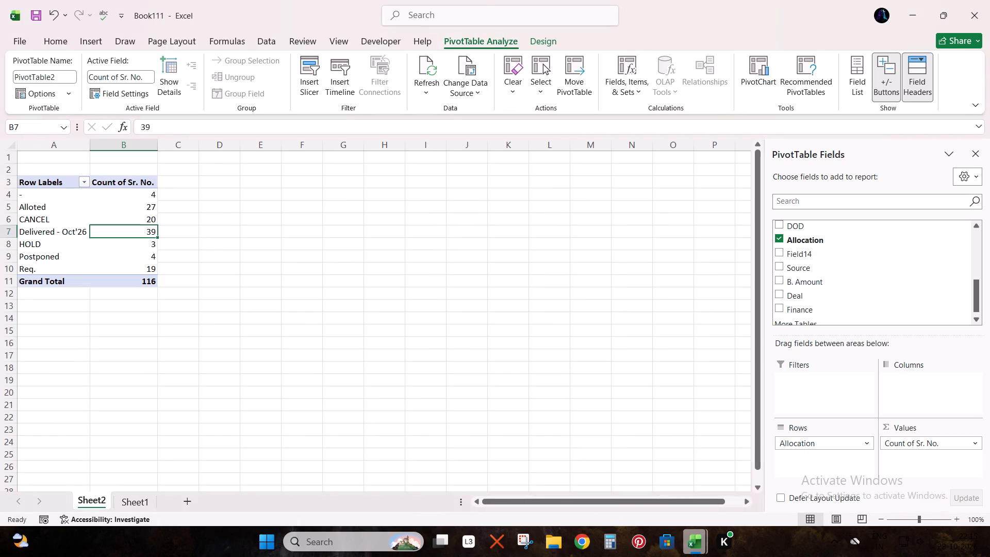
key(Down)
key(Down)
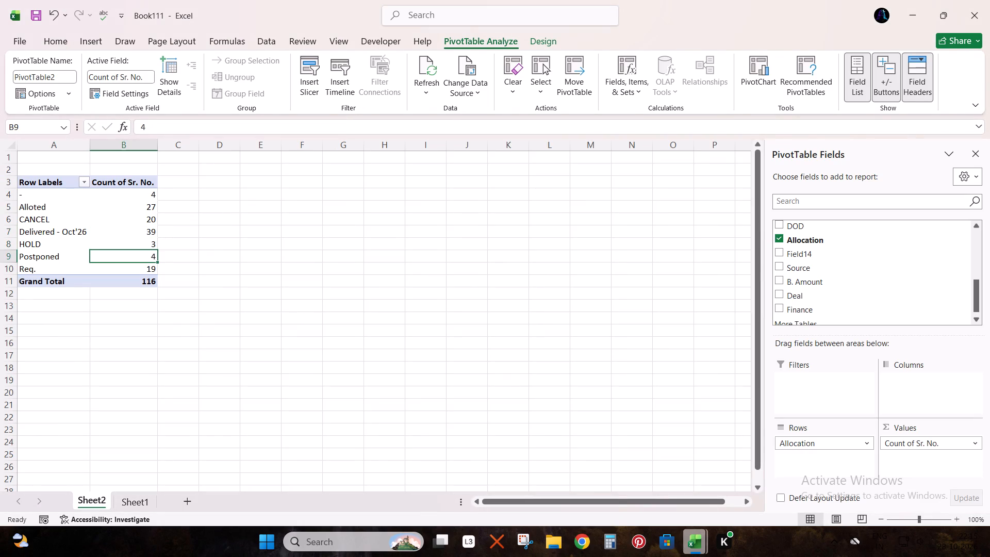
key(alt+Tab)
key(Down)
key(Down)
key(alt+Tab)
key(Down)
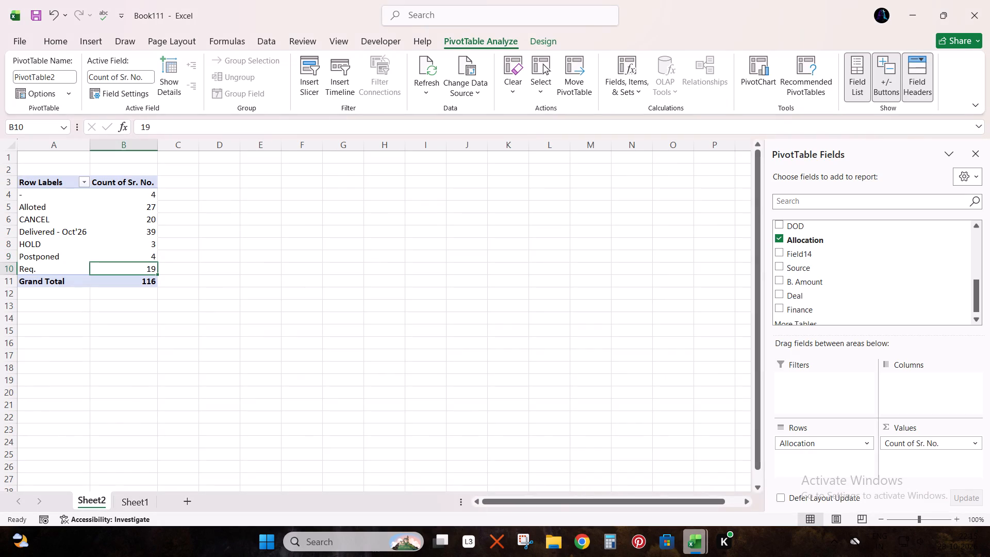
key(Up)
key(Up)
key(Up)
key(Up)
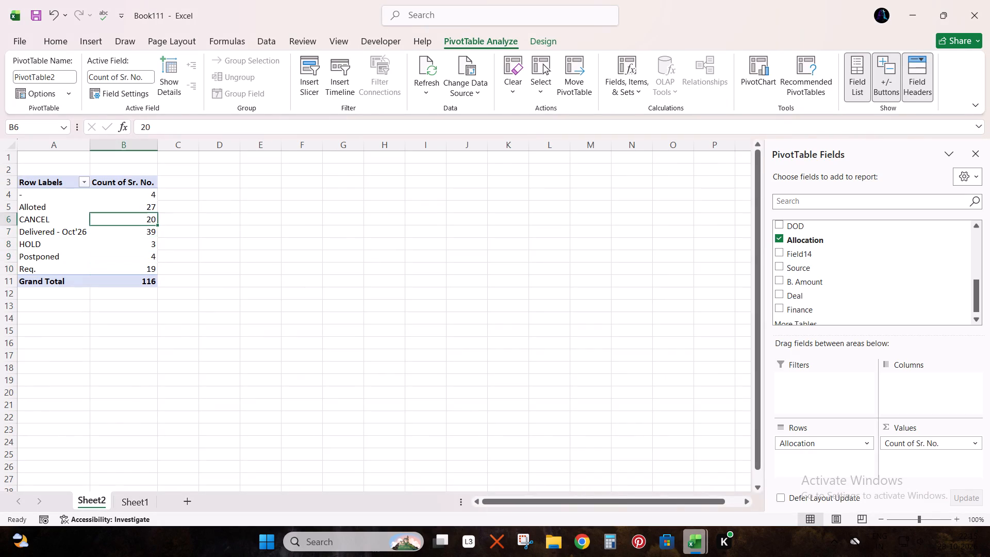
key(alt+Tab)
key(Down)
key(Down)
text(20)
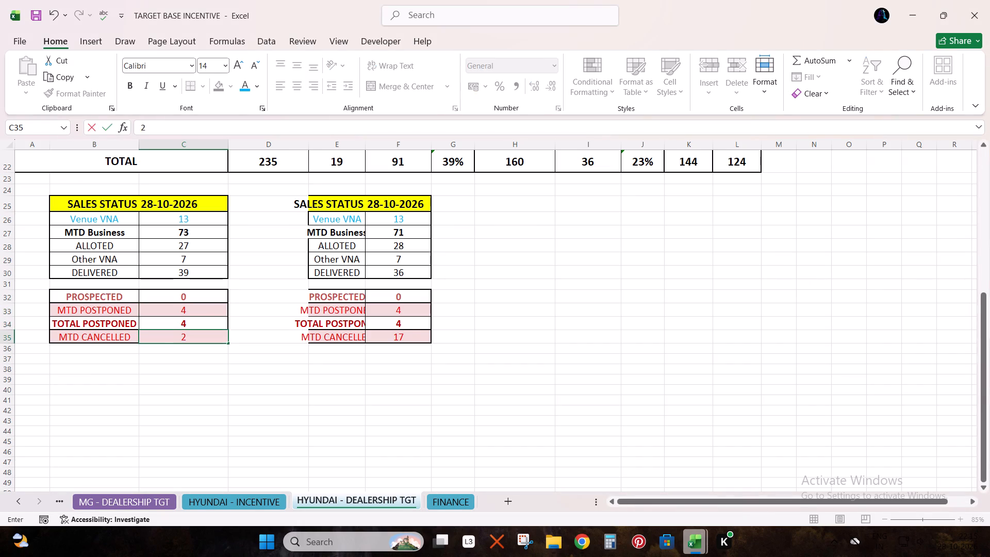
key(Return)
Review the SALES STATUS rows from MTD CANCELLED up to Venue VNA against the Book111 PivotTable.
key(Up)
key(Left)
key(Up)
key(Right)
key(Up)
key(alt+Tab)
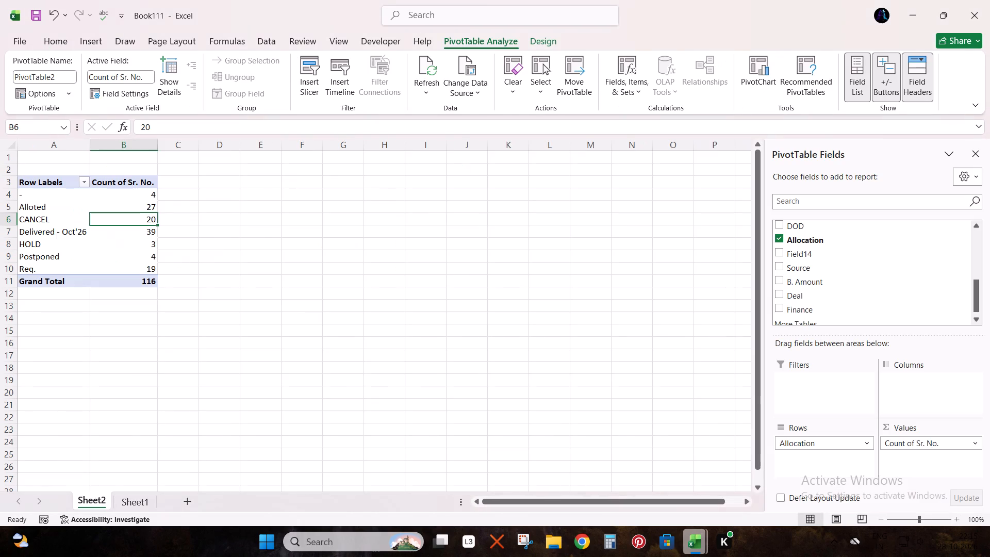
key(Right)
key(Up)
key(Left)
key(alt+Tab)
key(Right)
key(Up)
key(Left)
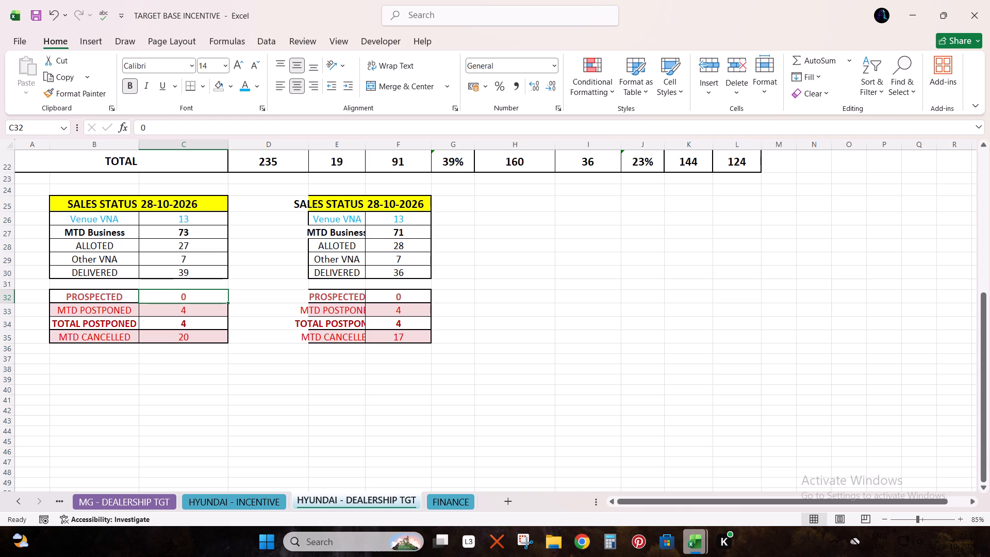
key(alt+Tab)
key(alt+Tab)
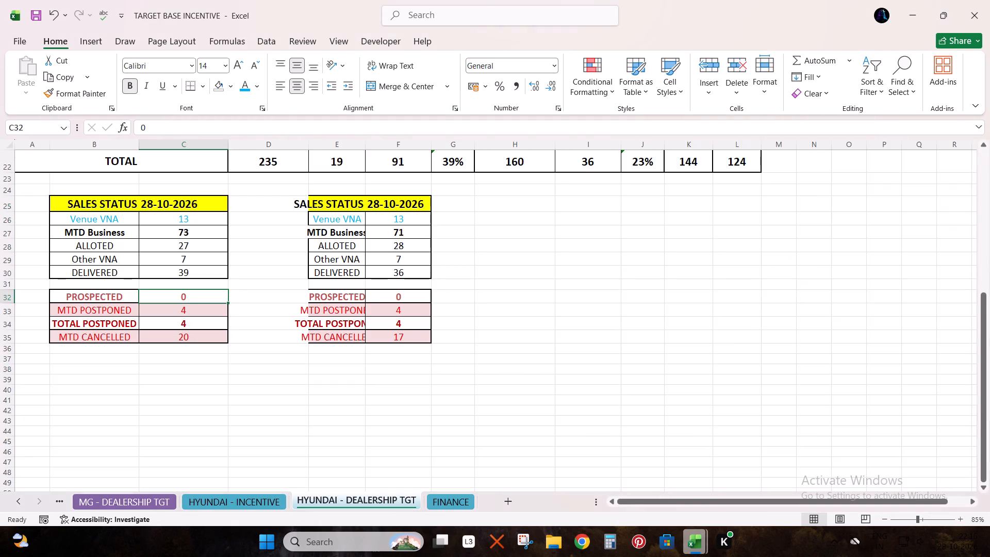
key(Right)
key(Up)
key(Left)
key(Up)
key(Up)
key(Up)
key(Up)
key(Up)
key(Up)
key(Down)
key(Down)
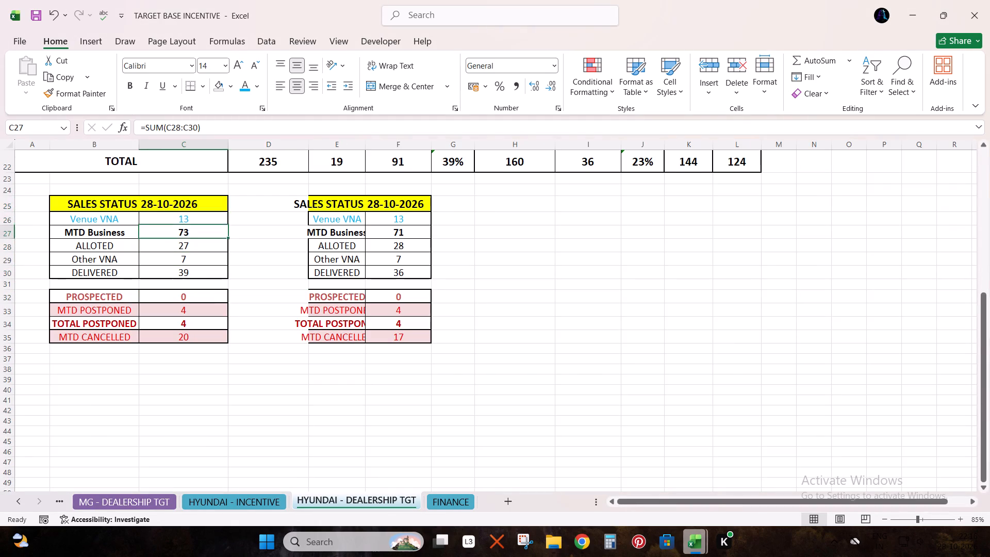
Rearrange the Book111 PivotTable with Allocation as a filter limited to Req. and Model as rows.
key(alt+Tab)
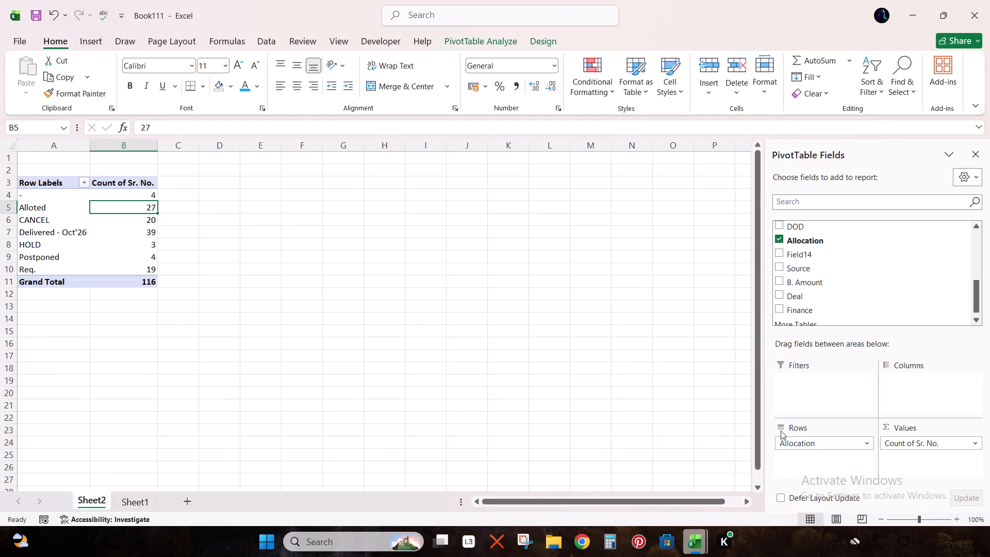
drag(792, 446, 798, 400)
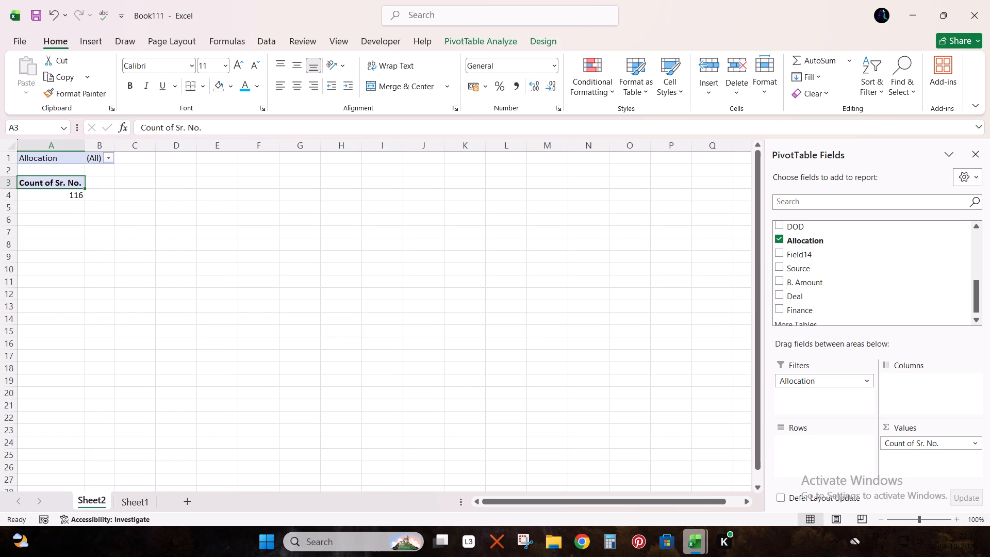
click(108, 160)
click(8, 300)
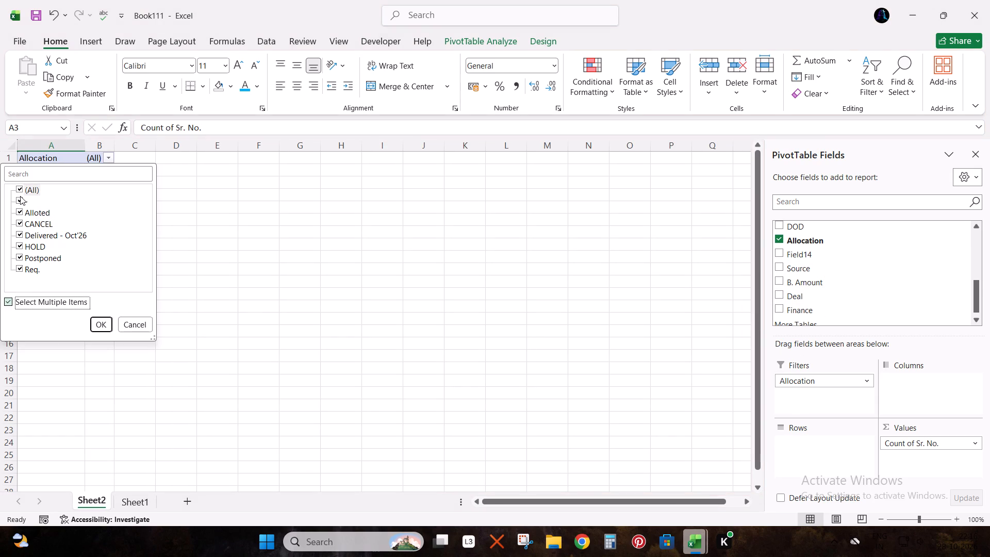
click(18, 191)
click(19, 268)
click(107, 322)
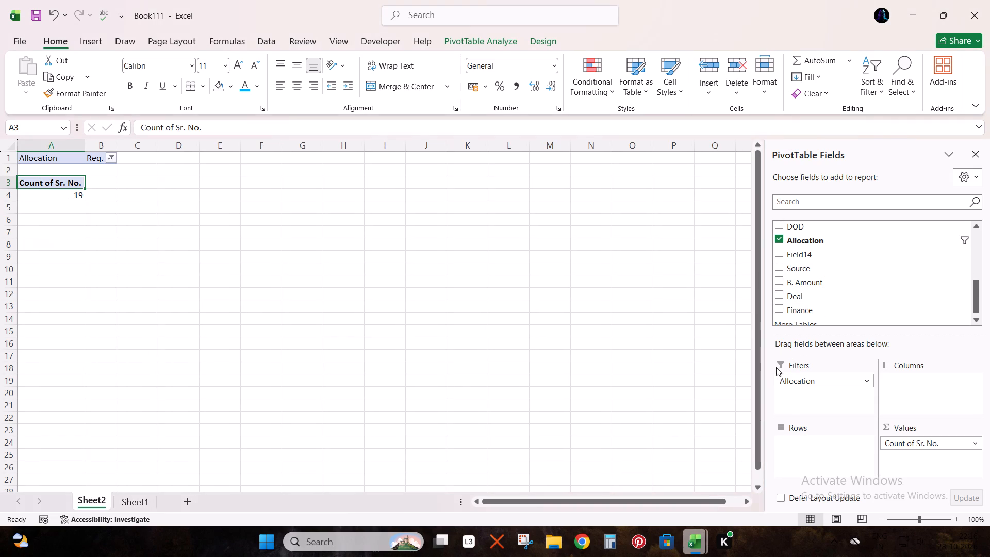
scroll(824, 280, up, 3)
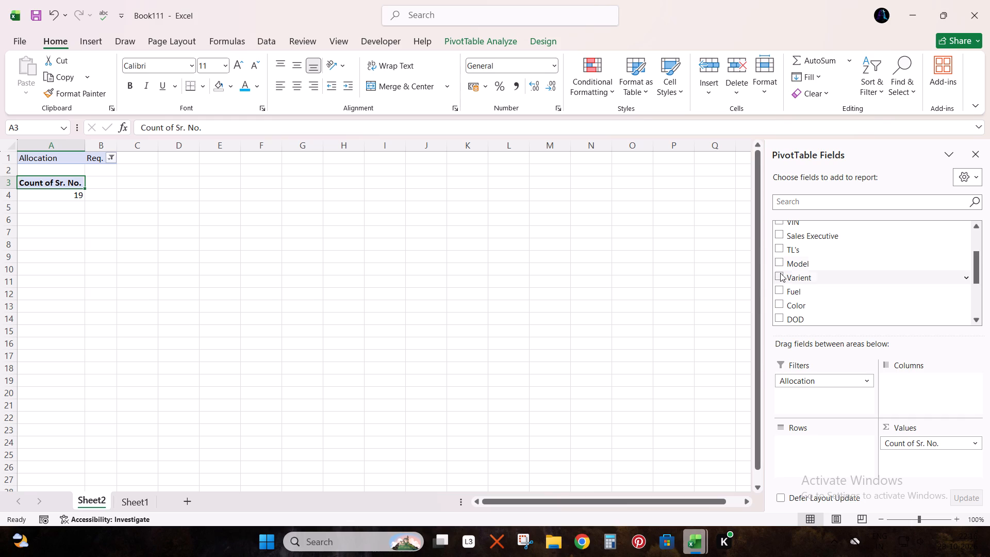
click(780, 264)
Compare the Venue count in the PivotTable with Venue VNA in the SALES STATUS table.
click(130, 228)
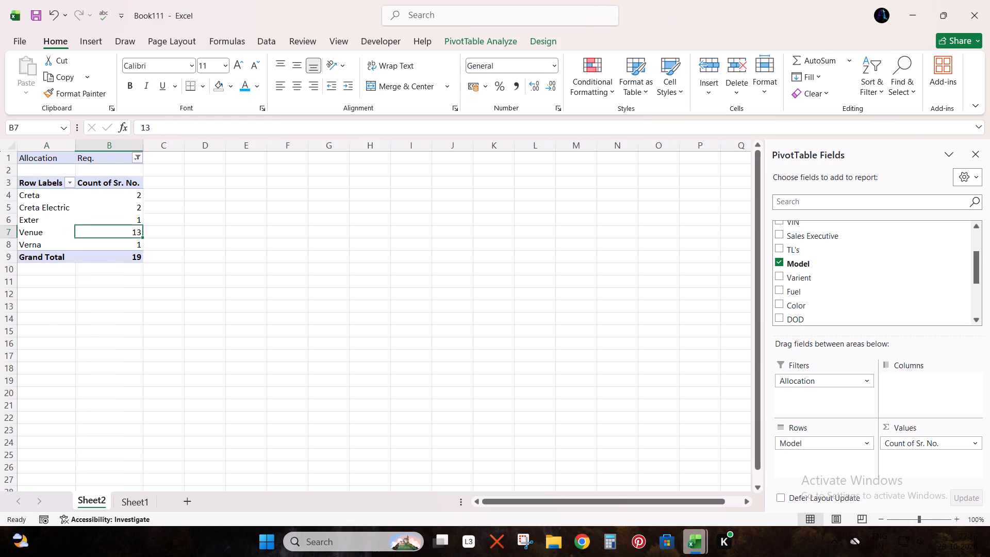
key(alt+Tab)
key(Up)
key(Down)
key(alt+Tab)
Total the PivotTable counts of all models except Venue and set Other VNA to 6 in the SALES STATUS table.
key(Up)
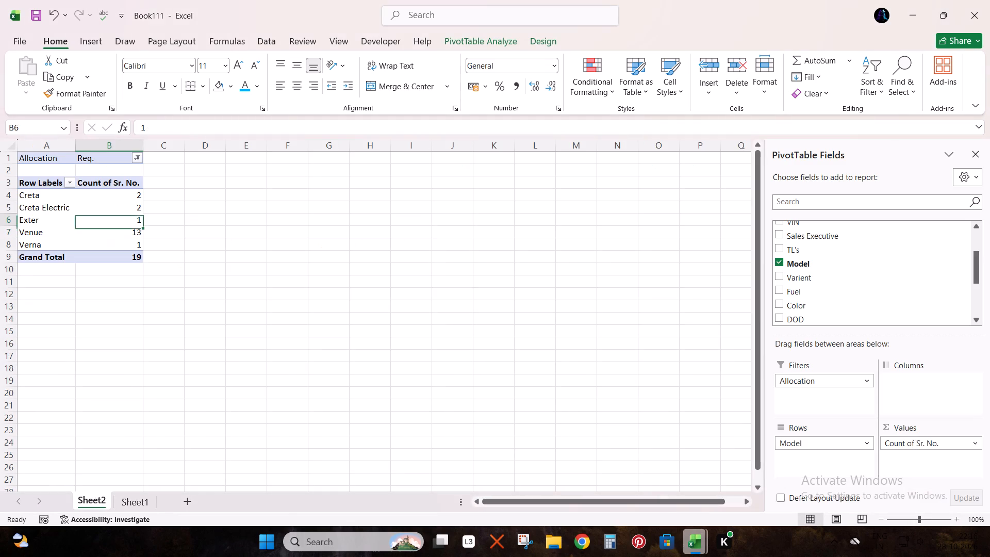
key(Up)
key(Up)
key(shift+Down)
key(shift+Down)
key(shift+Down)
key(shift+Down)
scroll(173, 243, up, 1)
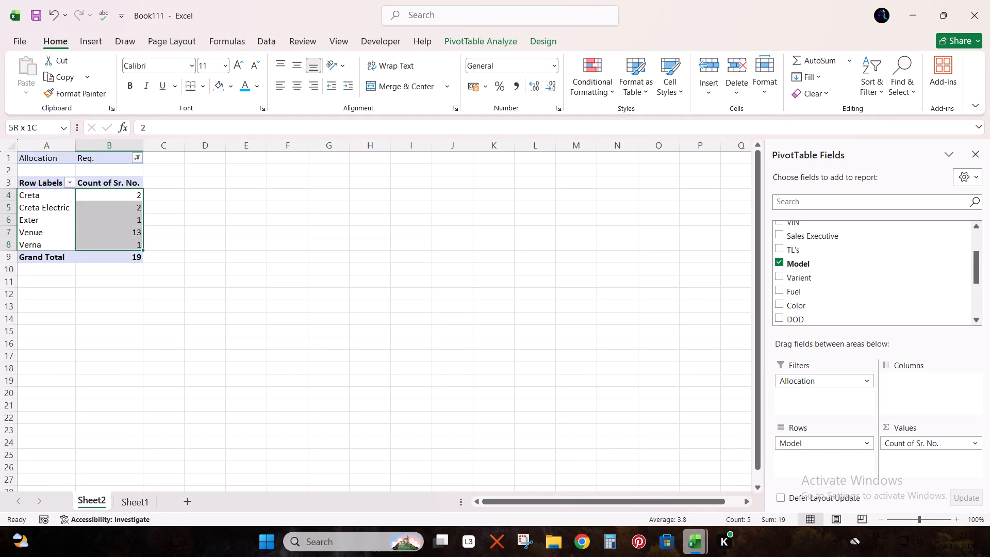
ctrl+click(116, 232)
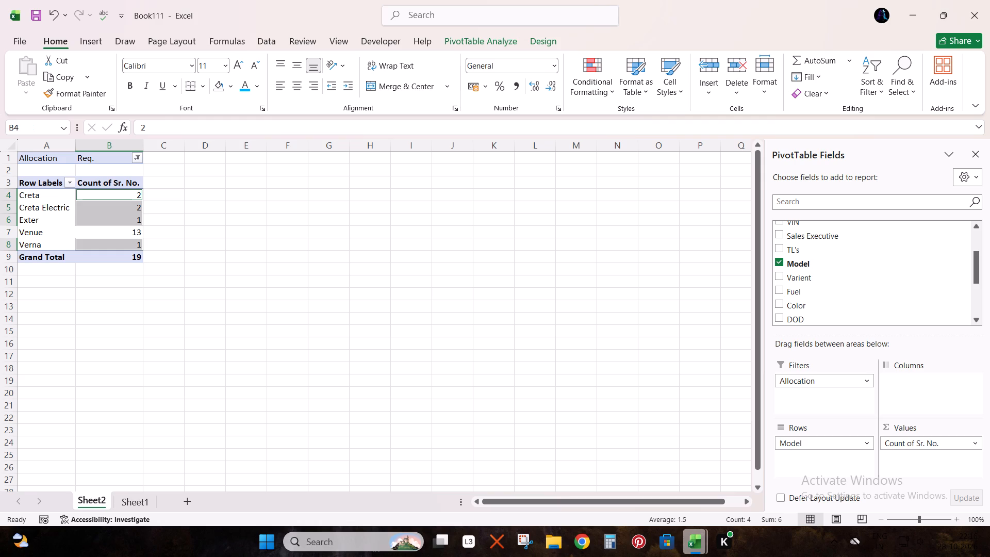
key(alt+Tab)
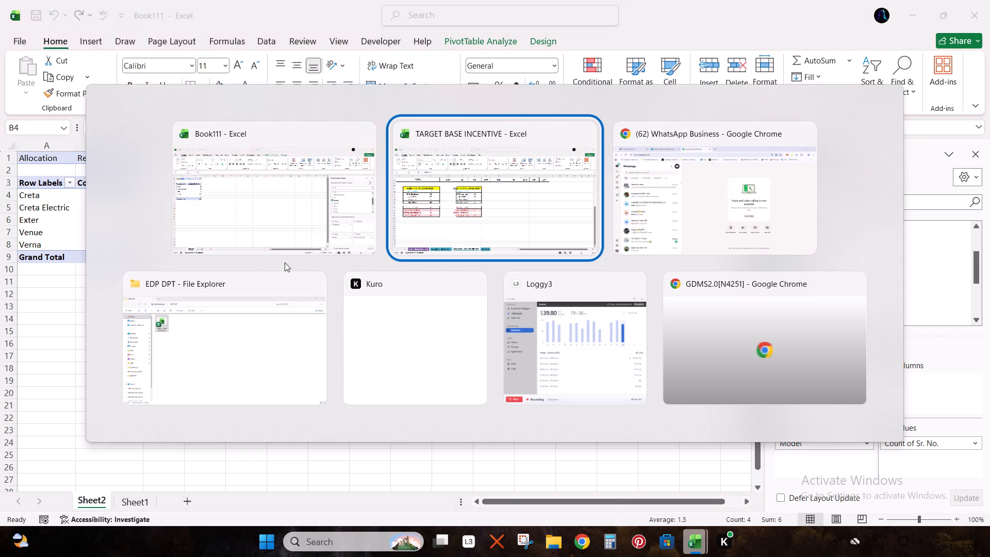
key(Return)
key(Down)
key(Down)
key(6)
key(Return)
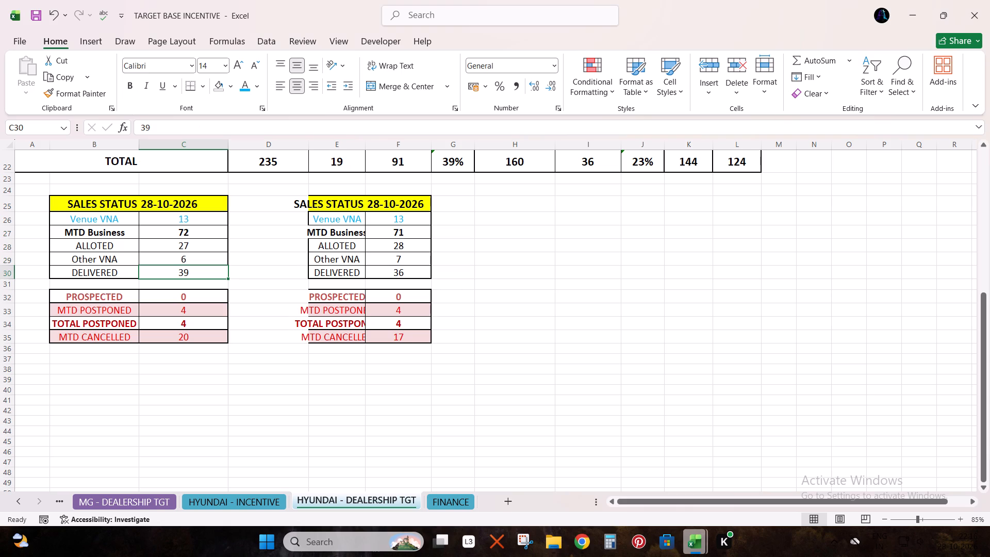
Clear the duplicate SALES STATUS table in columns E and F and save the TARGET BASE INCENTIVE workbook.
drag(347, 184, 388, 186)
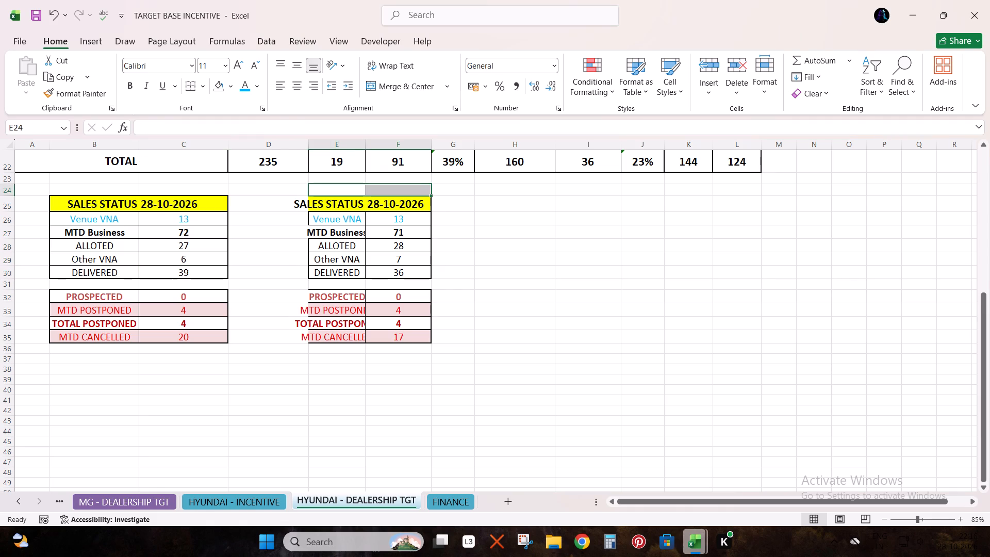
drag(431, 194, 431, 354)
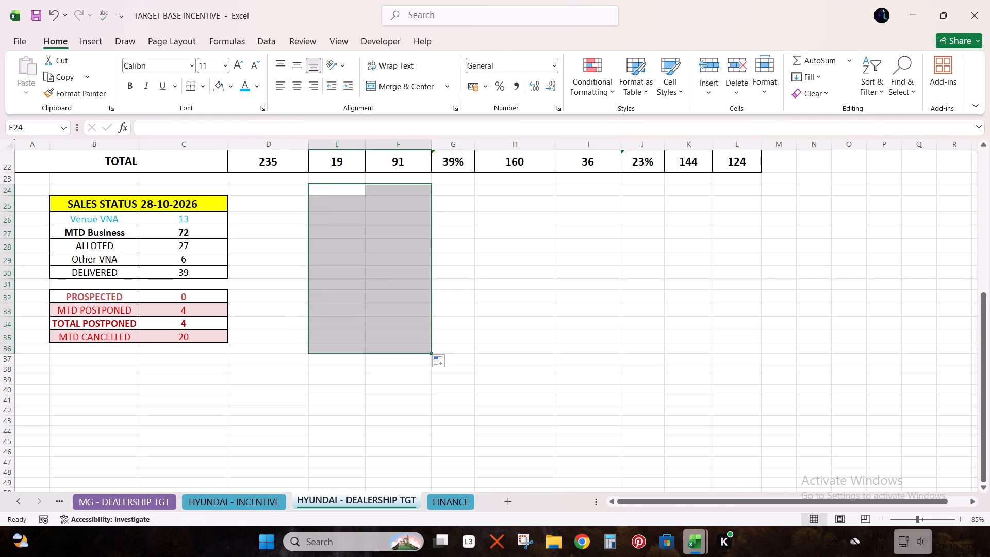
key(ctrl+s)
Remove the Model and Allocation fields from the Book111 PivotTable.
key(alt+Tab)
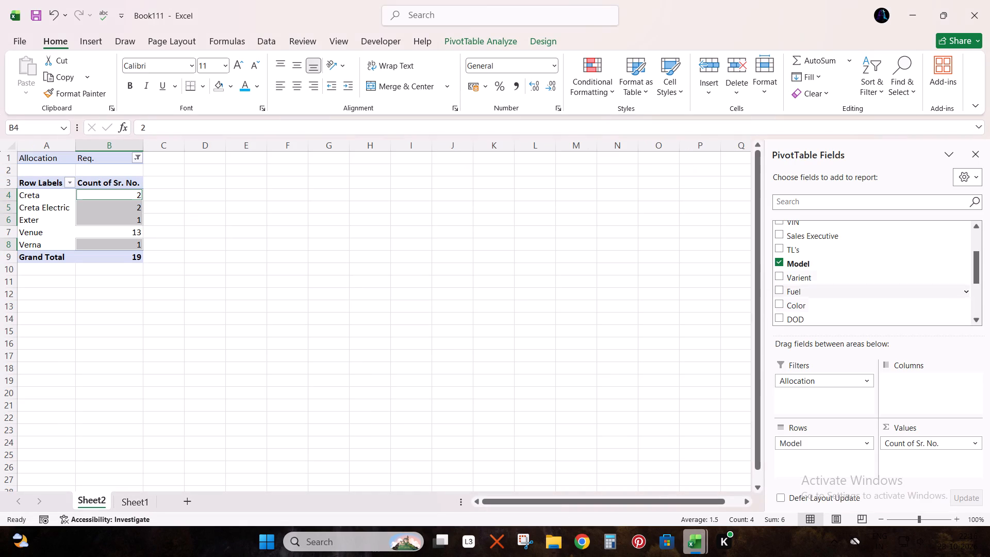
click(780, 260)
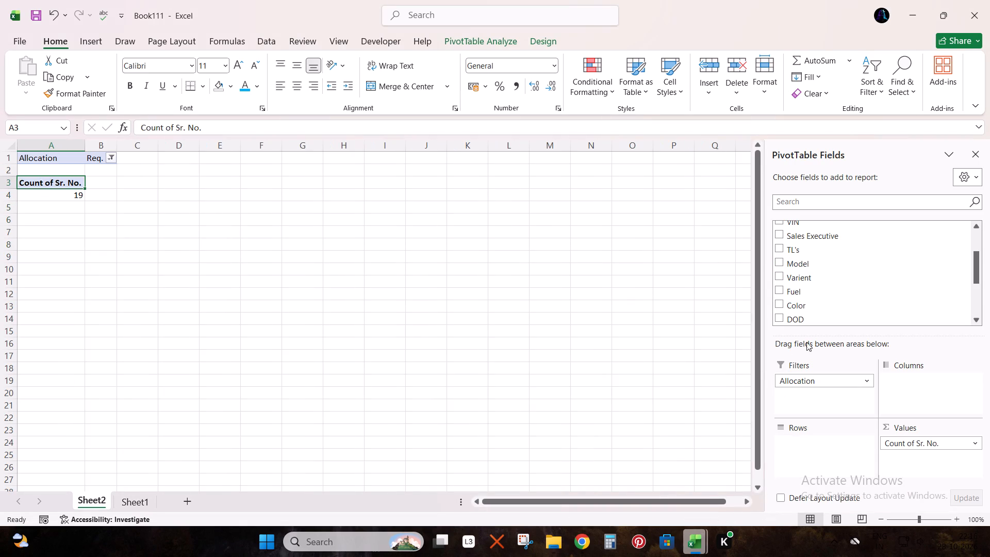
scroll(785, 267, up, 2)
scroll(782, 263, down, 3)
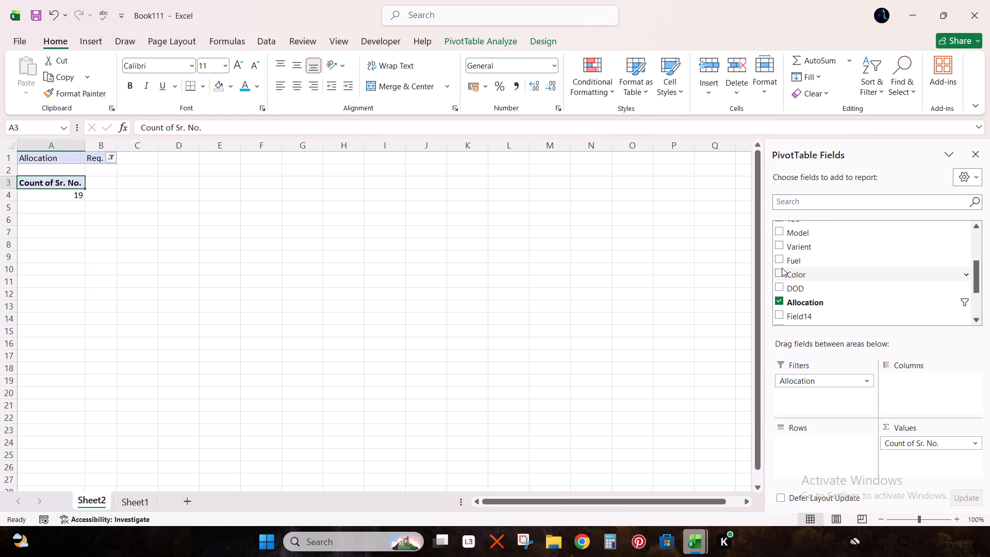
click(781, 300)
scroll(812, 299, down, 2)
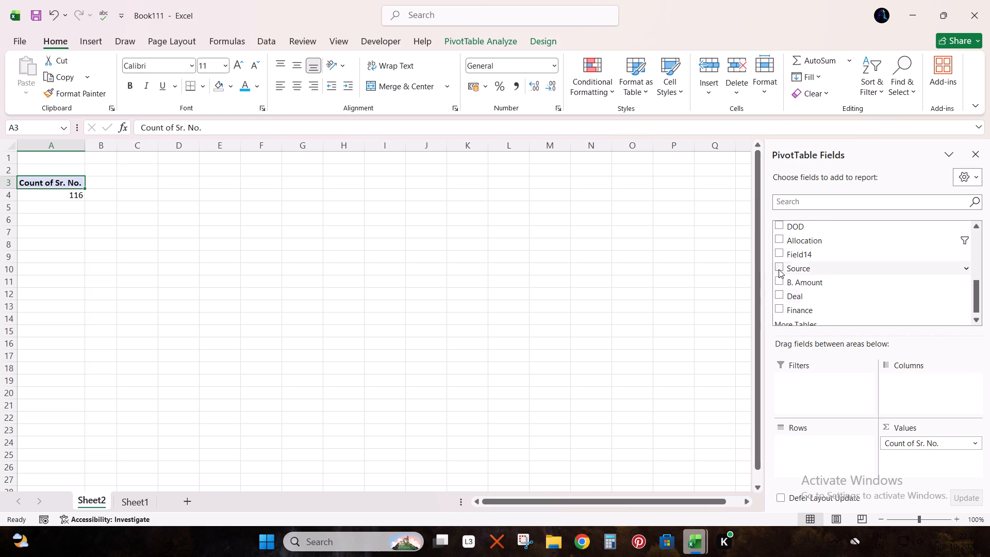
Add Field14 as a PivotTable filter and limit it to blank entries, excluding Oct'26 - CF.
click(779, 254)
drag(811, 443, 811, 404)
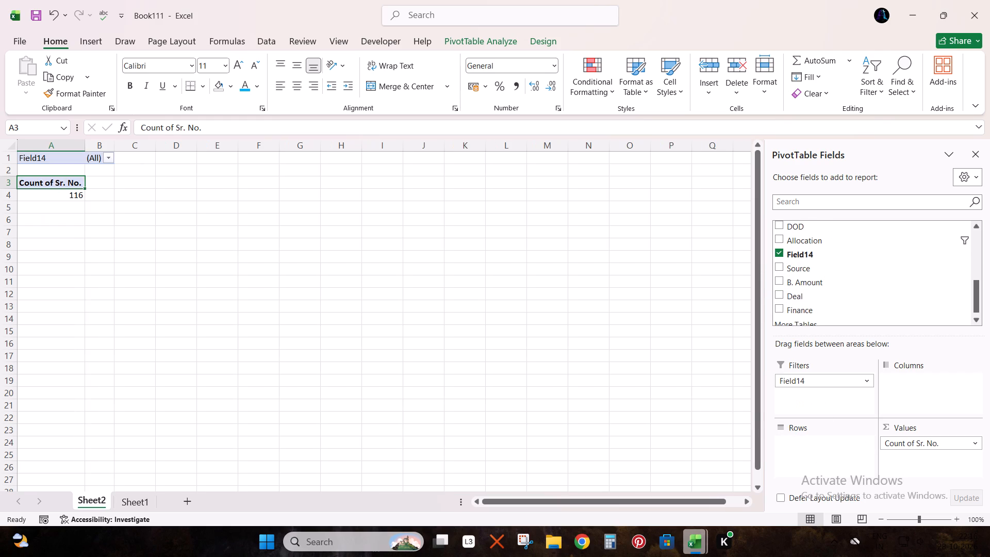
click(105, 159)
click(27, 303)
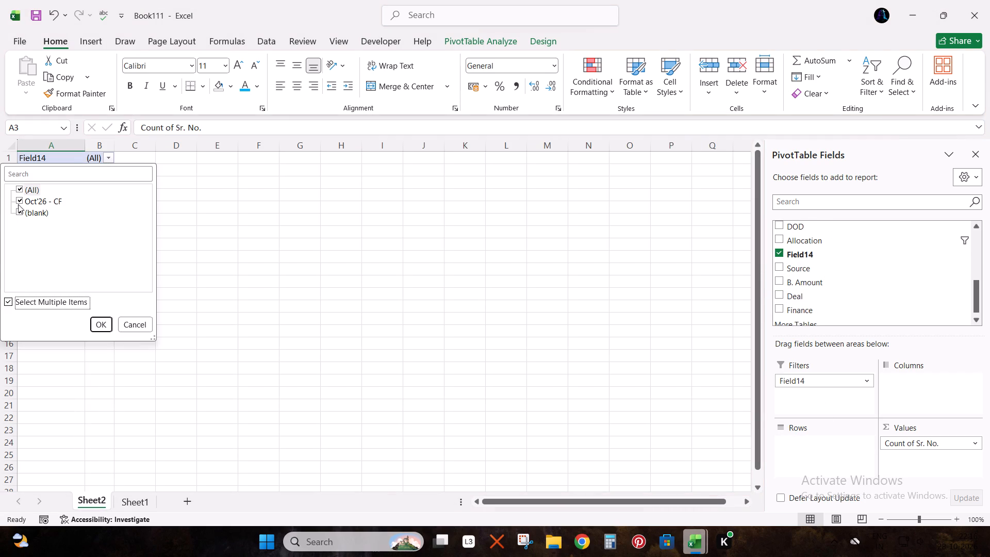
click(19, 210)
click(20, 213)
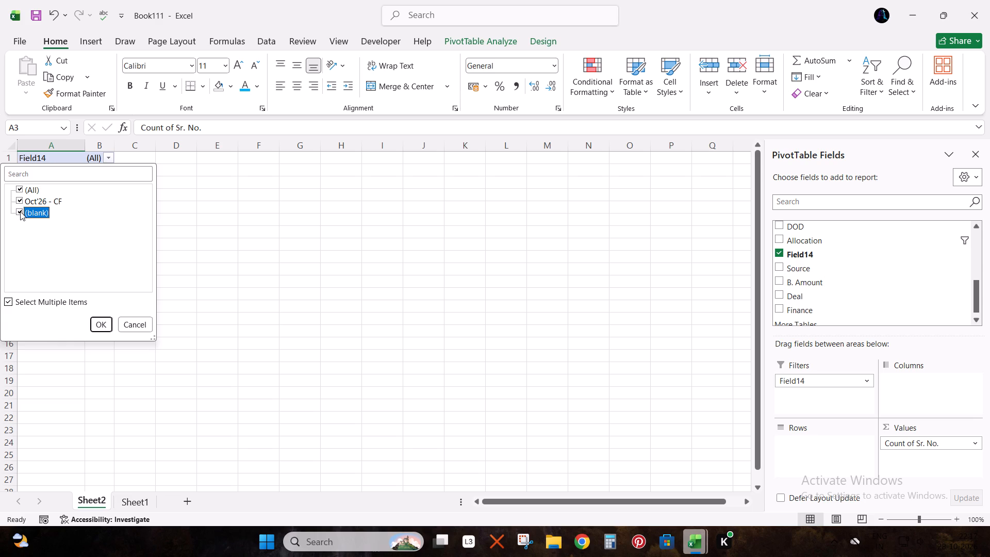
click(20, 201)
click(21, 203)
click(105, 319)
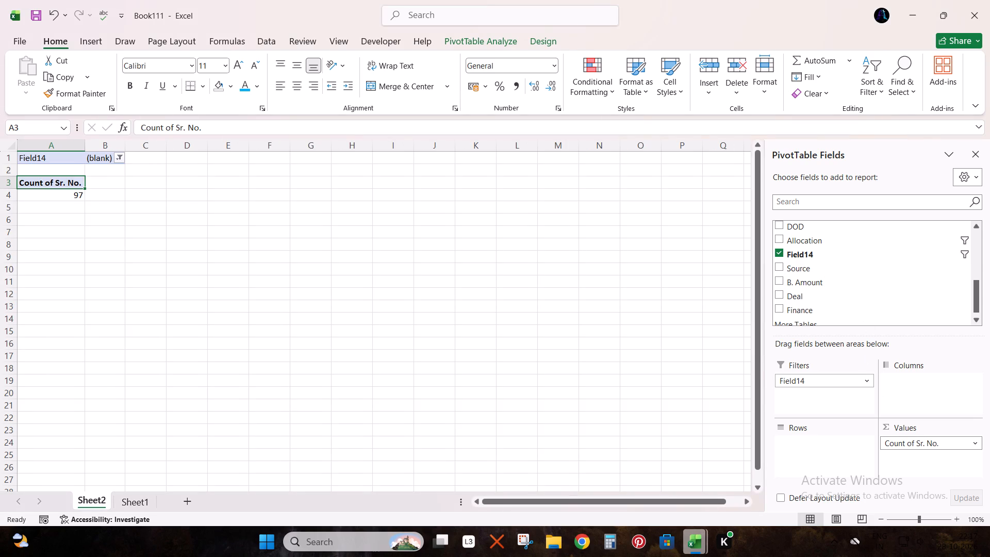
Add Sales Executive as the PivotTable rows.
scroll(793, 275, up, 1)
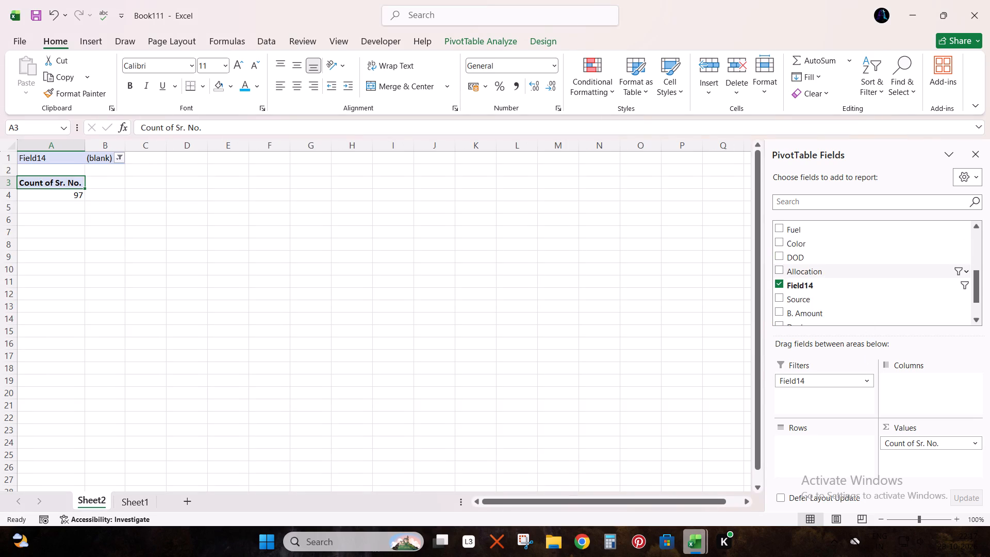
scroll(793, 275, up, 2)
click(779, 233)
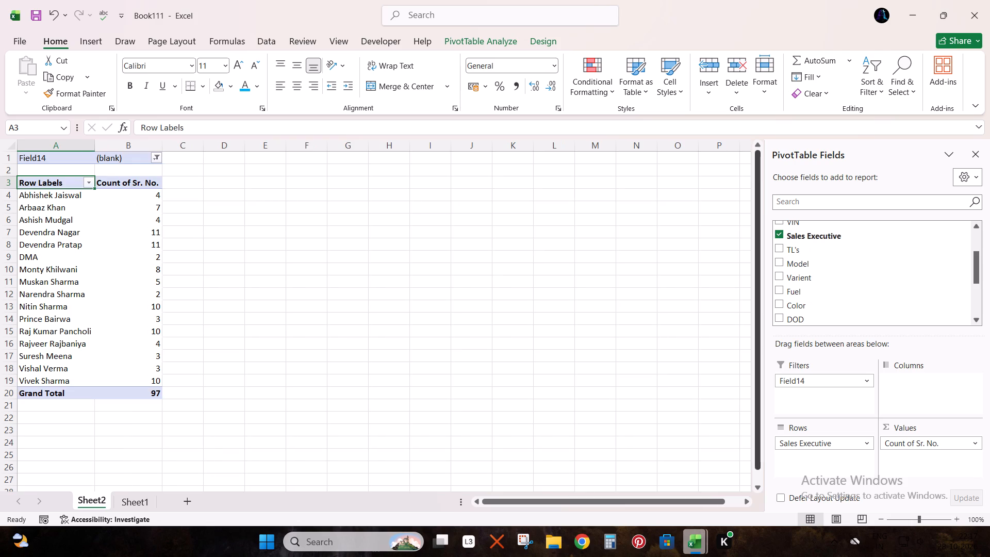
Copy the PivotTable's sales executive names and counts, without the Grand Total, to O7 on TARGET BASE INCENTIVE's HYUNDAI - DEALERSHIP TGT sheet.
key(Down)
key(ctrl+shift+Right)
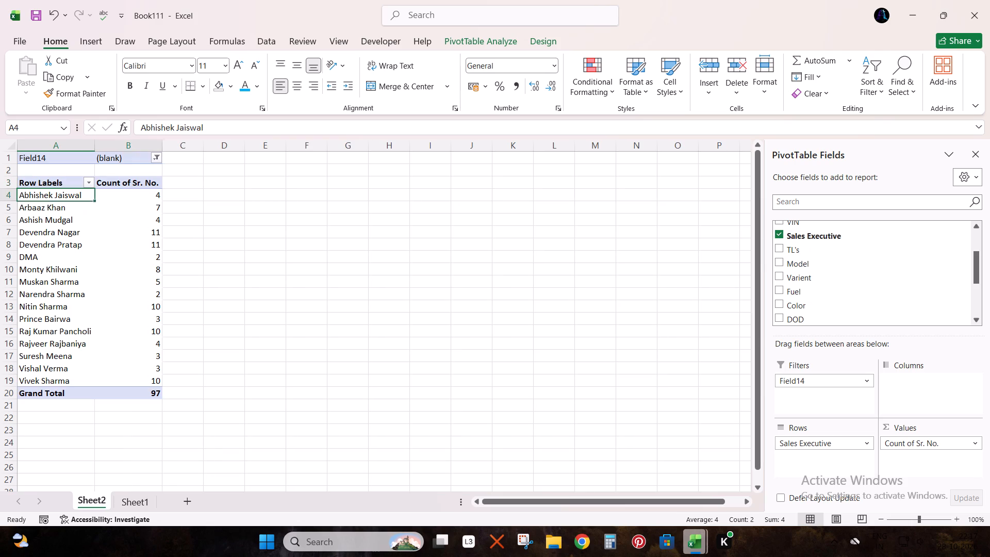
key(ctrl+shift+Down)
key(ctrl+c)
key(alt+Tab)
key(alt+Tab)
key(shift+Up)
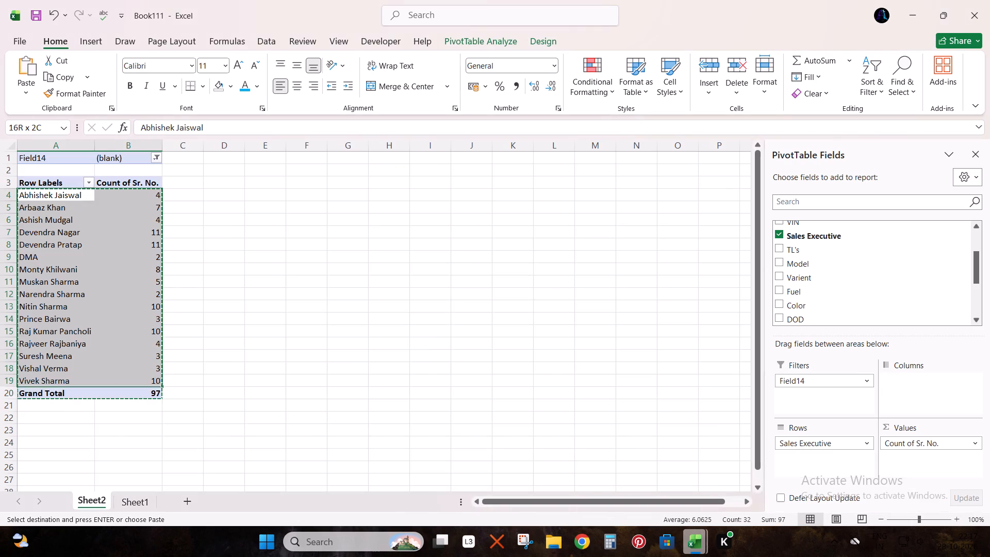
key(ctrl+c)
key(alt+Tab)
key(Right)
key(Up)
key(Up)
key(ctrl+Up)
key(Down)
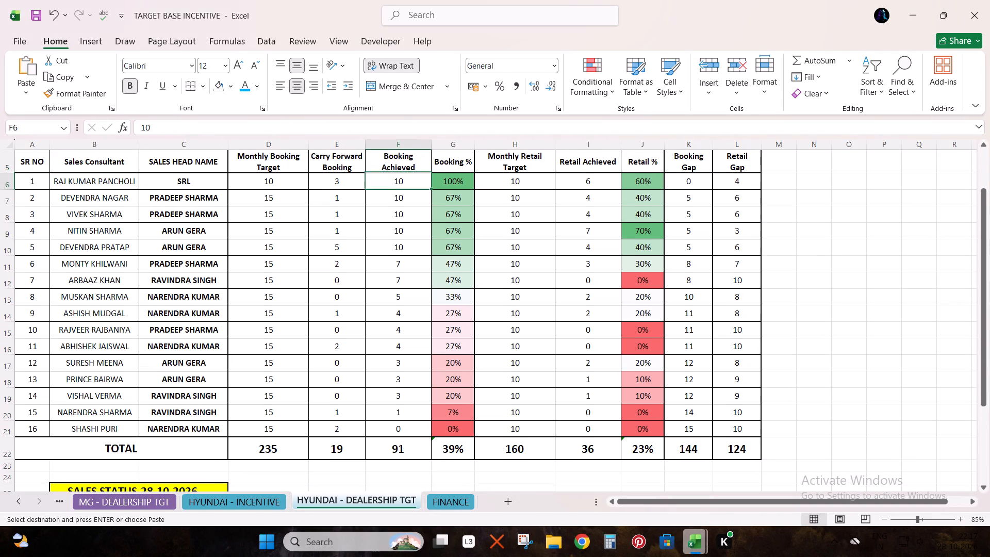
key(Right)
key(Right)
key(Right)
key(Right)
key(Right)
key(Right)
key(Right)
key(Right)
key(Right)
key(Down)
key(ctrl+v)
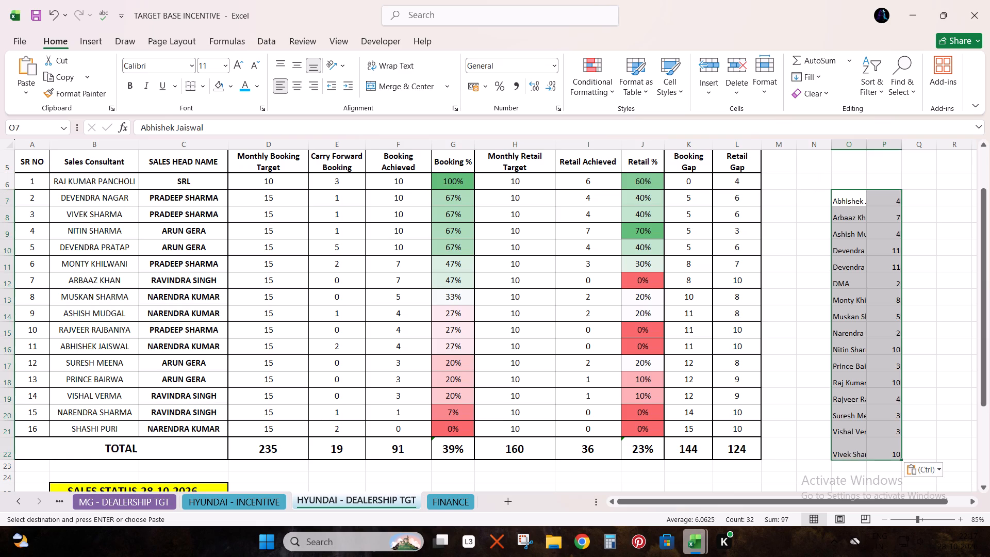
In the first Booking Achieved cell, F6, enter the formula =VLOOKUP(B6:B21,O7:P22,2,0).
key(Left)
key(Up)
key(Down)
key(Left)
key(Left)
key(Up)
key(Up)
key(Left)
key(Up)
key(Left)
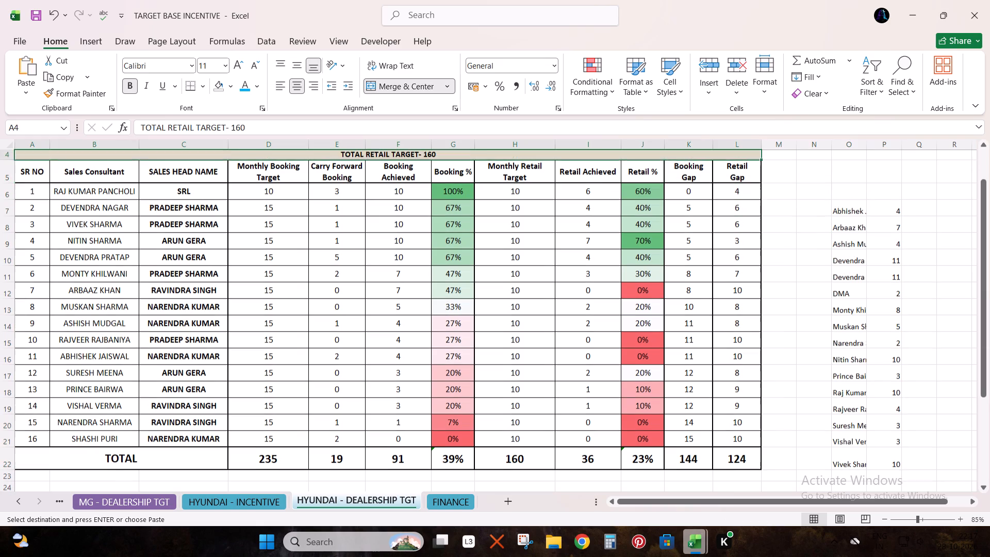
key(Left)
key(Down)
key(Left)
key(Left)
key(Left)
key(Left)
key(Left)
key(Left)
key(Down)
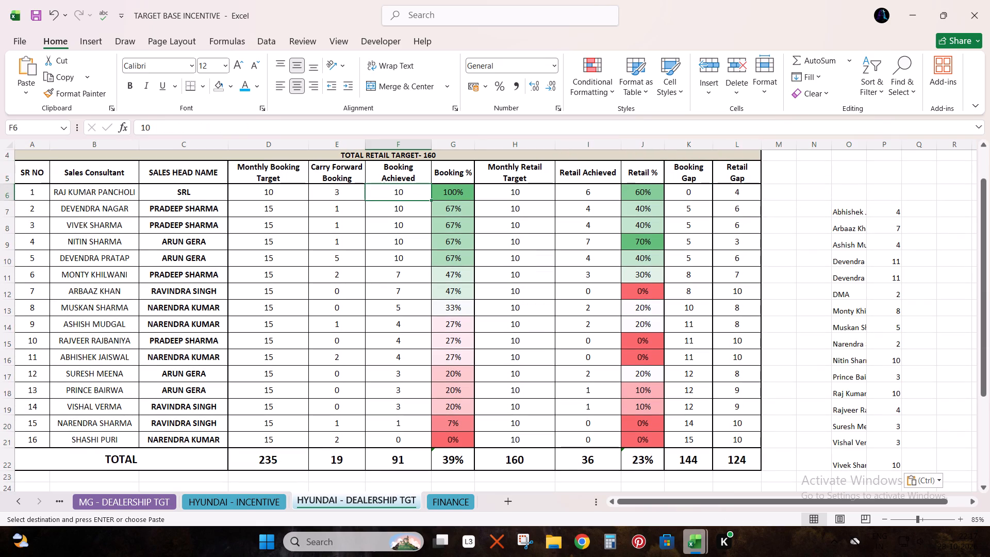
text(=vl)
key(Tab)
key(Up)
key(Left)
key(ctrl+Left)
key(Down)
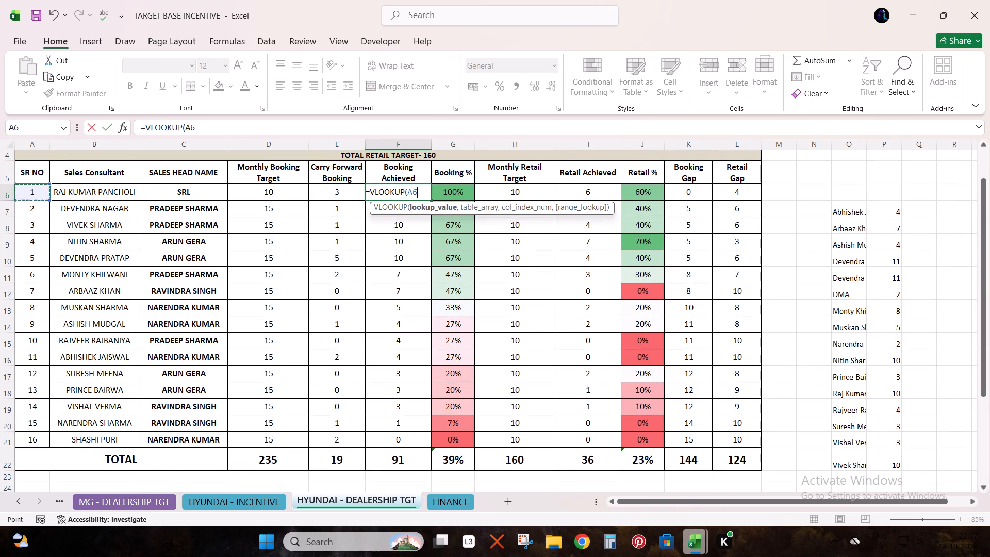
key(Right)
key(ctrl+shift+Up)
key(ctrl+shift+Down)
key(comma)
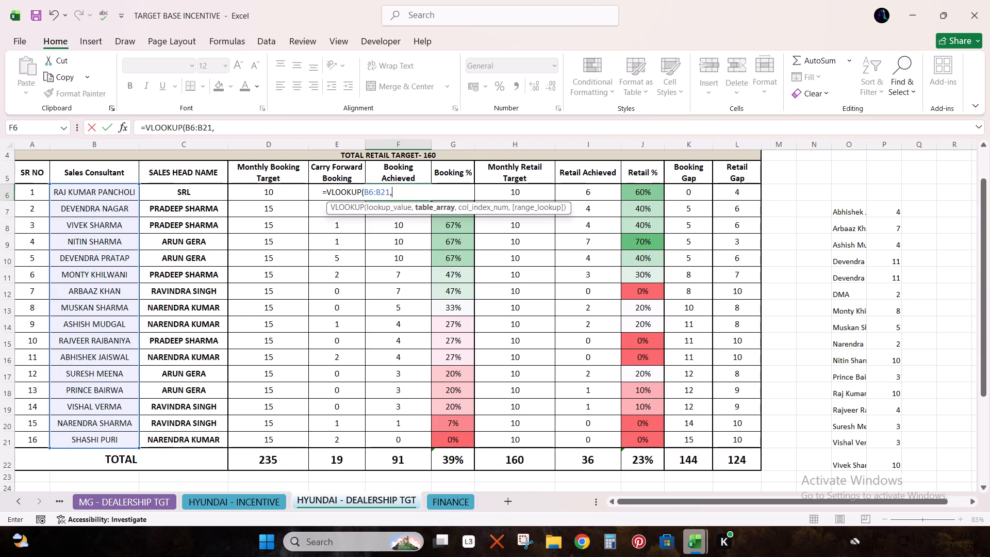
key(ctrl+Right)
key(ctrl+Down)
key(Right)
key(Right)
key(Right)
key(Up)
key(ctrl+Up)
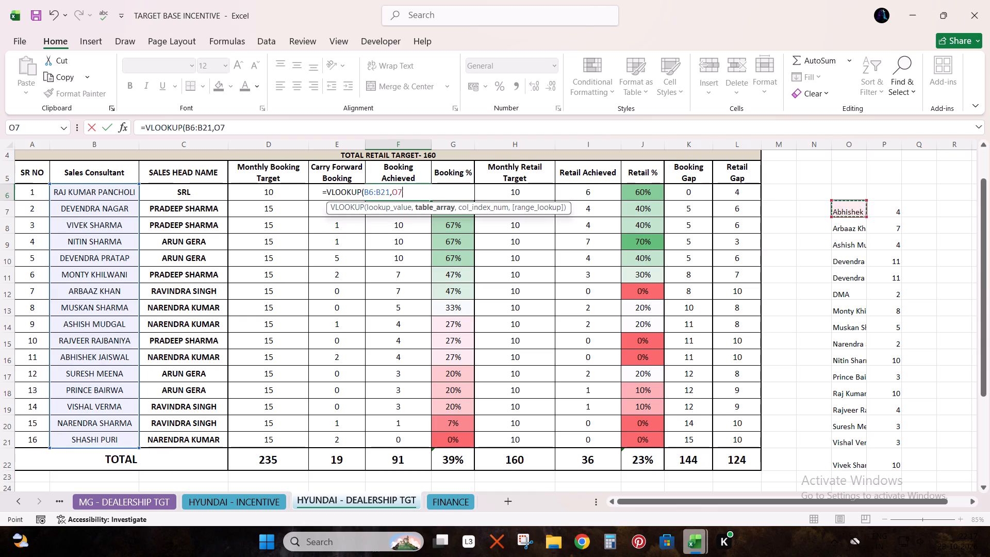
key(shift+Right)
key(ctrl+shift+Down)
text(,2,0))
key(Return)
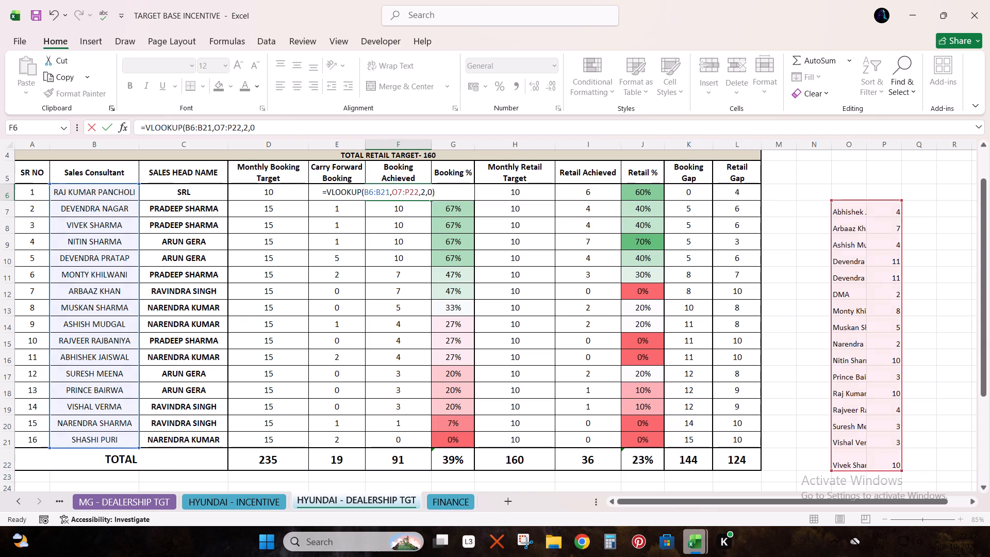
Clear the old Booking Achieved figures in F7:F21, keeping the total row.
key(Up)
key(Up)
key(Down)
key(Down)
key(ctrl+shift+Down)
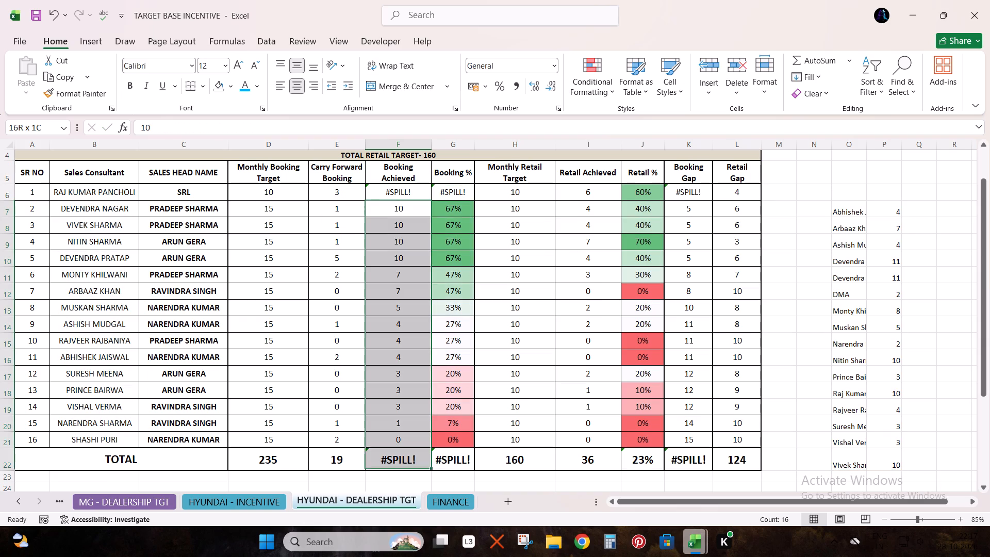
key(shift+Up)
key(Delete)
Replace the lookup formula results in F6:F21 with plain values.
key(Up)
key(ctrl+shift+Down)
key(shift+Up)
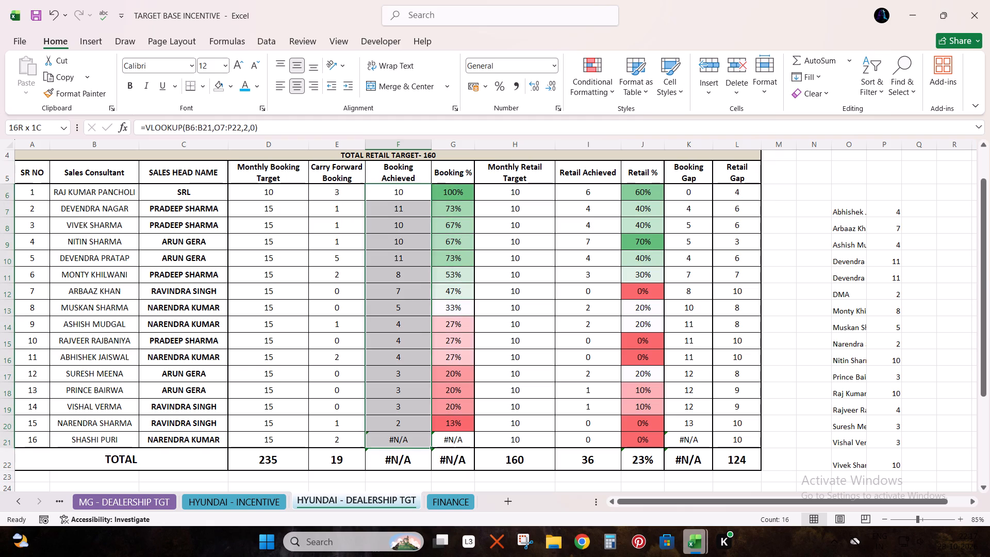
key(ctrl+c)
key(ctrl+v)
key(Down)
key(Down)
key(Return)
key(Down)
key(ctrl+Down)
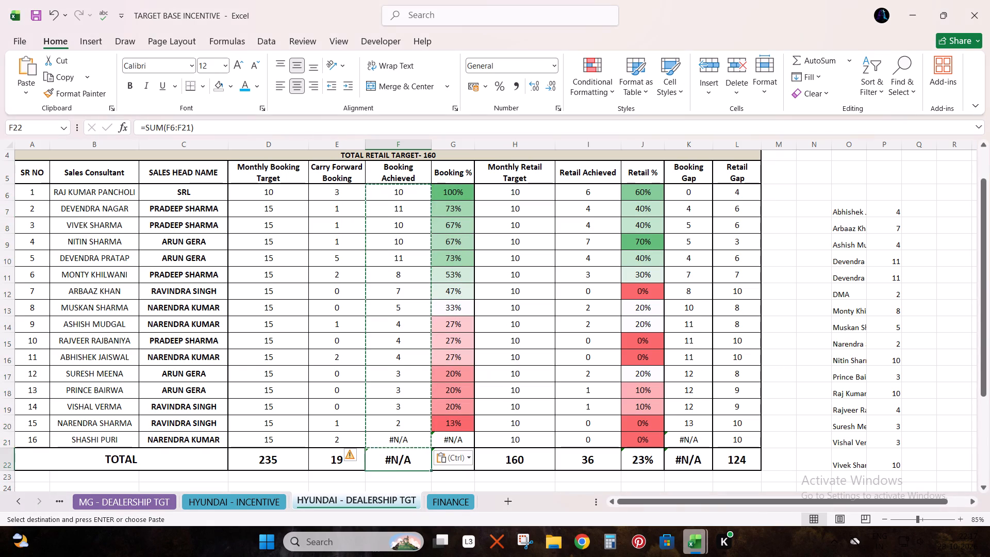
Set Booking Achieved to 0 for the consultant with SR NO 16 in F21.
key(Up)
key(0)
key(Return)
key(Right)
key(Up)
key(Left)
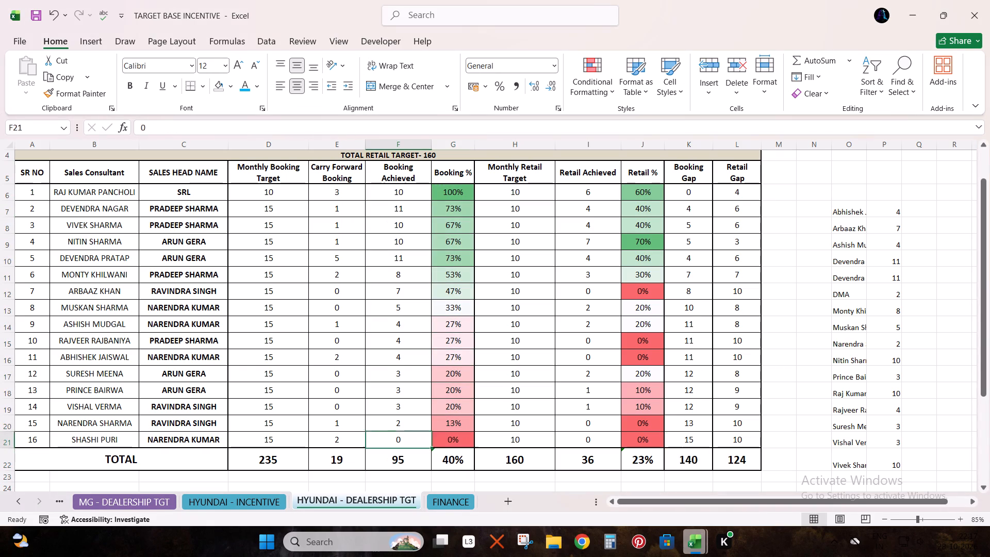
Delete the pasted helper list of executive names and counts in O7:P22.
key(Up)
key(ctrl+Up)
key(Down)
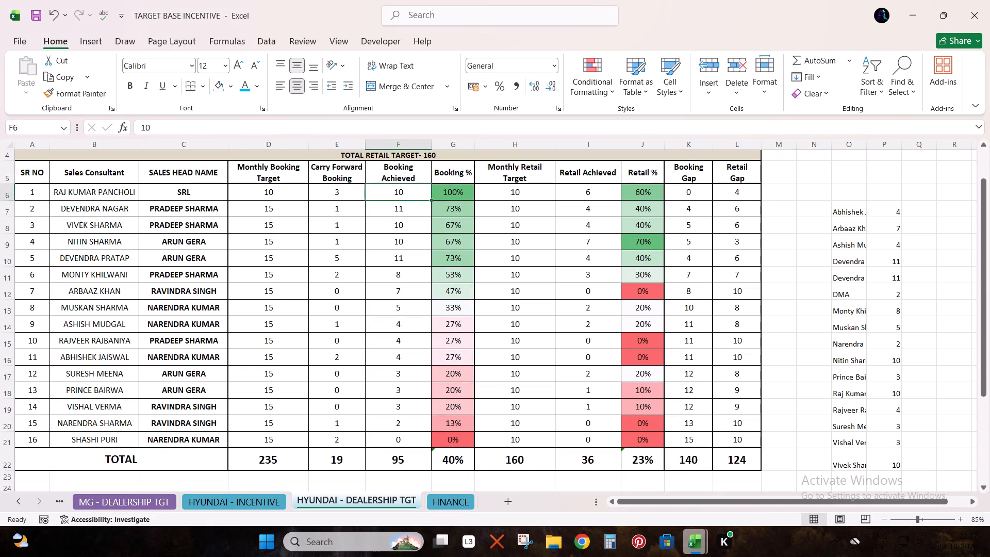
key(ctrl+Right)
key(Down)
key(Right)
key(Right)
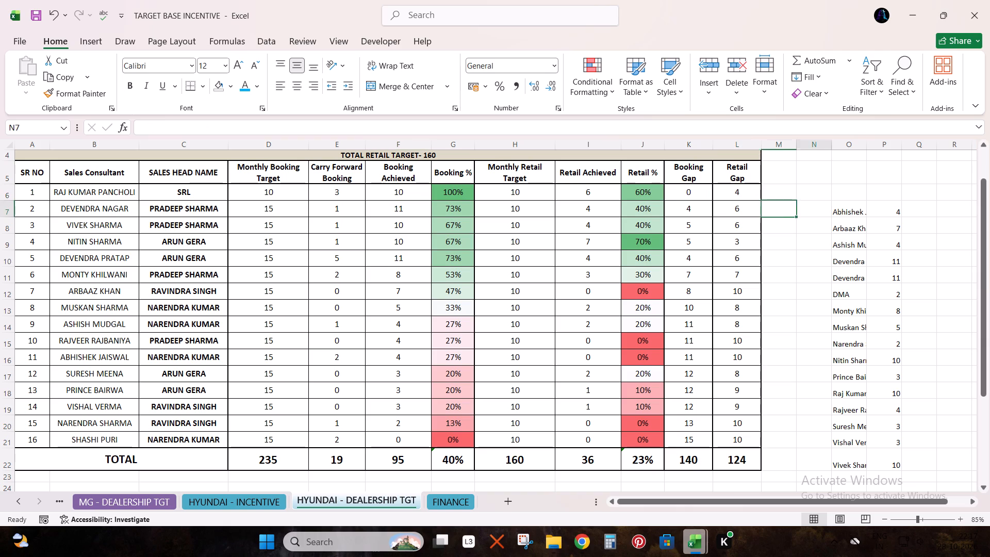
key(Right)
key(ctrl+shift+Down)
key(shift+Right)
key(Delete)
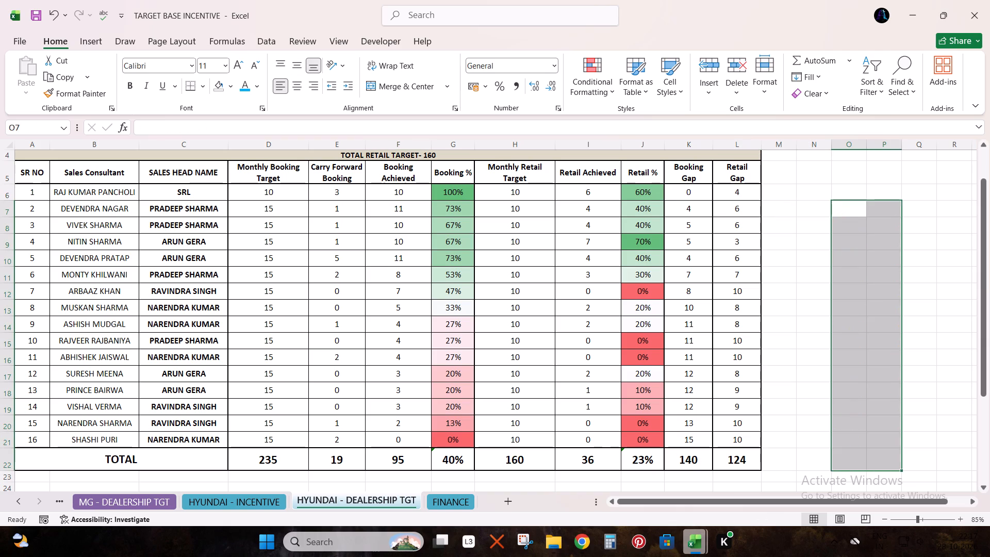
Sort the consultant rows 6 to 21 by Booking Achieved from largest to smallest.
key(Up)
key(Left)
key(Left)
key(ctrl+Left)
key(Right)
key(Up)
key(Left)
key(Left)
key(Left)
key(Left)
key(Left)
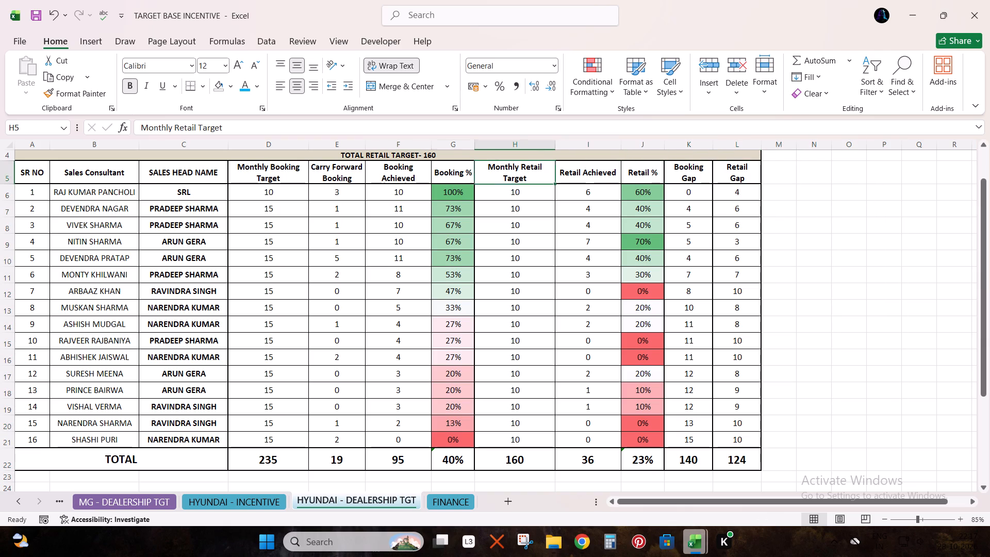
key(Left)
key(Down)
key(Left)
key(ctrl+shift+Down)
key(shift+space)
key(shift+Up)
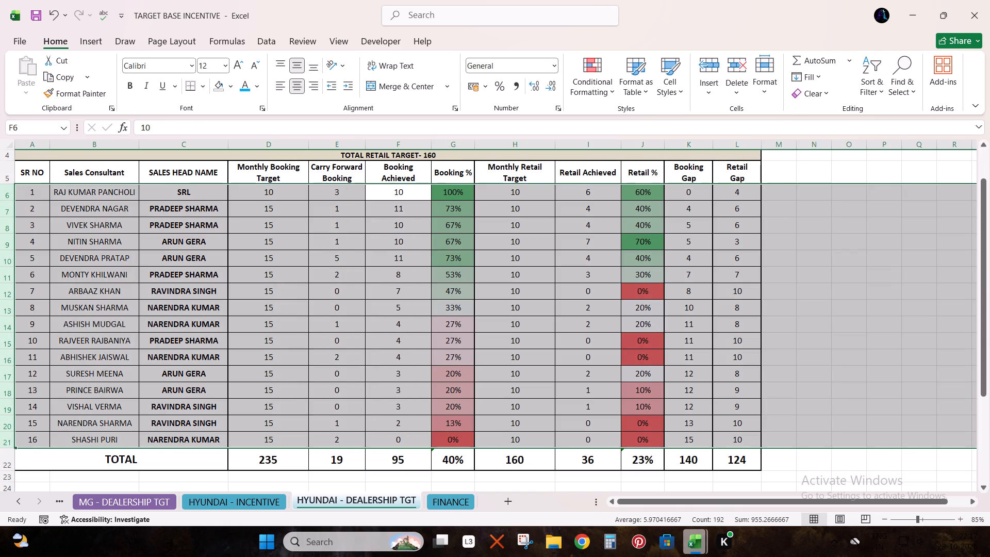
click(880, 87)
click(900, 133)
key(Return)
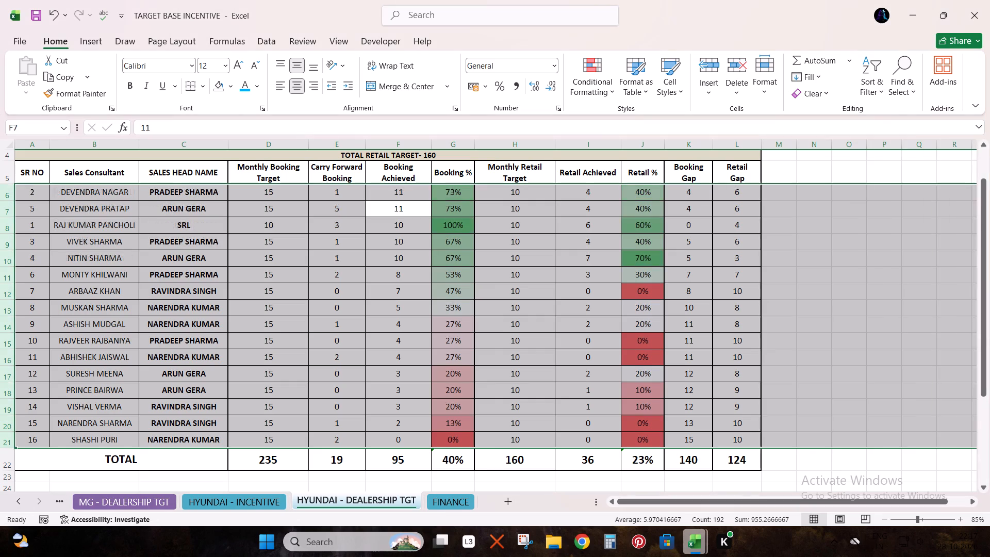
Sort the consultant rows 6 to 21 by Booking % from largest to smallest.
key(Up)
key(Left)
key(shift+Left)
key(Right)
key(Left)
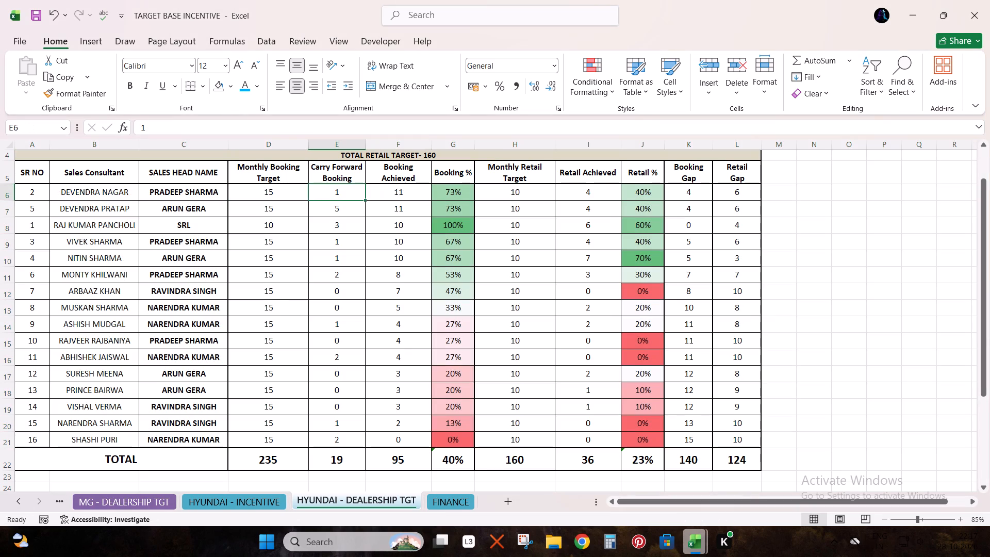
key(Right)
key(Right)
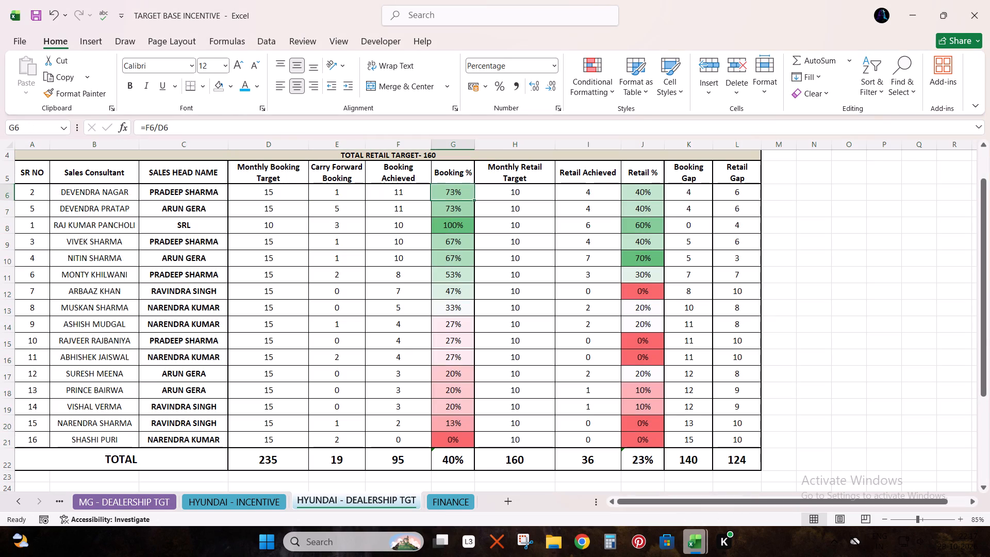
key(ctrl+shift+Down)
key(shift+Up)
key(shift+space)
click(883, 86)
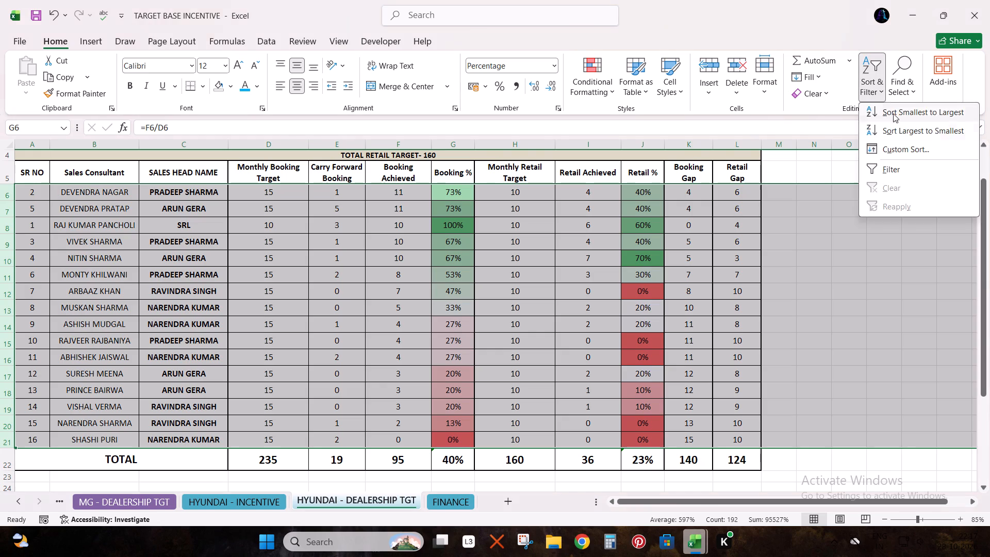
click(898, 126)
Renumber the SR NO column sequentially from 1 to 16 and save the workbook.
key(Up)
key(Left)
key(ctrl+Left)
key(Down)
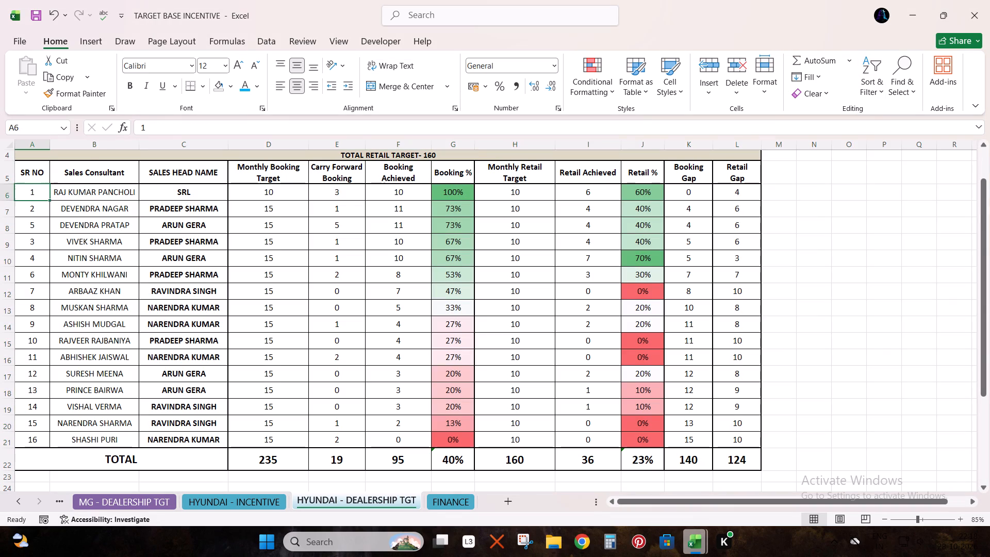
key(shift+Down)
drag(49, 217, 38, 425)
click(118, 351)
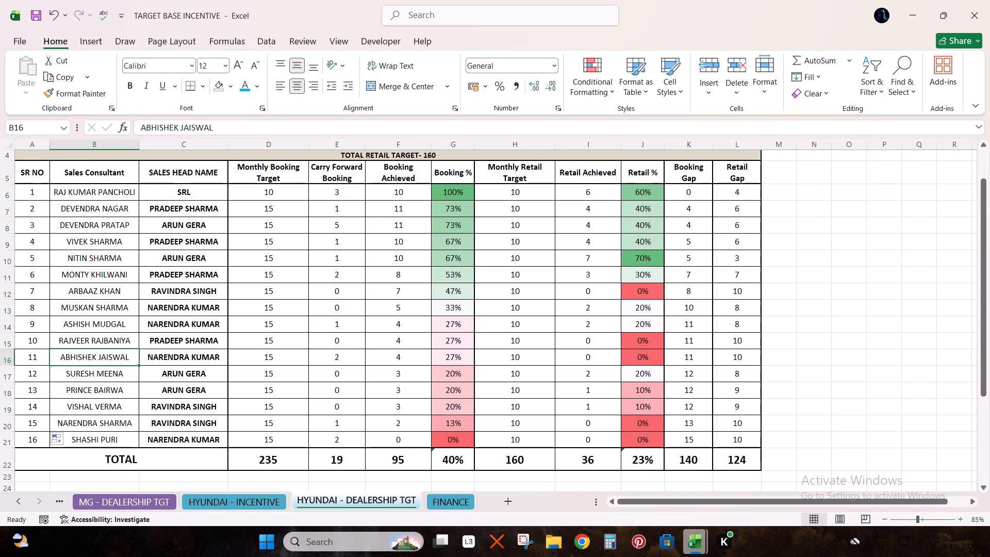
key(ctrl+s)
In Book111, replace Field14 with Allocation as the PivotTable filter and limit it to Delivered - Oct'26.
key(alt+Tab)
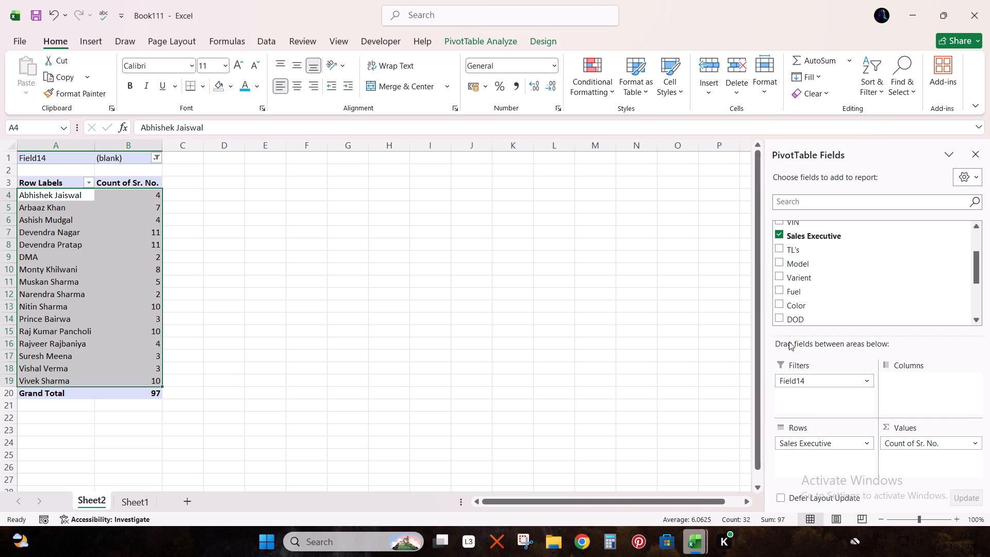
scroll(797, 274, up, 3)
scroll(788, 248, down, 4)
scroll(788, 260, up, 1)
scroll(789, 262, down, 1)
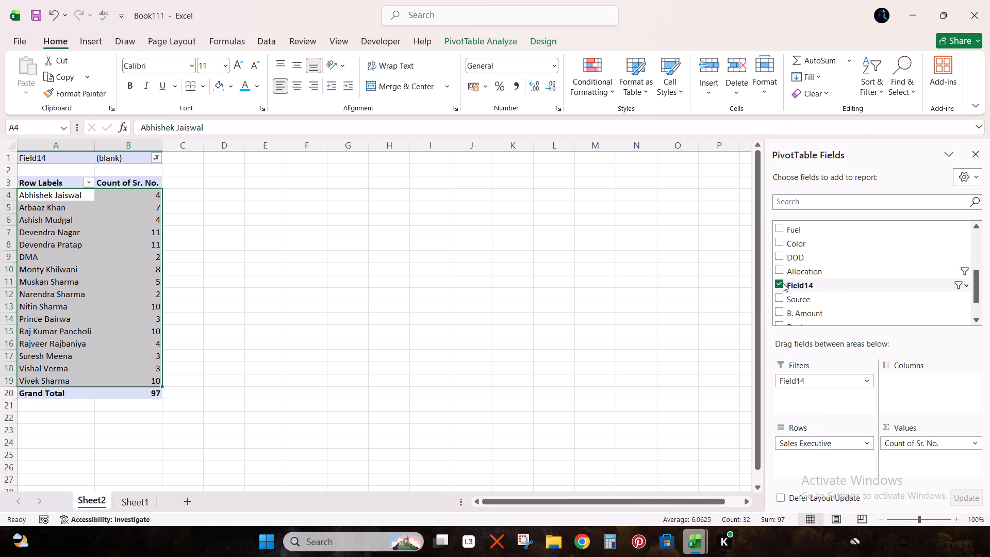
click(782, 283)
click(778, 270)
drag(817, 462, 814, 403)
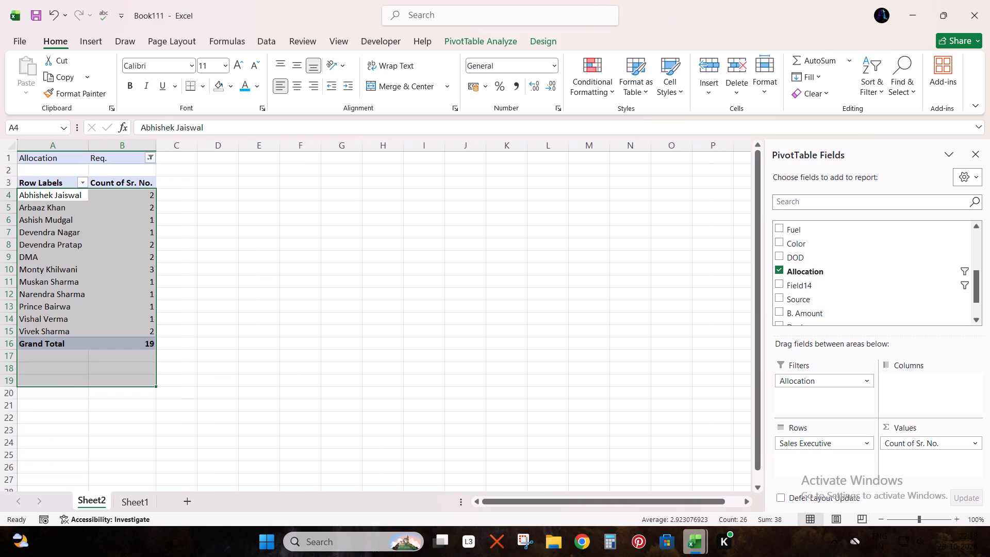
click(151, 162)
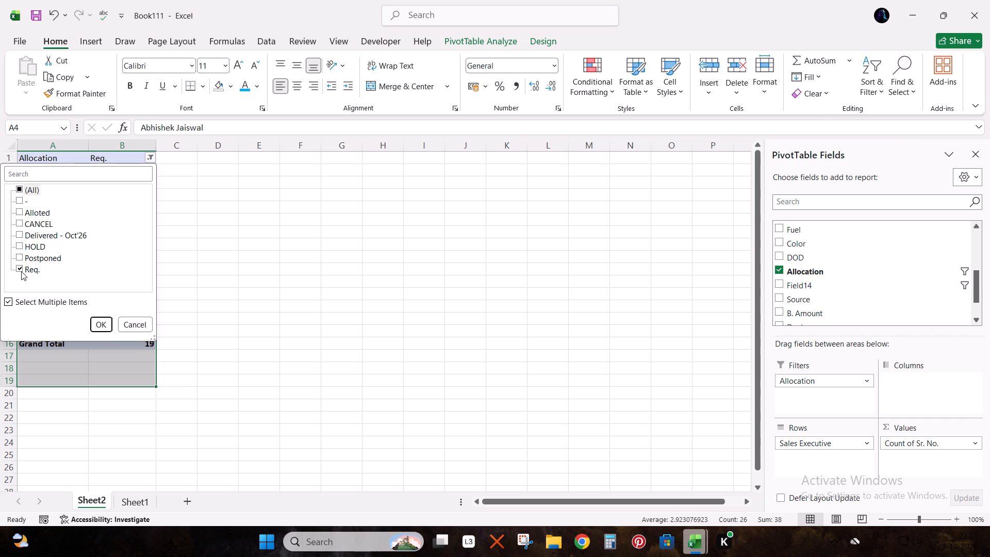
click(17, 269)
click(20, 235)
click(105, 325)
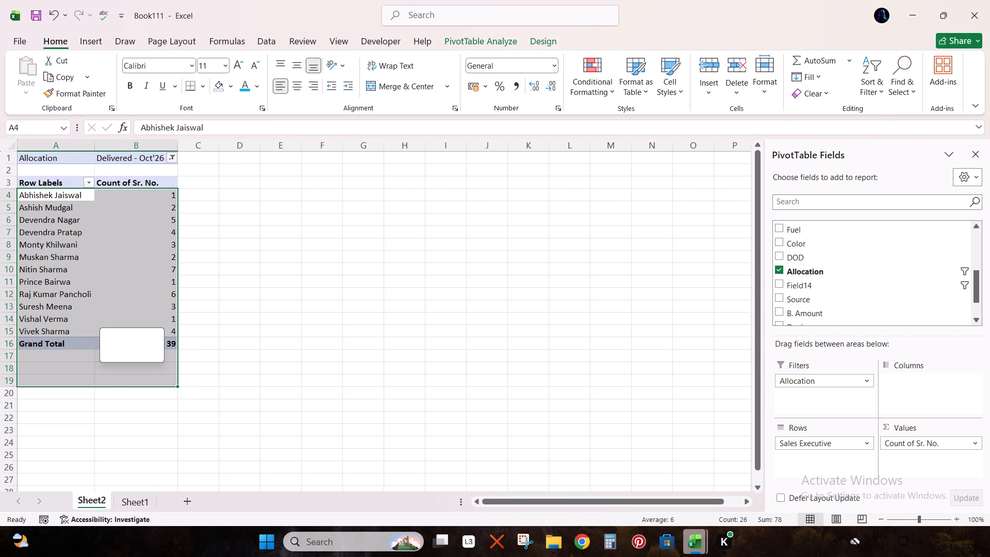
Copy the executive names and counts from Book111's PivotTable, without the grand total, to cell O7 of HYUNDAI - DEALERSHIP TGT in TARGET BASE INCENTIVE.
click(215, 288)
click(107, 267)
key(ctrl+Up)
key(ctrl+Left)
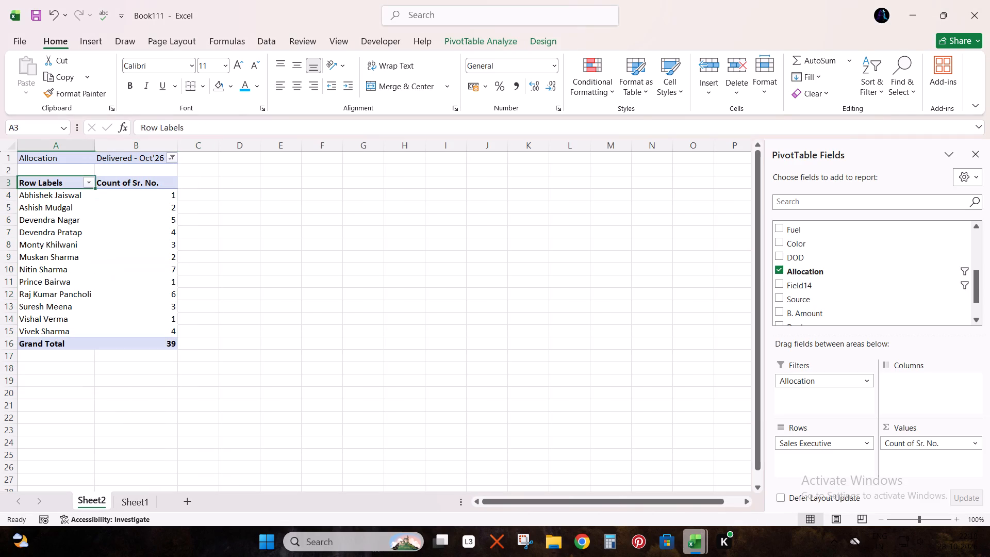
key(Down)
key(ctrl+shift+Right)
key(ctrl+shift+Down)
key(shift+Up)
key(ctrl+c)
key(alt+Tab)
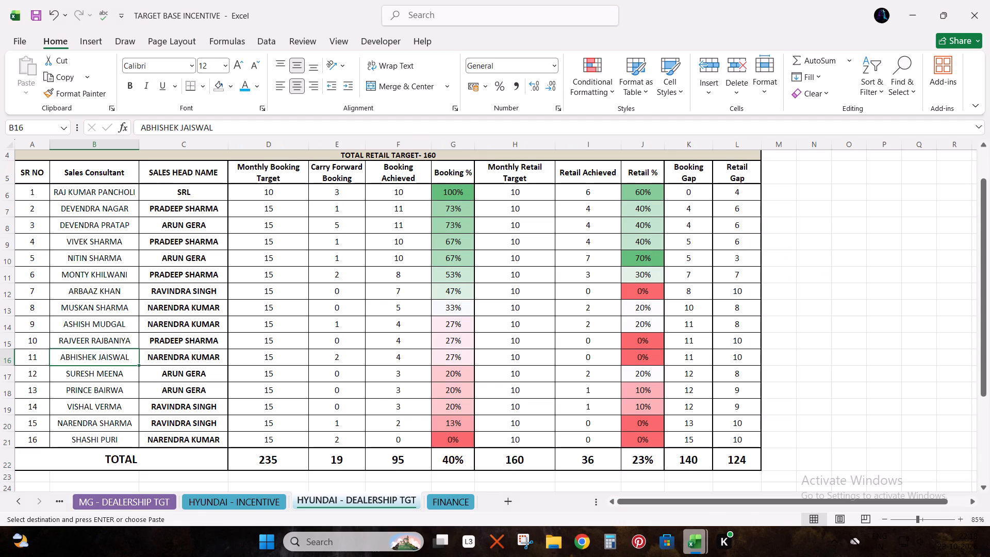
key(ctrl+Right)
key(Right)
key(Up)
key(Up)
key(Up)
key(ctrl+Up)
key(Right)
key(Down)
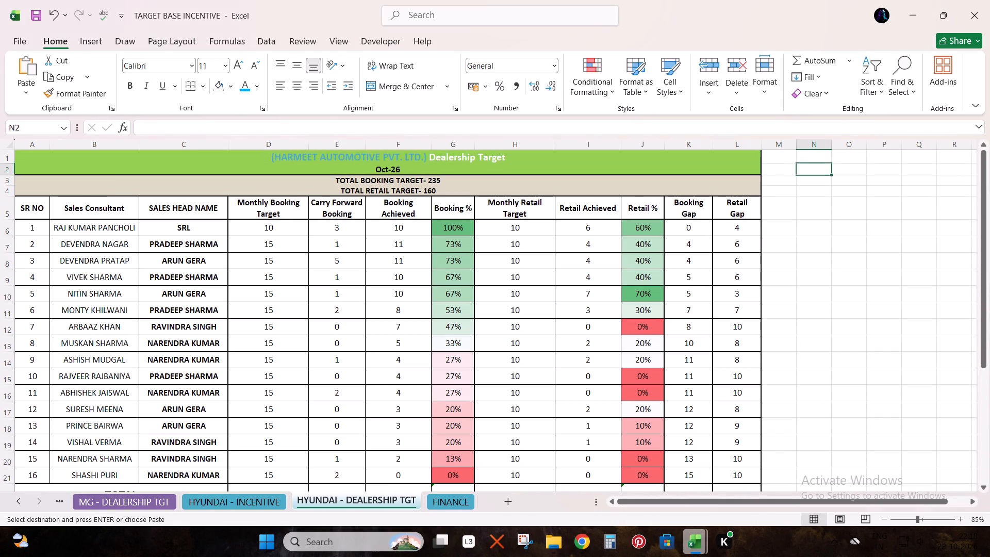
key(Down)
key(Down)
key(Down)
key(Down)
key(Down)
key(Right)
key(ctrl+v)
Enter =VLOOKUP(B6:B21,O7:P18,2,0) in cell I6 of the Retail Achieved column.
key(Right)
key(Down)
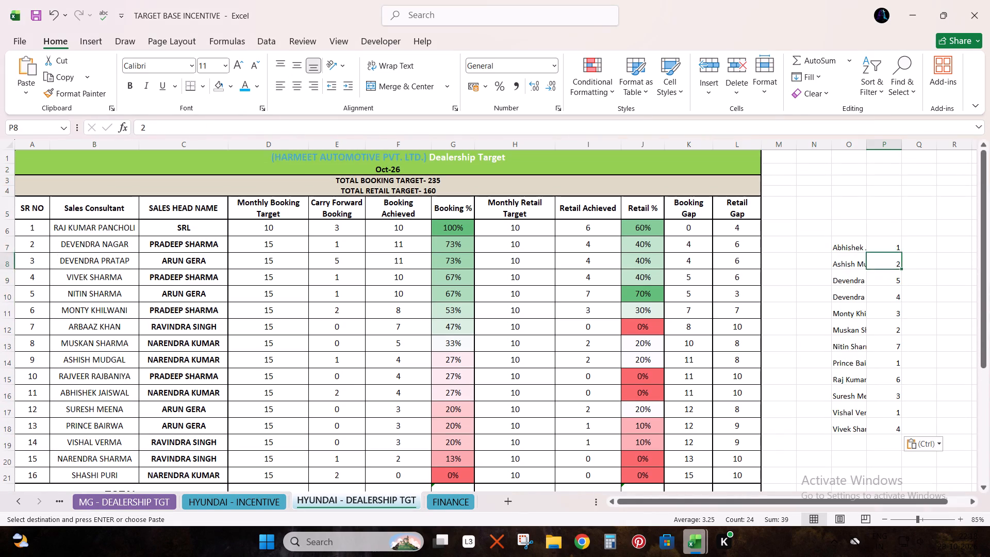
key(Up)
key(Up)
key(Left)
key(Left)
key(Left)
key(Up)
key(Left)
key(Left)
key(Left)
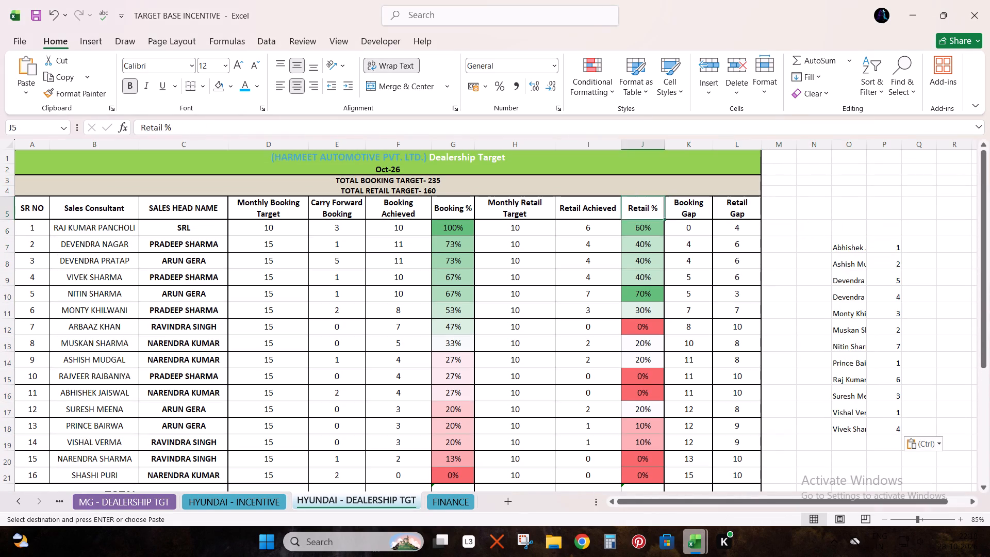
key(Left)
key(Down)
text(=vl)
key(Tab)
key(Up)
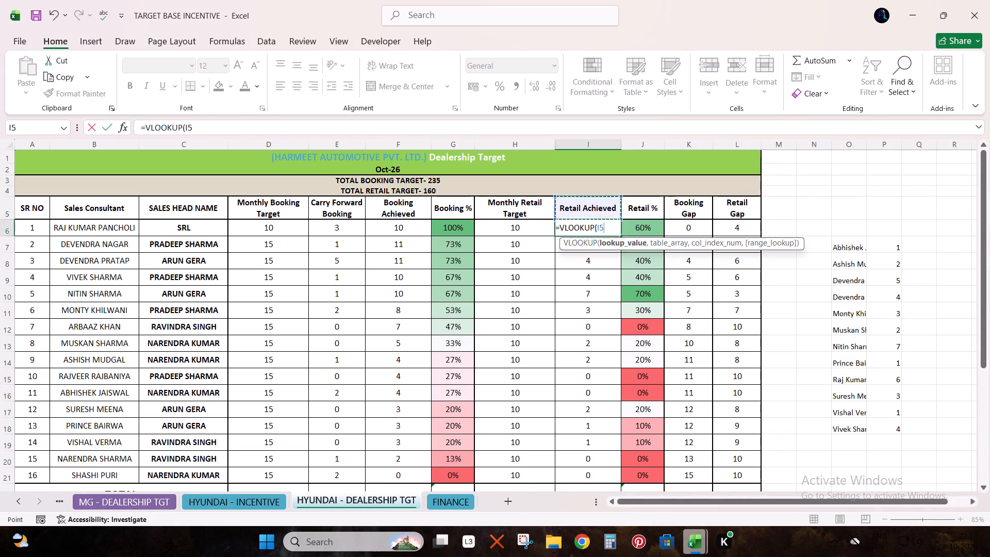
key(Down)
key(Left)
key(ctrl+Left)
key(Right)
key(Up)
key(Down)
key(ctrl+shift+Down)
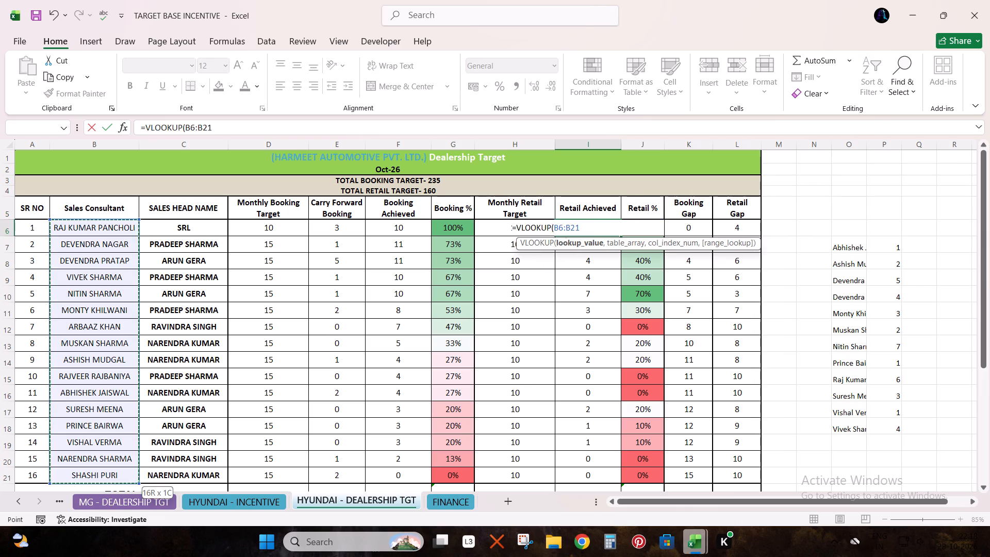
key(comma)
key(alt+Tab)
key(alt+Tab)
key(ctrl+Right)
key(Right)
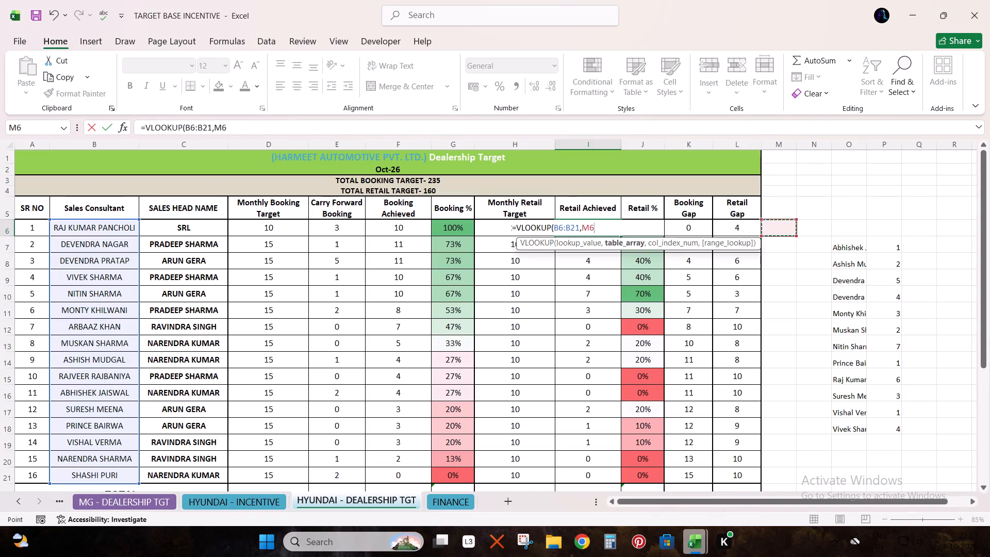
key(Right)
key(Down)
key(Right)
key(shift+Right)
key(ctrl+shift+Down)
text(,2.)
key(BackSpace)
text(,0))
key(Return)
key(Up)
key(Down)
key(Right)
key(Up)
key(Left)
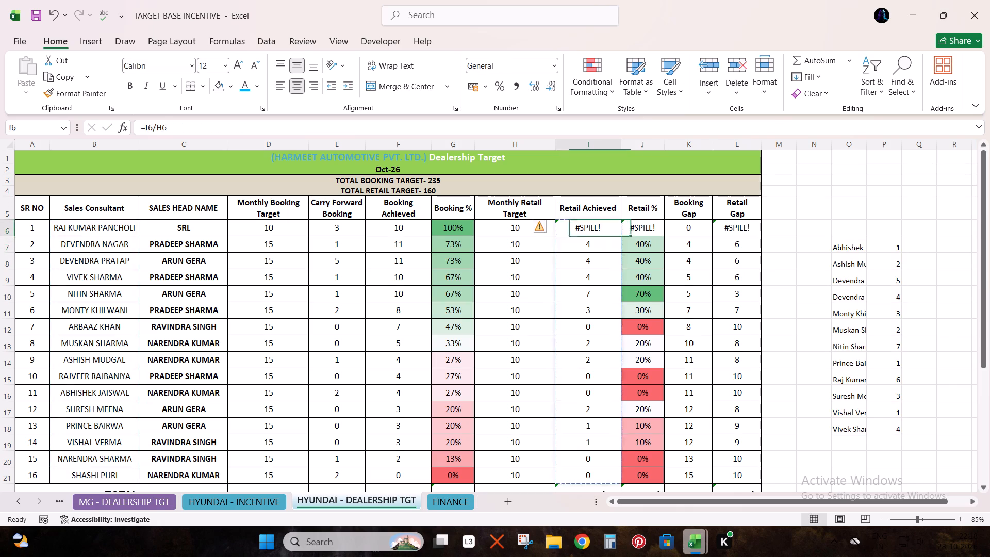
Clear the old Retail Achieved entries in I7:I21 below the lookup formula.
key(Down)
key(ctrl+shift+Down)
key(shift+Up)
key(Delete)
Convert the Retail Achieved lookup results in I6:I21 to static values by pasting them over themselves as values.
key(Up)
key(Right)
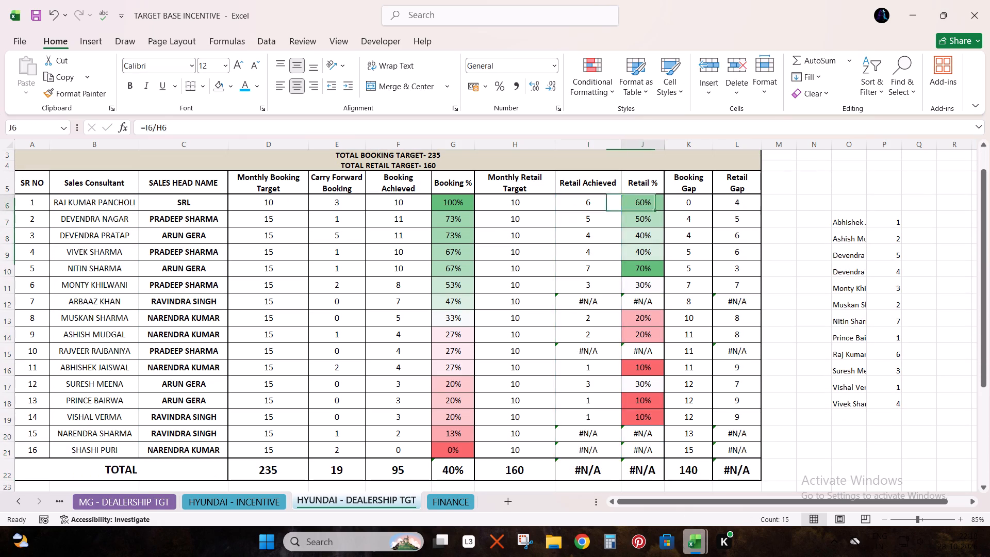
key(Left)
key(Down)
key(ctrl+shift+Up)
key(ctrl+shift+Down)
key(Up)
key(Down)
key(Up)
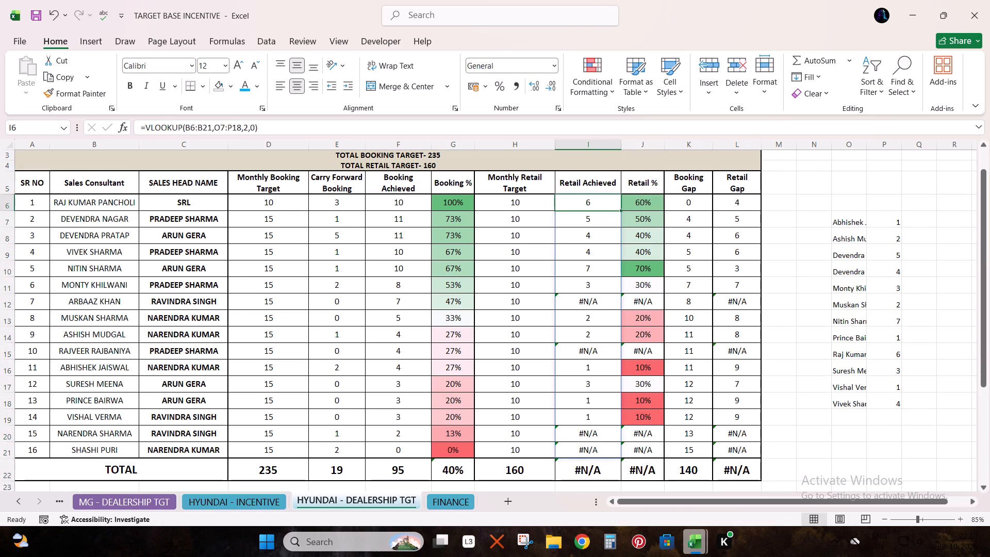
key(ctrl+shift+Down)
key(ctrl+Up)
key(Down)
key(Up)
key(Down)
key(ctrl+shift+Down)
key(shift+Up)
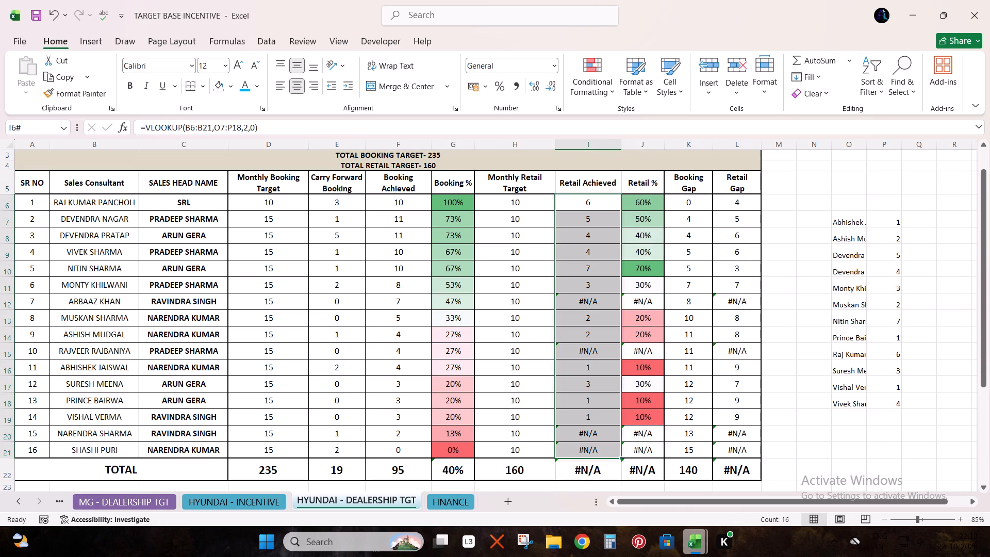
key(ctrl+c)
key(ctrl+v)
key(Down)
key(Down)
key(Down)
key(Return)
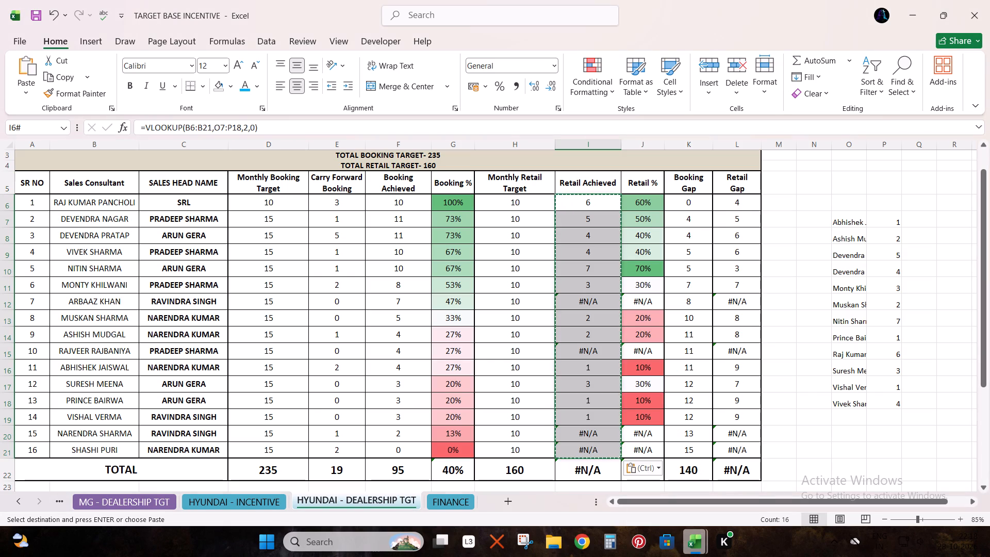
key(Down)
key(Down)
key(Down)
key(Return)
key(Up)
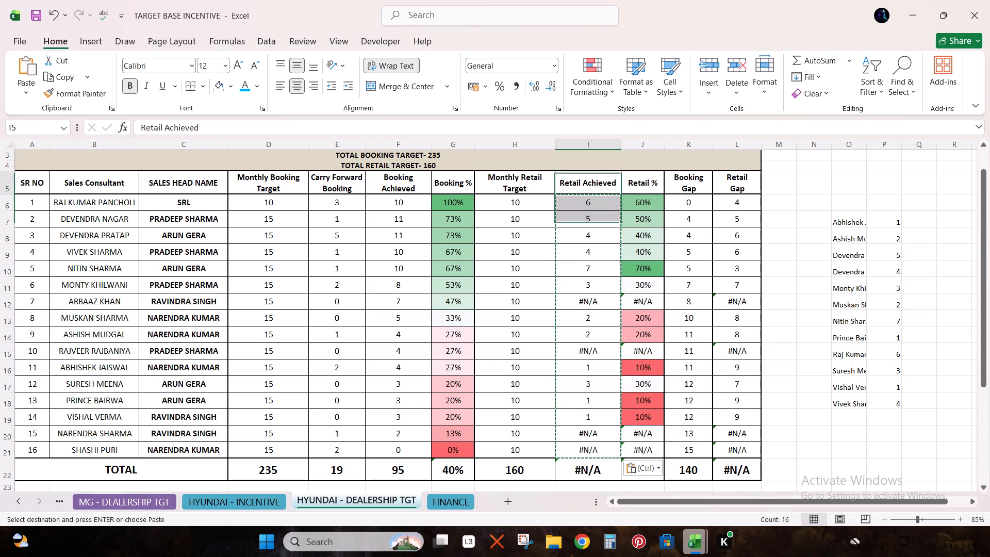
Replace the #N/A entries in Retail Achieved cells I12, I15, I20 and I21 with 0.
key(Down)
key(Down)
key(Down)
key(Down)
key(Down)
key(Down)
key(Down)
key(0)
key(Return)
key(Return)
key(Return)
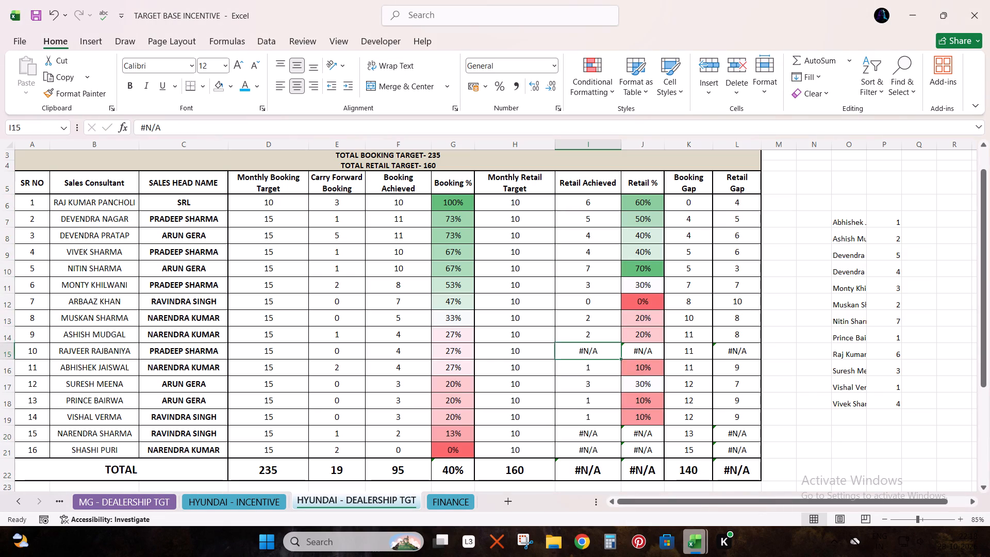
key(0)
key(Return)
key(Return)
key(Return)
key(Return)
key(Return)
key(0)
key(Return)
key(0)
key(Return)
Delete the pasted helper names and counts in O7:P18 beside the target table.
key(Right)
key(Up)
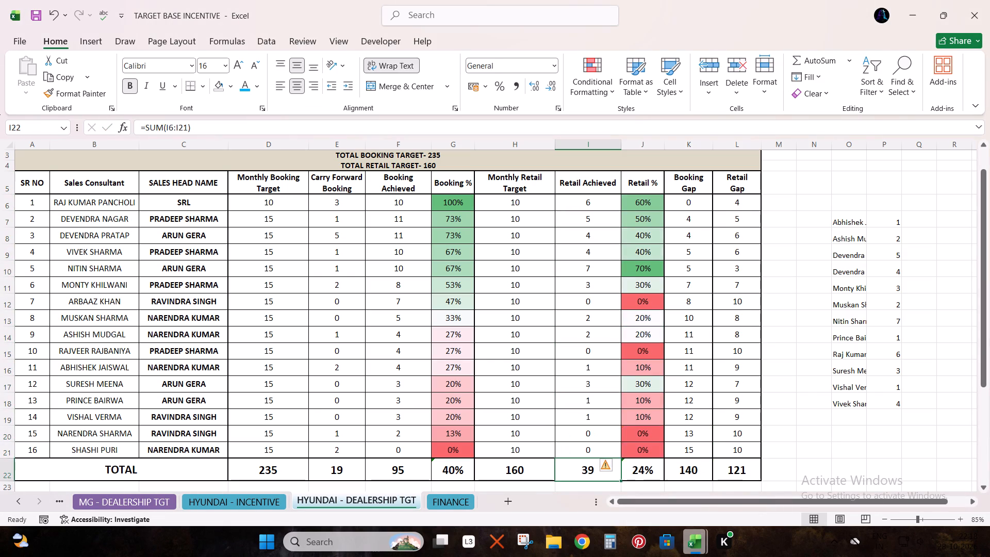
key(ctrl+Up)
key(Right)
key(Down)
key(Right)
key(Down)
key(Right)
key(Up)
key(Right)
key(Down)
key(ctrl+shift+Right)
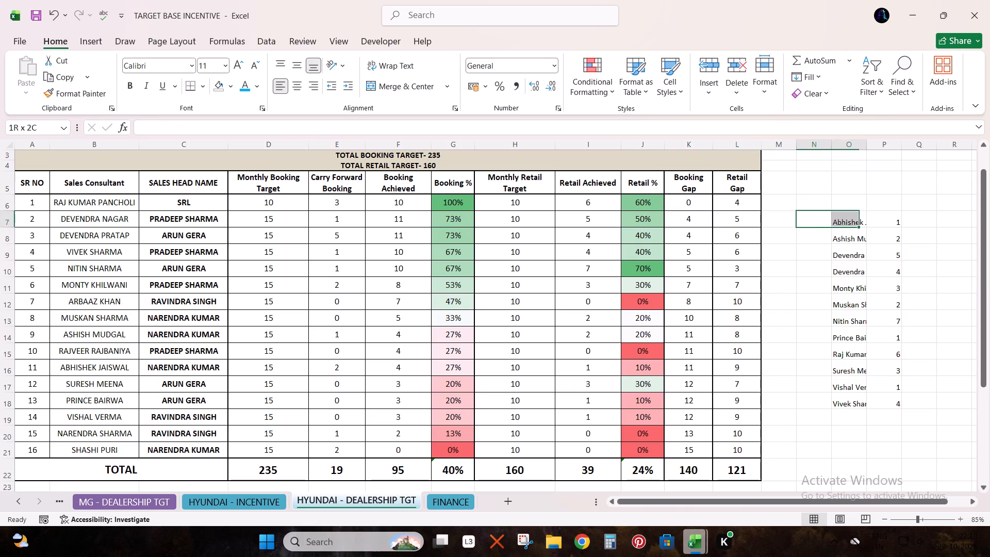
key(Right)
key(ctrl+shift+Right)
key(ctrl+shift+Down)
key(Delete)
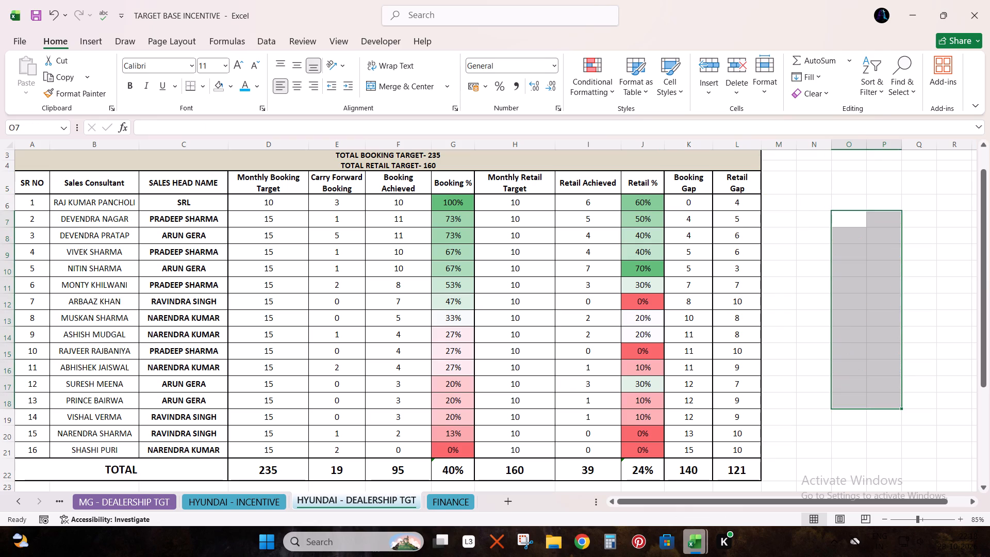
Save the TARGET BASE INCENTIVE workbook.
key(Escape)
key(Up)
key(Left)
key(Left)
key(Left)
key(Left)
key(ctrl+s)
key(ctrl+Left)
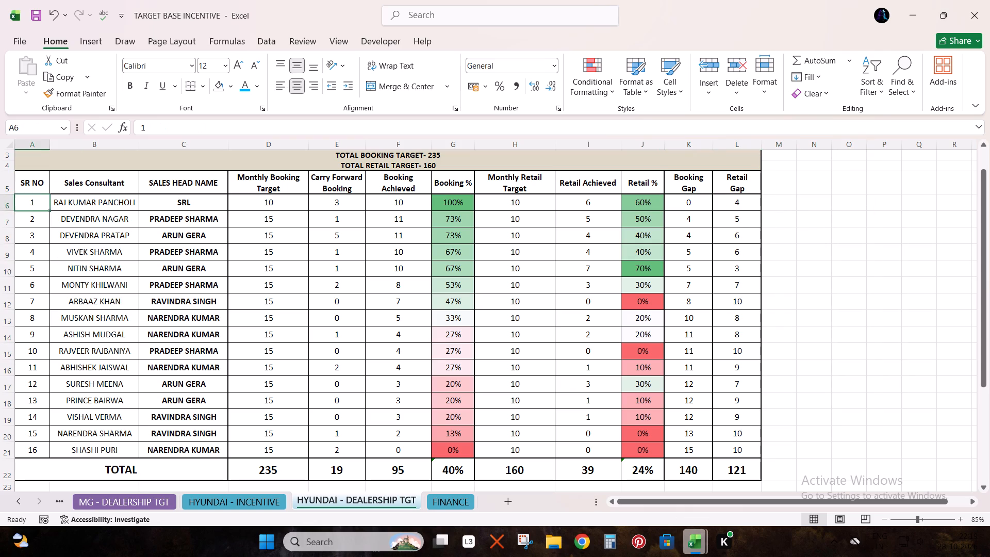
key(Right)
key(Down)
key(Right)
key(ctrl+Down)
key(Up)
key(Left)
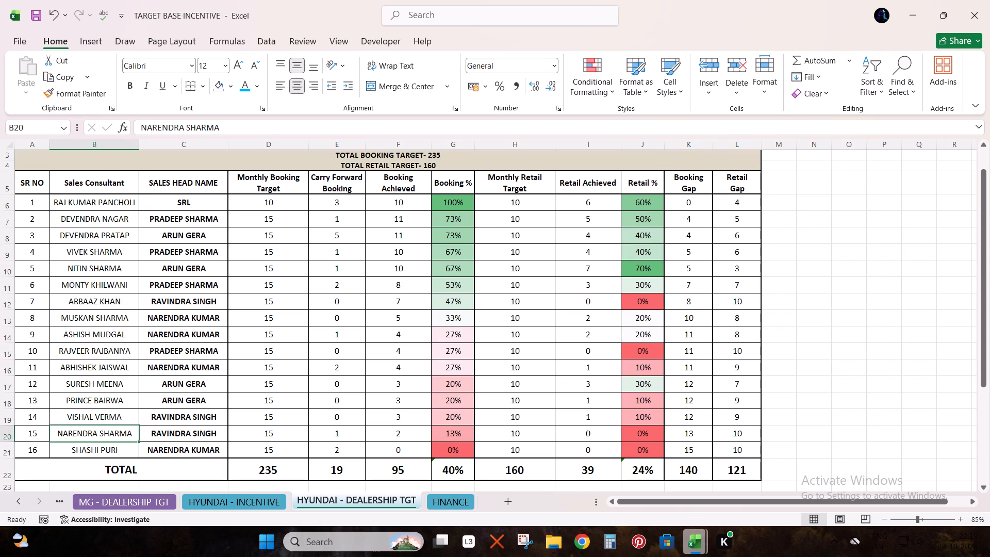
scroll(260, 230, up, 1)
scroll(118, 430, up, 4)
key(ctrl+s)
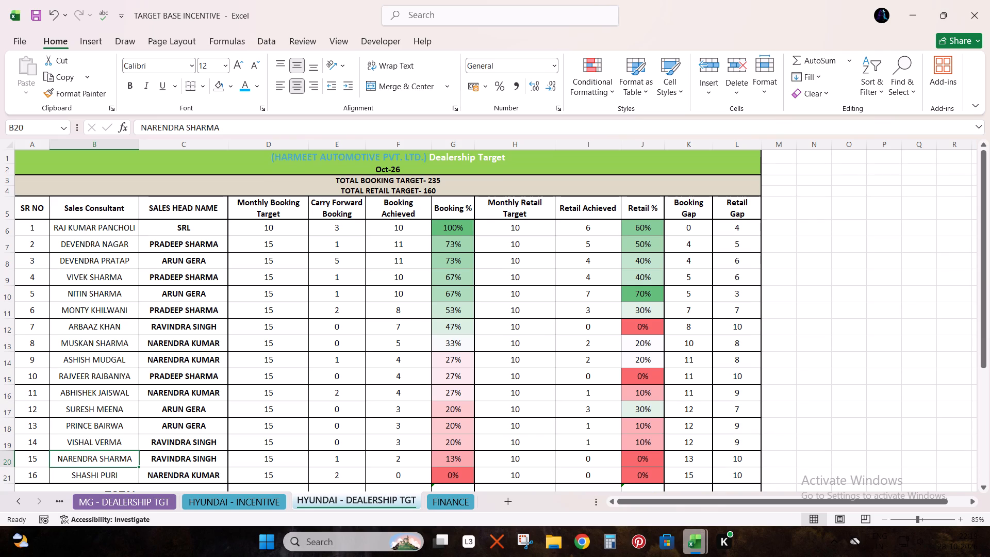
Switch to Book111 and delete its PivotTable sheet, Sheet2.
key(alt+Tab)
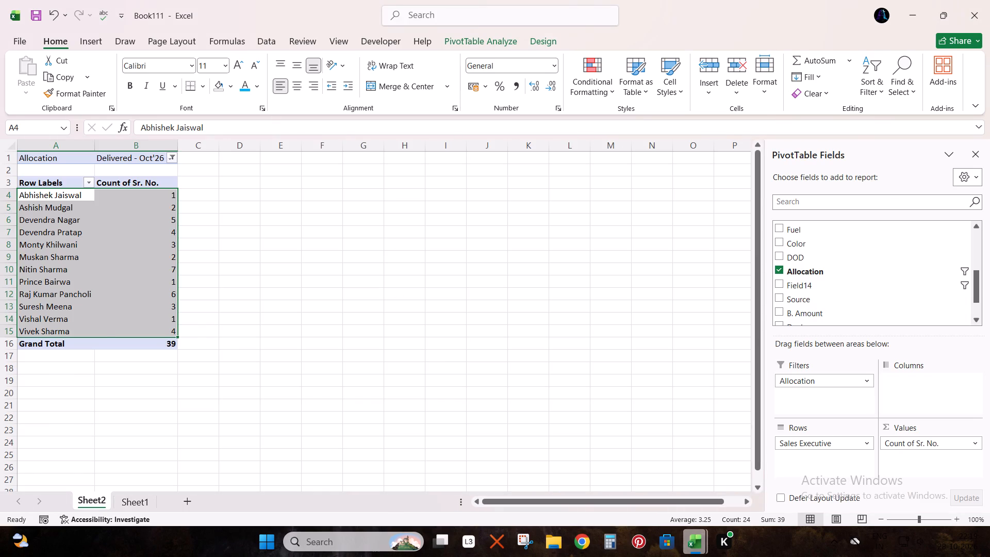
right_click(98, 496)
click(130, 337)
key(Return)
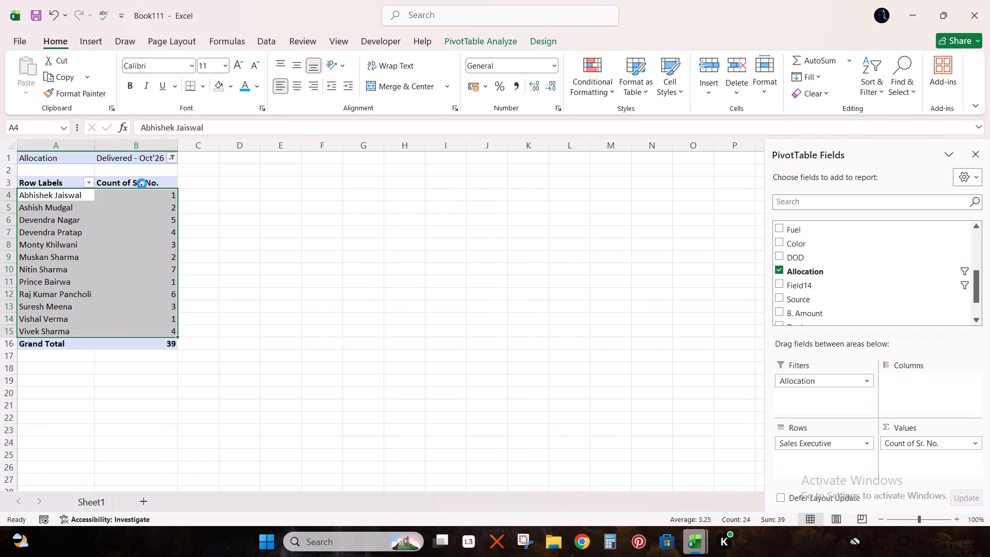
Save and close Book111, and return to the TARGET BASE INCENTIVE workbook.
click(38, 17)
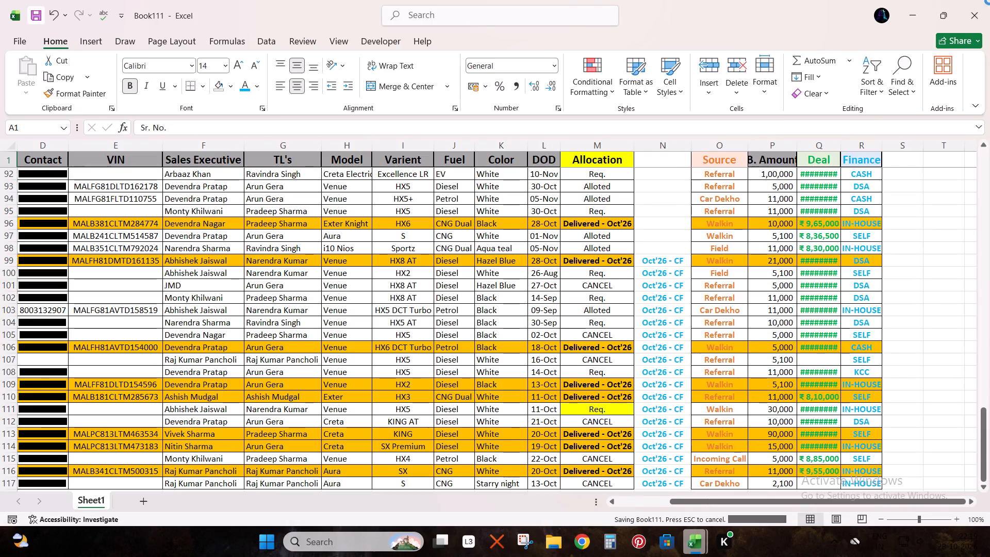
click(989, 0)
click(697, 540)
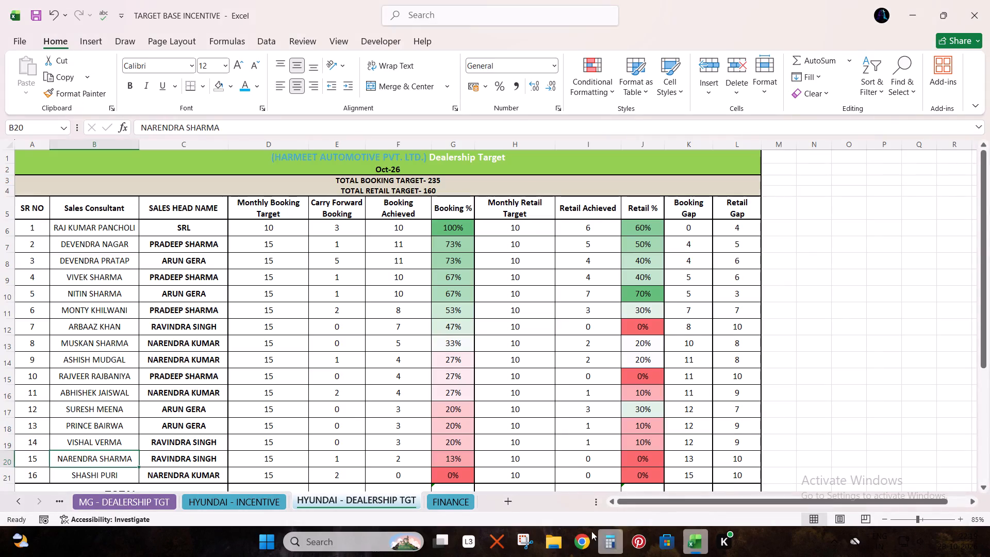
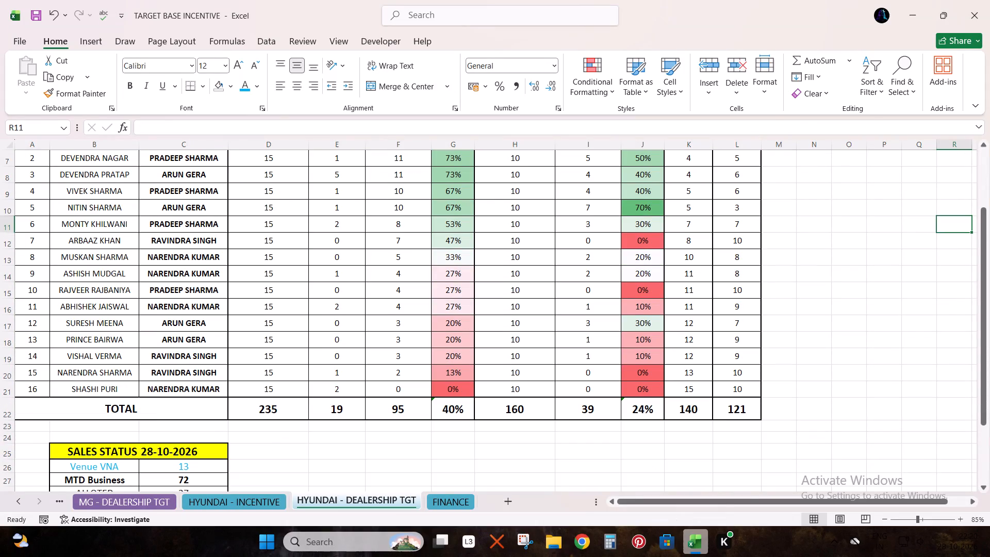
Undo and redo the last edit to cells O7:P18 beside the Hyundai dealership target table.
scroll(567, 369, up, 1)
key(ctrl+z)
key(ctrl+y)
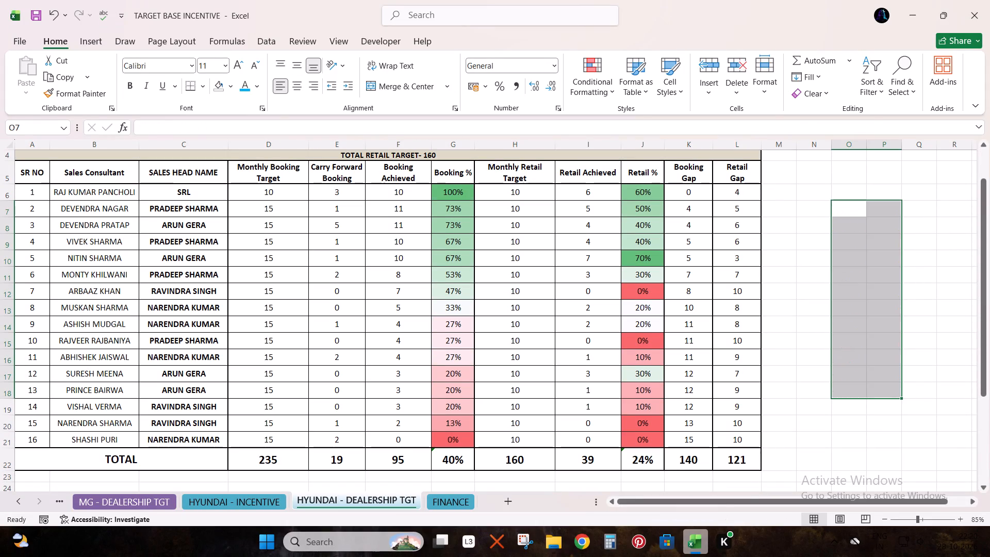
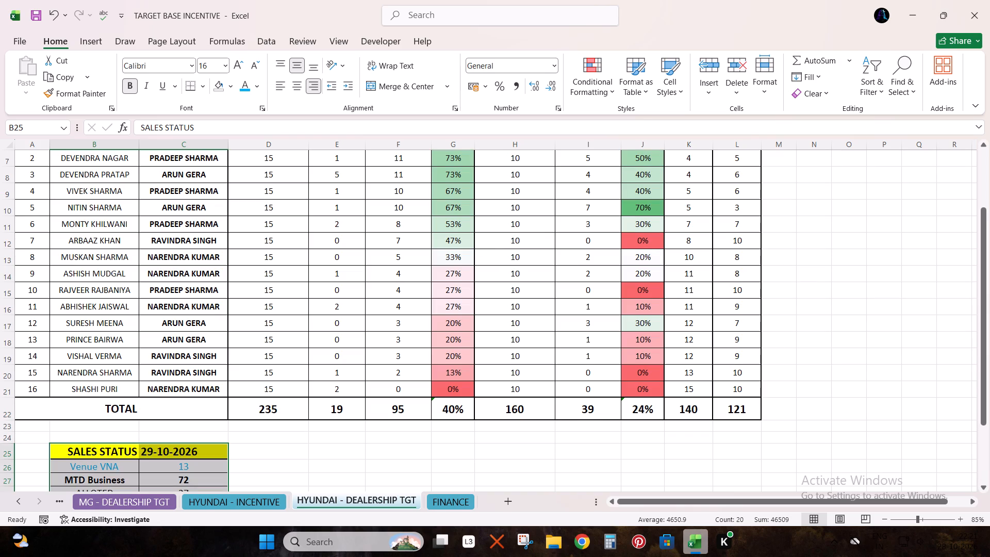
Undo the last change to the date in cell C25, beside the SALES STATUS heading below the dealership target table.
click(348, 444)
key(ctrl+z)
scroll(392, 363, down, 2)
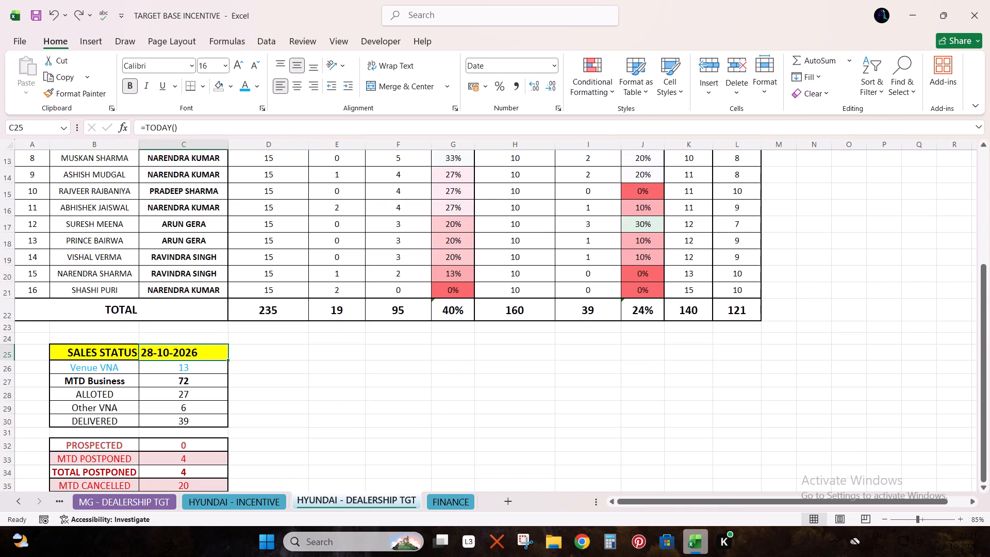
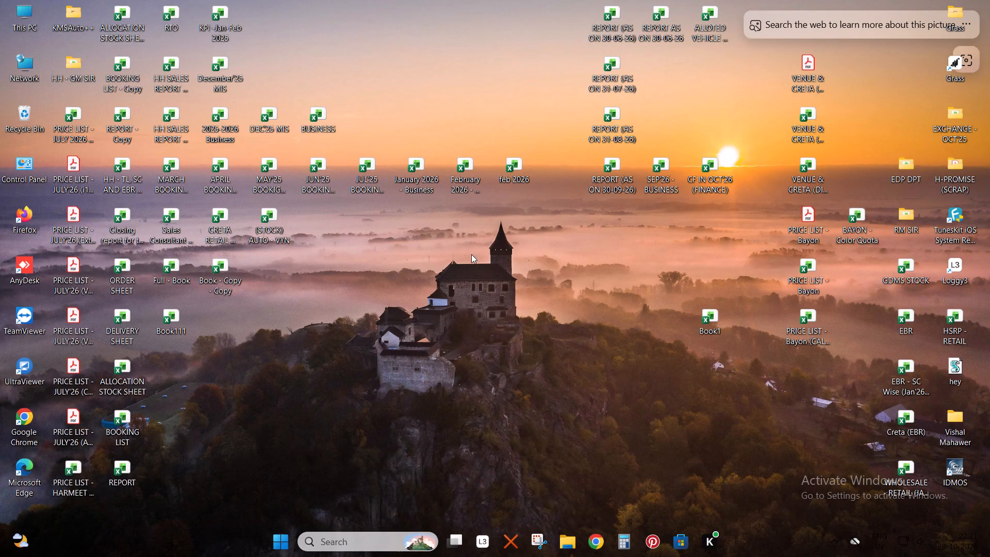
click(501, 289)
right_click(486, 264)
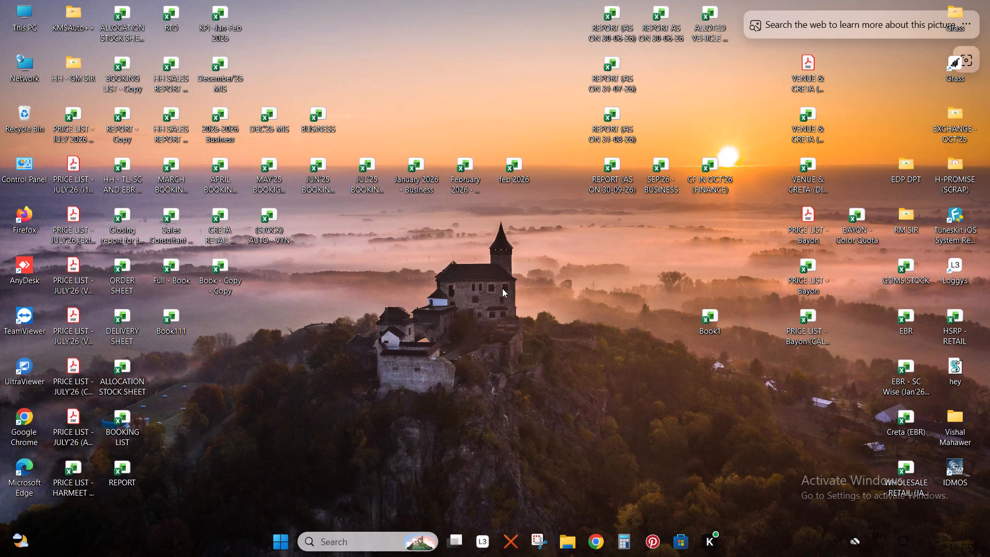
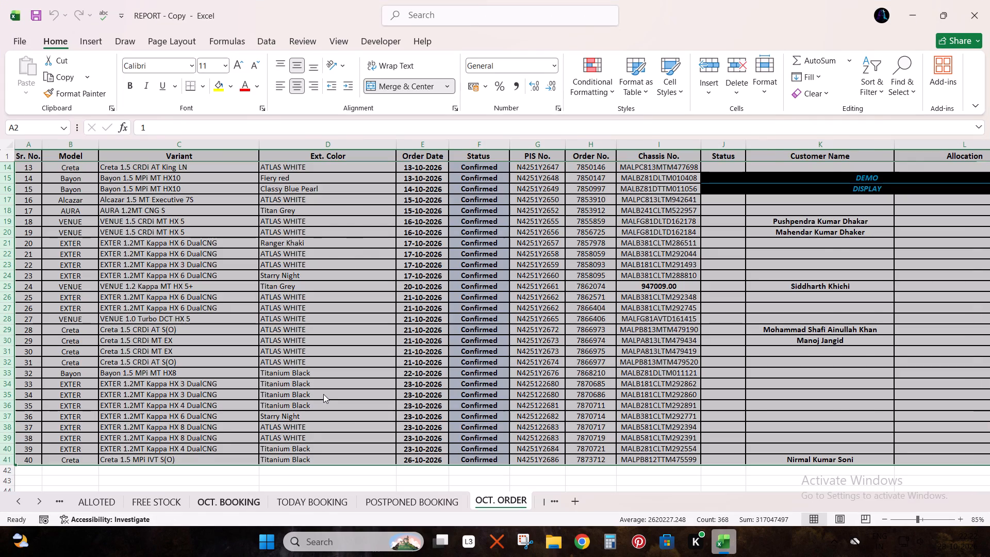
Look through the OCT. ORDER, OCT. DELIVERED and OCT. BOOKING sheets of the REPORT - Copy workbook.
scroll(212, 450, down, 2)
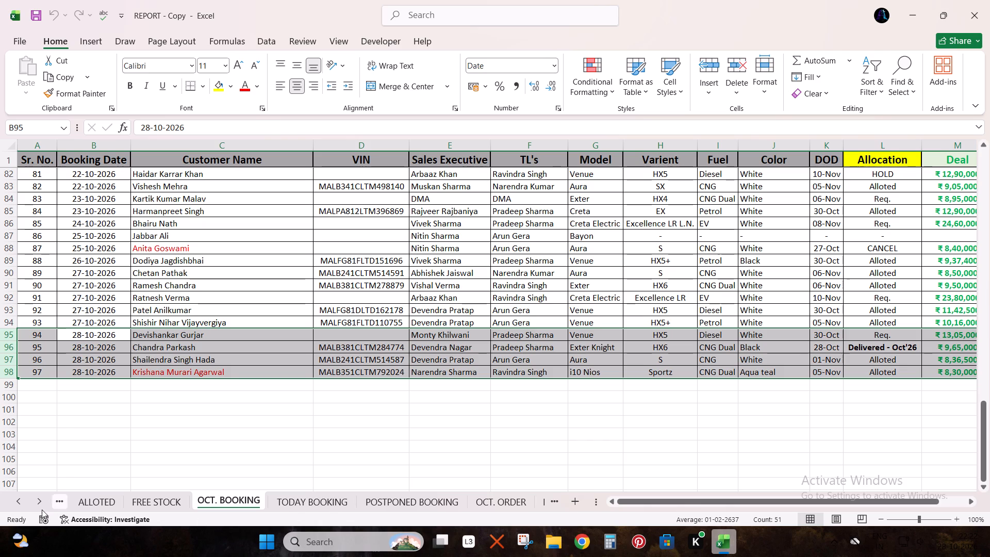
click(68, 507)
double_click(64, 506)
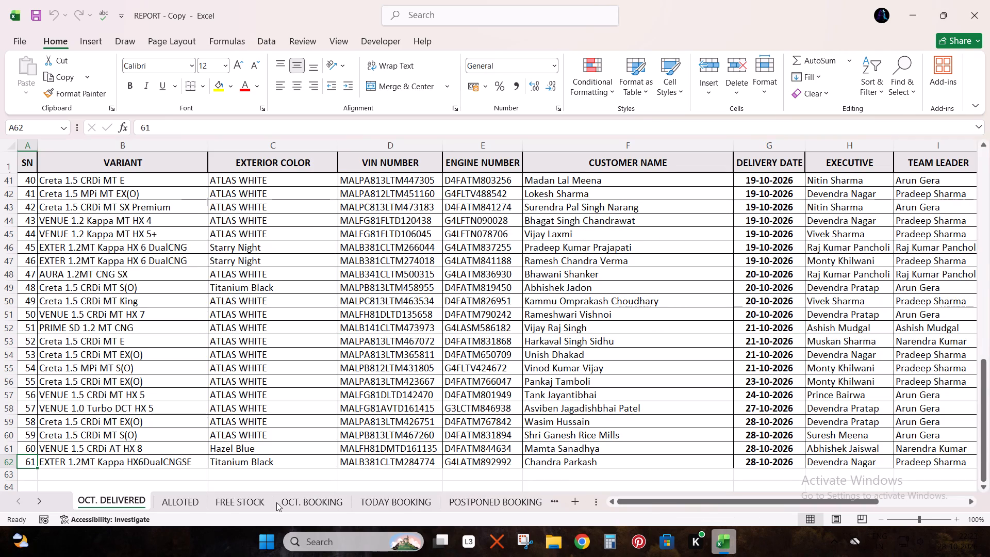
click(357, 501)
click(351, 504)
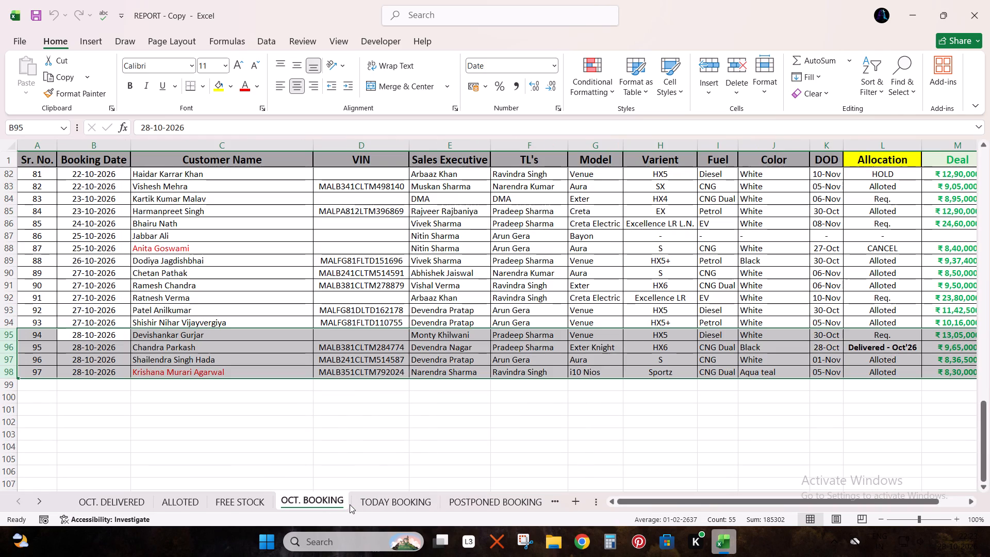